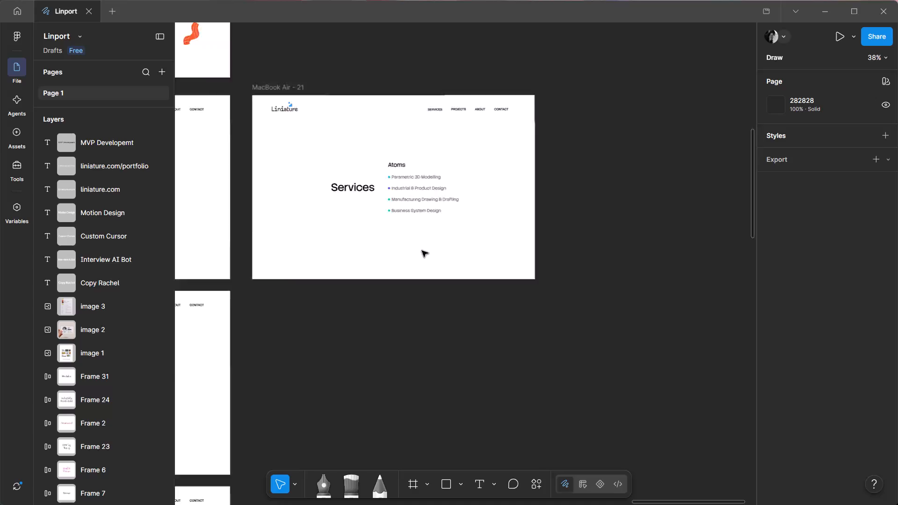
# Look over the liniature.com page frames, including the hero, Services and Projects layouts, and the liniature.com/portfolio heading.
pyautogui.scroll(8, 422, 251)
pyautogui.scroll(-7, 455, 243)
pyautogui.scroll(5, 455, 243)
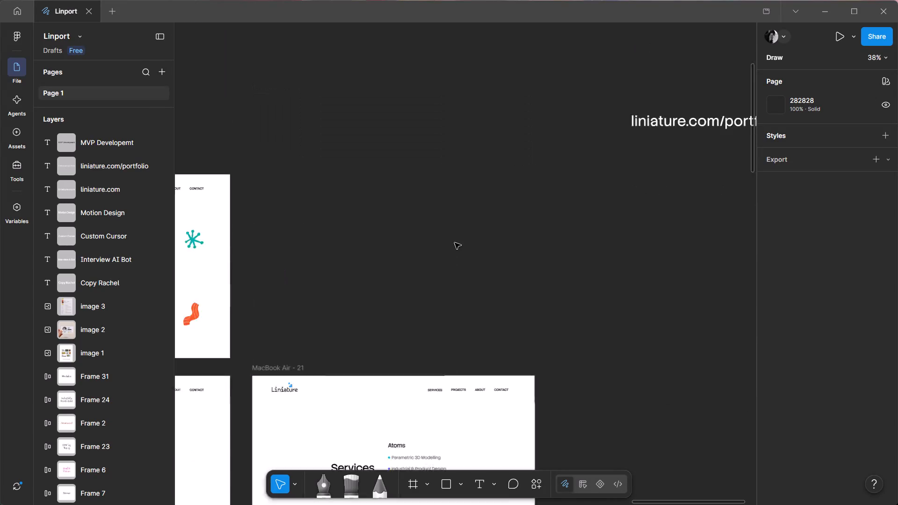
pyautogui.moveTo(610, 236); pyautogui.dragTo(401, 177, button='middle')
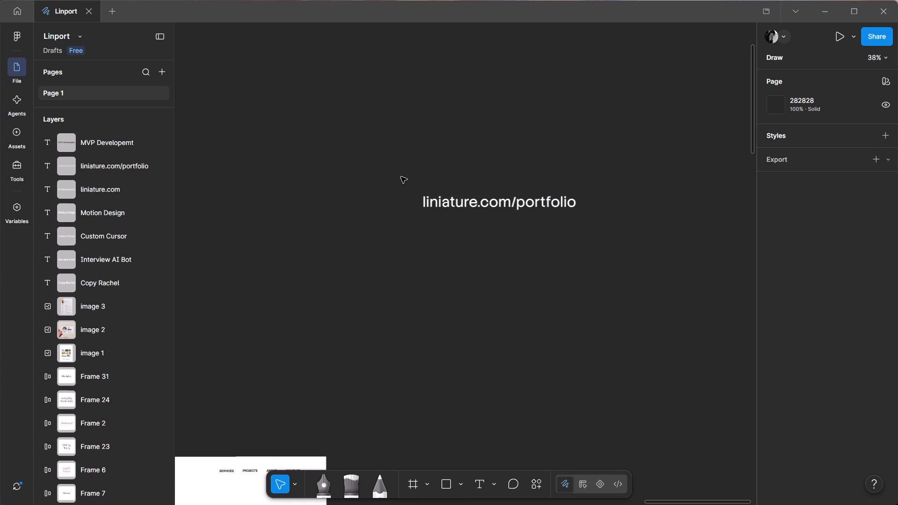
pyautogui.hscroll(5, 401, 177)
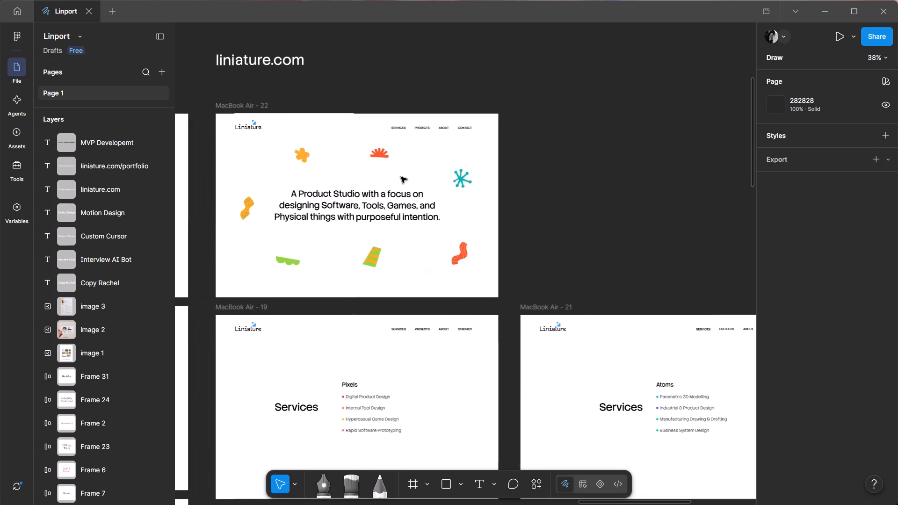
pyautogui.moveTo(346, 296); pyautogui.dragTo(322, 0, button='middle')
pyautogui.scroll(1, 322, 0)
pyautogui.keyDown('ctrl'); pyautogui.scroll(3, 362, 84); pyautogui.keyUp('ctrl')
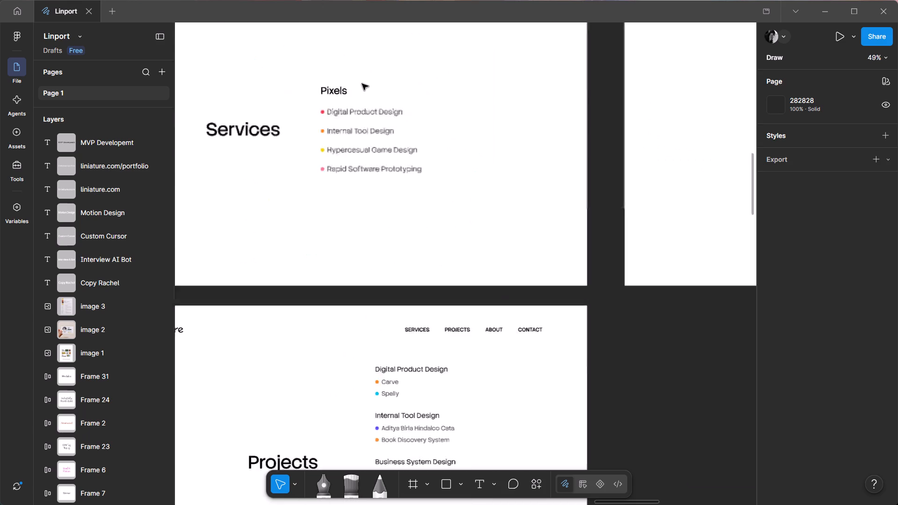
pyautogui.keyDown('ctrl'); pyautogui.scroll(3, 362, 84); pyautogui.keyUp('ctrl')
pyautogui.keyDown('ctrl'); pyautogui.scroll(-6, 362, 84); pyautogui.keyUp('ctrl')
pyautogui.moveTo(592, 231); pyautogui.dragTo(365, 306, button='middle')
pyautogui.scroll(1, 592, 231)
pyautogui.keyDown('ctrl'); pyautogui.scroll(4, 446, 216); pyautogui.keyUp('ctrl')
pyautogui.keyDown('ctrl'); pyautogui.scroll(-7, 391, 193); pyautogui.keyUp('ctrl')
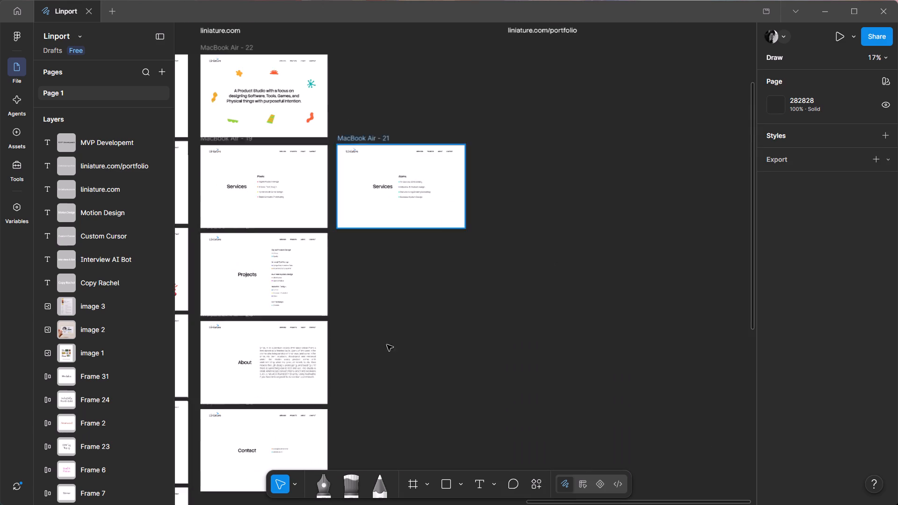
pyautogui.moveTo(383, 364); pyautogui.dragTo(510, 237, button='middle')
pyautogui.keyDown('ctrl'); pyautogui.scroll(5, 430, 173); pyautogui.keyUp('ctrl')
pyautogui.keyDown('ctrl'); pyautogui.scroll(3, 342, 134); pyautogui.keyUp('ctrl')
pyautogui.keyDown('ctrl'); pyautogui.scroll(-2, 342, 133); pyautogui.keyUp('ctrl')
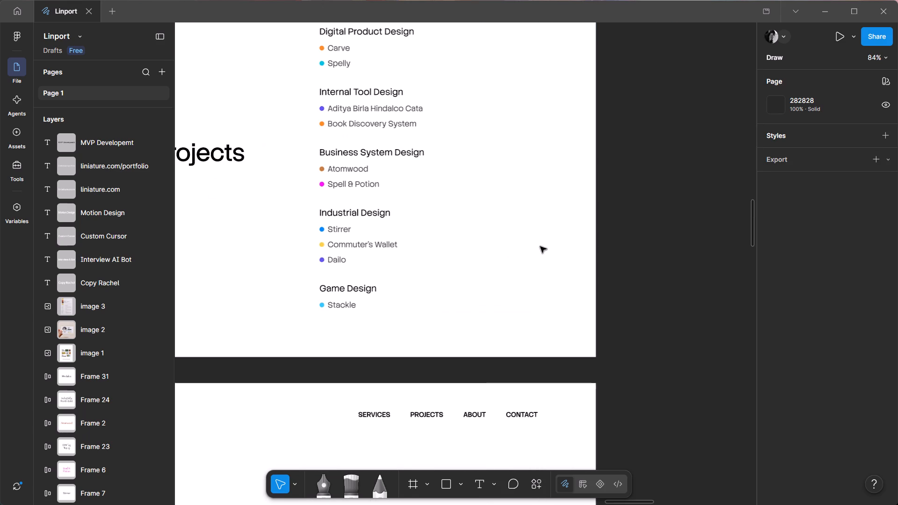
pyautogui.keyDown('ctrl'); pyautogui.scroll(-4, 550, 258); pyautogui.keyUp('ctrl')
pyautogui.moveTo(608, 239); pyautogui.dragTo(557, 165, button='middle')
pyautogui.scroll(5, 363, 298)
pyautogui.keyDown('ctrl'); pyautogui.scroll(-1, 363, 298); pyautogui.keyUp('ctrl')
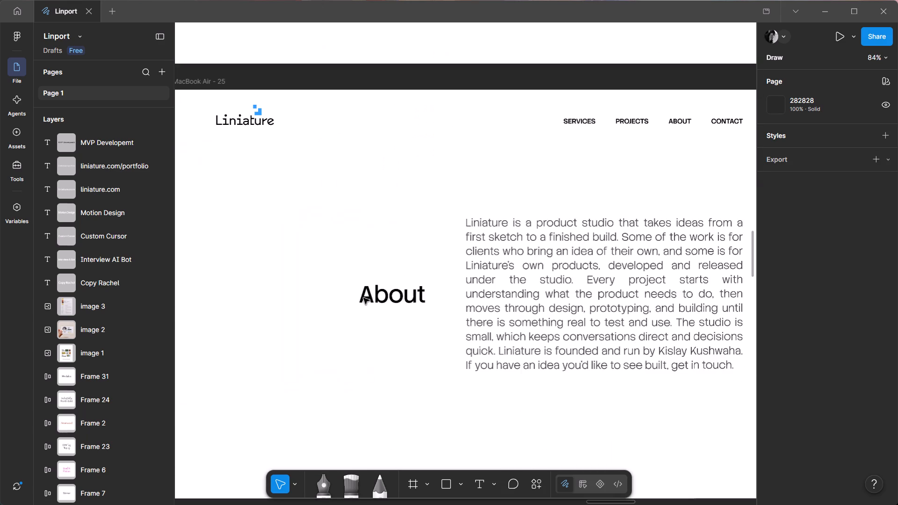
# Underline the founder's name in the About frame's paragraph.
pyautogui.moveTo(553, 364); pyautogui.dragTo(348, 213, button='middle')
pyautogui.doubleClick(406, 193)
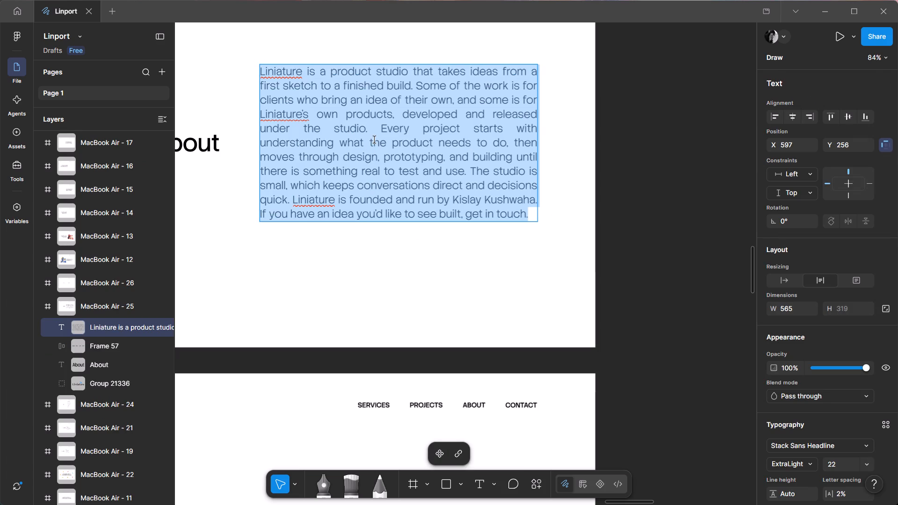
pyautogui.moveTo(450, 196); pyautogui.dragTo(476, 197)
pyautogui.click(470, 201)
pyautogui.moveTo(453, 199); pyautogui.dragTo(531, 202)
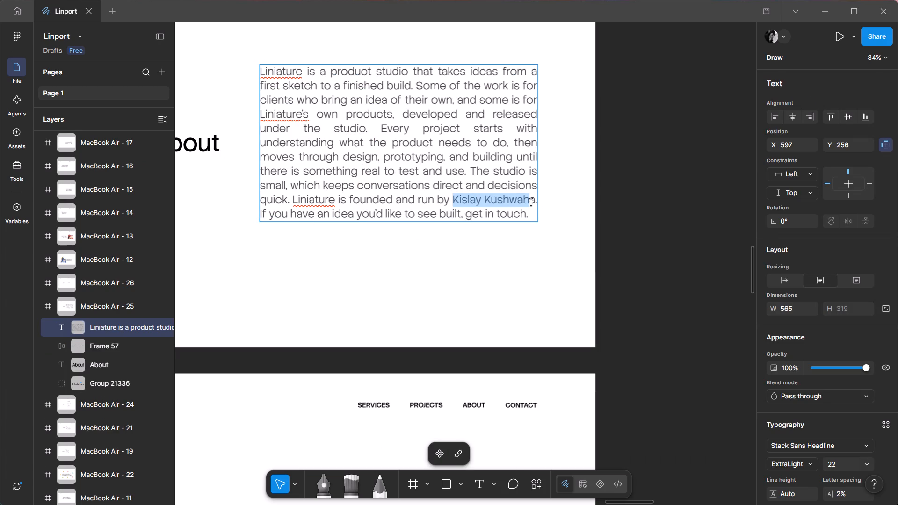
pyautogui.moveTo(531, 202); pyautogui.dragTo(534, 202)
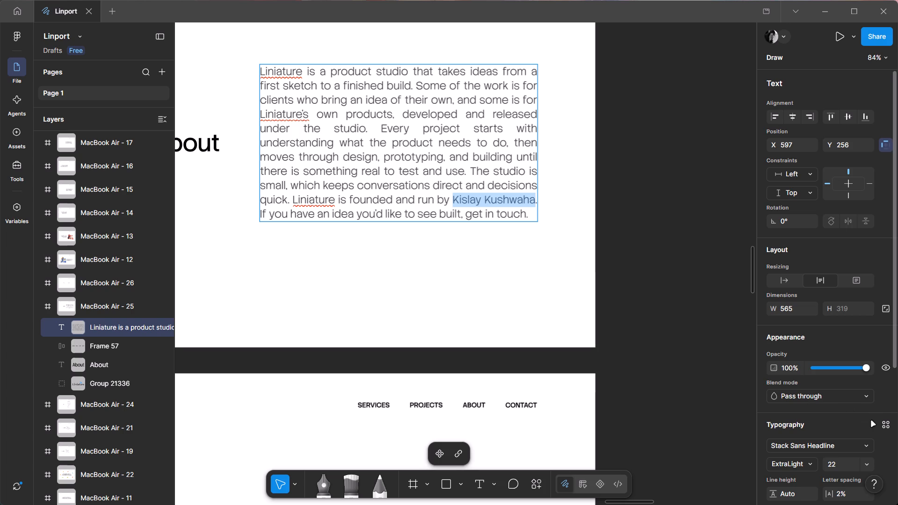
pyautogui.click(880, 423)
pyautogui.click(886, 425)
pyautogui.scroll(-2, 886, 425)
pyautogui.click(890, 336)
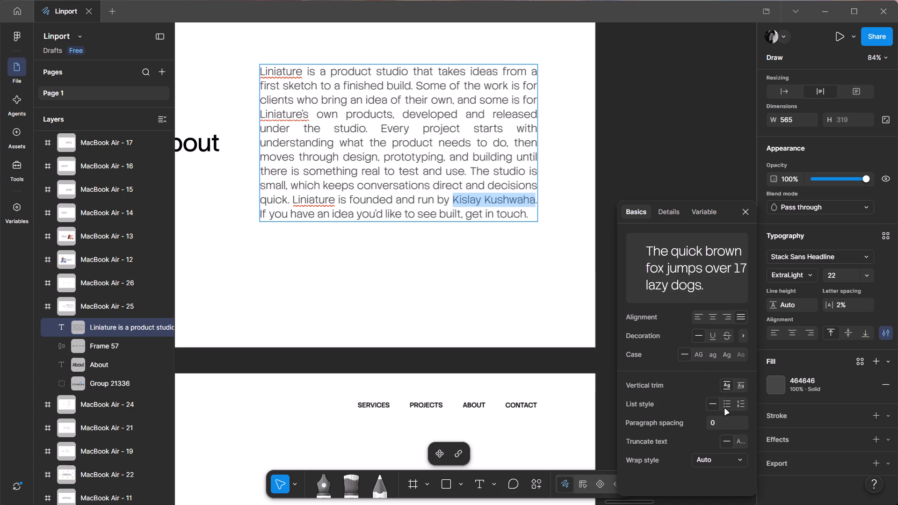
pyautogui.click(717, 333)
pyautogui.doubleClick(481, 317)
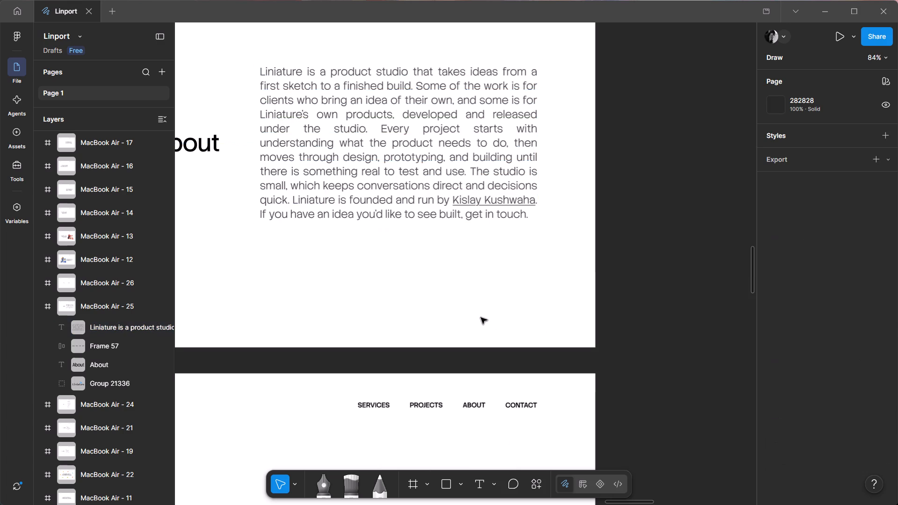
# Review the hero, Services, Projects and About frames of the liniature.com layout.
pyautogui.keyDown('ctrl'); pyautogui.scroll(7, 480, 232); pyautogui.keyUp('ctrl')
pyautogui.scroll(4, 491, 239)
pyautogui.keyDown('ctrl'); pyautogui.scroll(-11, 491, 239); pyautogui.keyUp('ctrl')
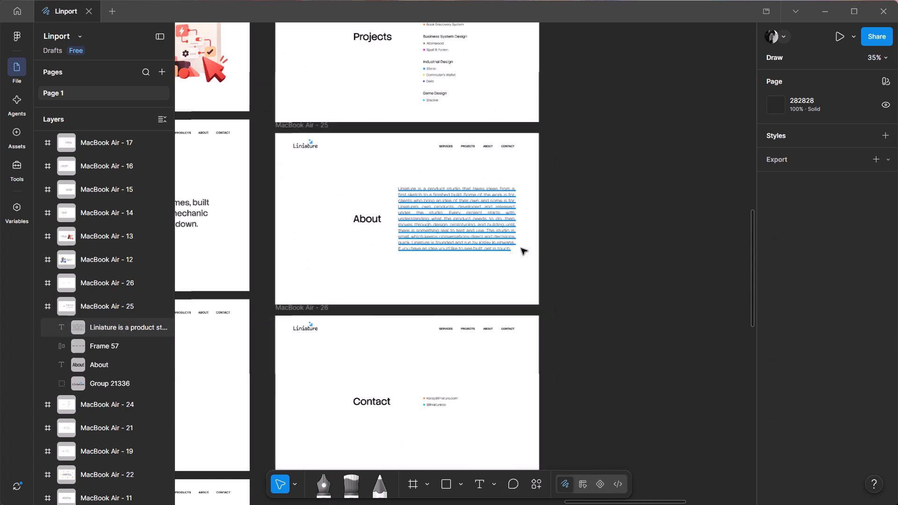
pyautogui.moveTo(536, 252); pyautogui.dragTo(542, 292, button='middle')
pyautogui.scroll(1, 522, 289)
pyautogui.moveTo(522, 289); pyautogui.dragTo(538, 394, button='middle')
pyautogui.keyDown('ctrl'); pyautogui.scroll(5, 416, 242); pyautogui.keyUp('ctrl')
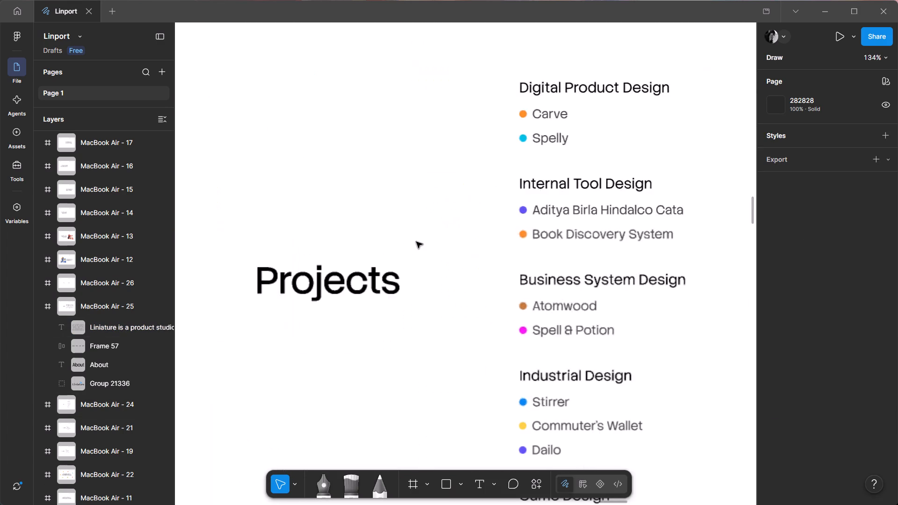
pyautogui.keyDown('ctrl'); pyautogui.scroll(-5, 416, 242); pyautogui.keyUp('ctrl')
pyautogui.scroll(4, 420, 239)
pyautogui.keyDown('ctrl'); pyautogui.scroll(3, 413, 212); pyautogui.keyUp('ctrl')
pyautogui.keyDown('ctrl'); pyautogui.scroll(-1, 413, 211); pyautogui.keyUp('ctrl')
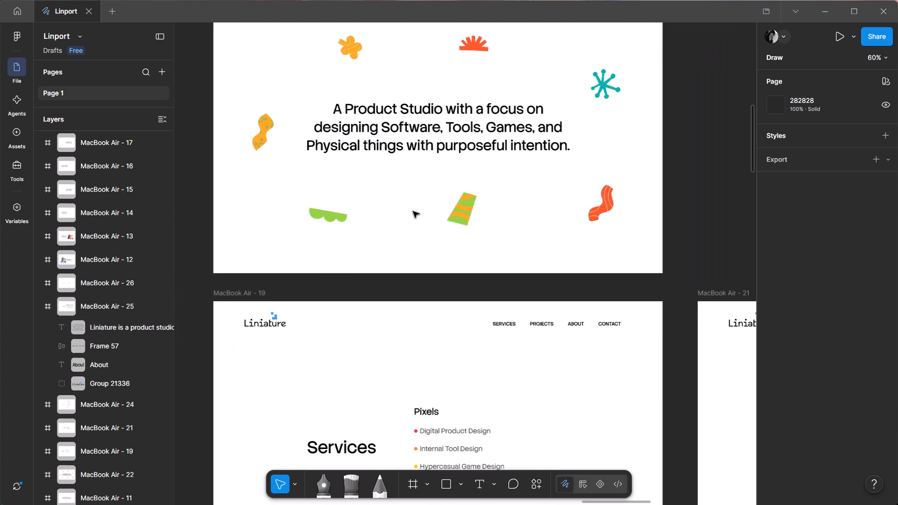
pyautogui.moveTo(427, 355); pyautogui.dragTo(348, 420, button='middle')
pyautogui.middleClick(348, 420)
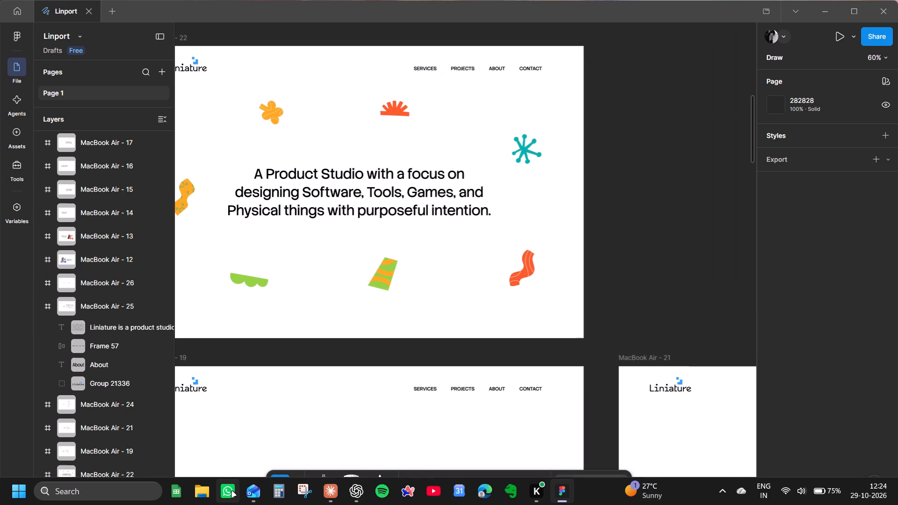
pyautogui.moveTo(608, 287); pyautogui.dragTo(303, 21, button='middle')
pyautogui.middleClick(303, 21)
pyautogui.scroll(1, 301, 19)
pyautogui.keyDown('ctrl'); pyautogui.scroll(-4, 484, 185); pyautogui.keyUp('ctrl')
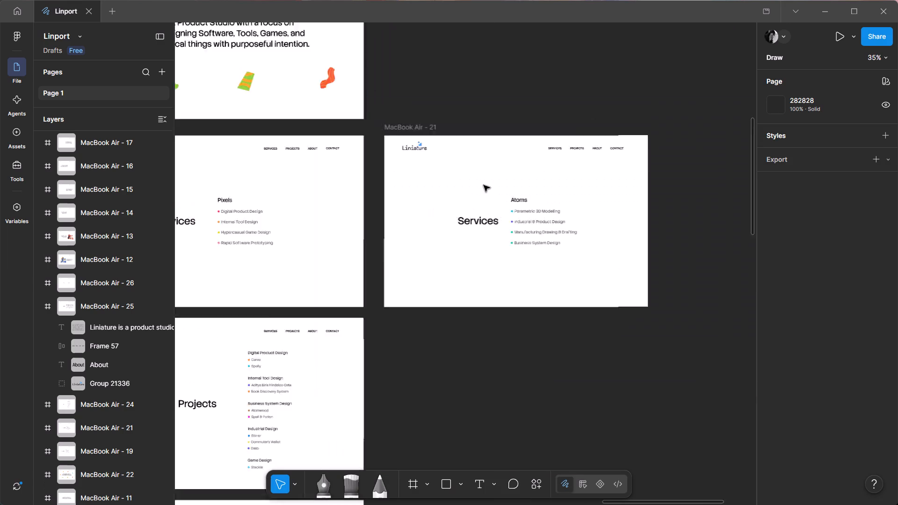
pyautogui.keyDown('ctrl'); pyautogui.scroll(-1, 484, 185); pyautogui.keyUp('ctrl')
pyautogui.moveTo(409, 197); pyautogui.dragTo(461, 276, button='middle')
pyautogui.keyDown('ctrl'); pyautogui.scroll(5, 394, 156); pyautogui.keyUp('ctrl')
pyautogui.keyDown('ctrl'); pyautogui.scroll(-3, 394, 156); pyautogui.keyUp('ctrl')
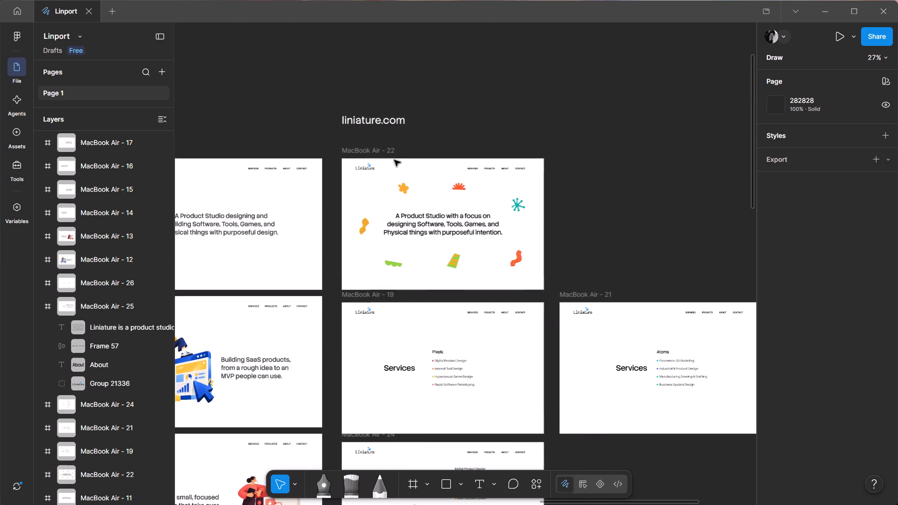
pyautogui.moveTo(456, 294); pyautogui.dragTo(357, 176, button='middle')
pyautogui.keyDown('ctrl'); pyautogui.scroll(5, 357, 176); pyautogui.keyUp('ctrl')
pyautogui.keyDown('ctrl'); pyautogui.scroll(-6, 357, 176); pyautogui.keyUp('ctrl')
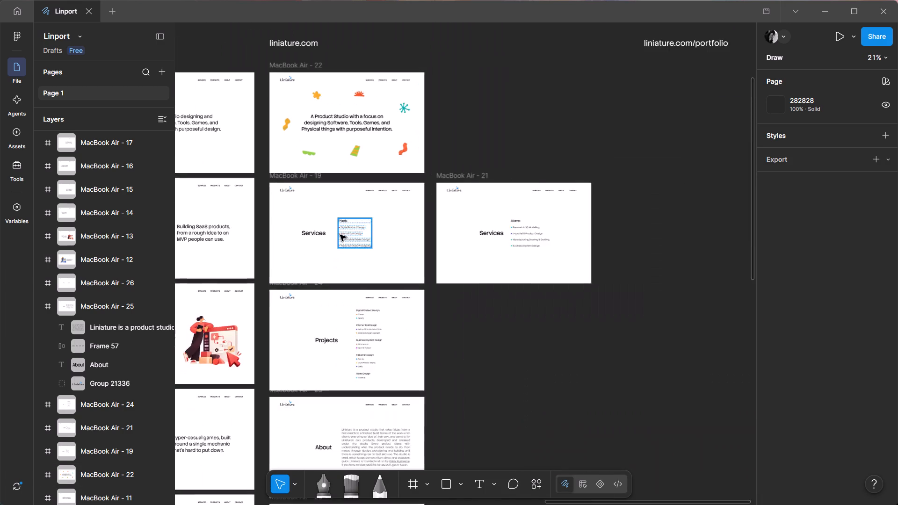
# Examine the earlier portfolio boards and illustration frames, and compare them with the empty area under the liniature.com/portfolio heading.
pyautogui.moveTo(362, 233); pyautogui.dragTo(601, 224, button='middle')
pyautogui.keyDown('ctrl'); pyautogui.scroll(4, 374, 234); pyautogui.keyUp('ctrl')
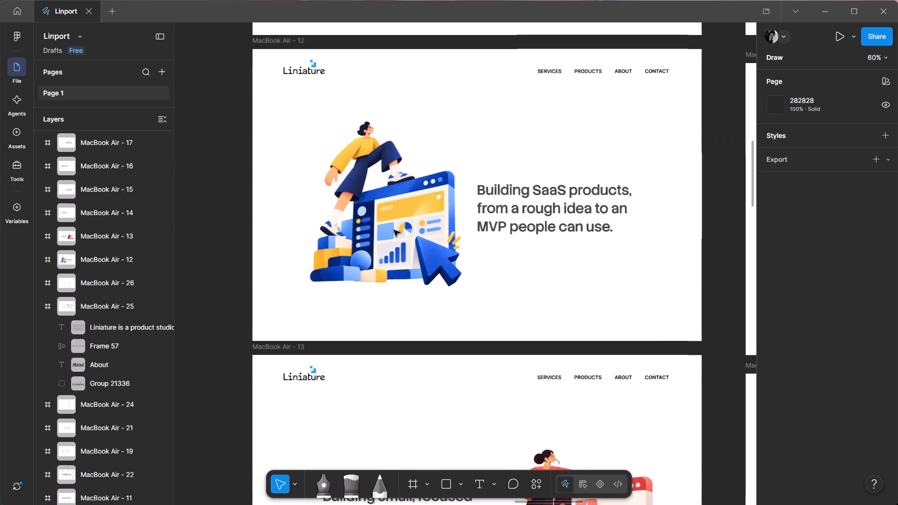
pyautogui.keyDown('ctrl'); pyautogui.scroll(-5, 361, 146); pyautogui.keyUp('ctrl')
pyautogui.moveTo(395, 296); pyautogui.dragTo(725, 395, button='middle')
pyautogui.keyDown('ctrl'); pyautogui.scroll(3, 616, 131); pyautogui.keyUp('ctrl')
pyautogui.keyDown('ctrl'); pyautogui.scroll(-4, 610, 128); pyautogui.keyUp('ctrl')
pyautogui.moveTo(456, 247); pyautogui.dragTo(873, 145, button='middle')
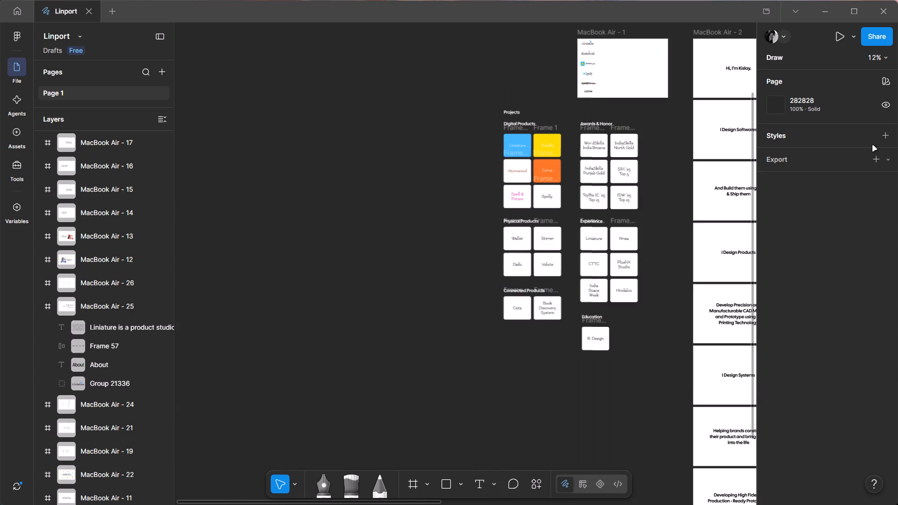
pyautogui.keyDown('ctrl'); pyautogui.scroll(5, 694, 196); pyautogui.keyUp('ctrl')
pyautogui.keyDown('ctrl'); pyautogui.scroll(-5, 694, 196); pyautogui.keyUp('ctrl')
pyautogui.moveTo(687, 200); pyautogui.dragTo(270, 202, button='middle')
pyautogui.moveTo(636, 233); pyautogui.dragTo(142, 174, button='middle')
pyautogui.middleClick(142, 174)
pyautogui.moveTo(580, 219); pyautogui.dragTo(521, 265, button='middle')
pyautogui.click(394, 196)
pyautogui.moveTo(403, 158); pyautogui.dragTo(504, 189, button='middle')
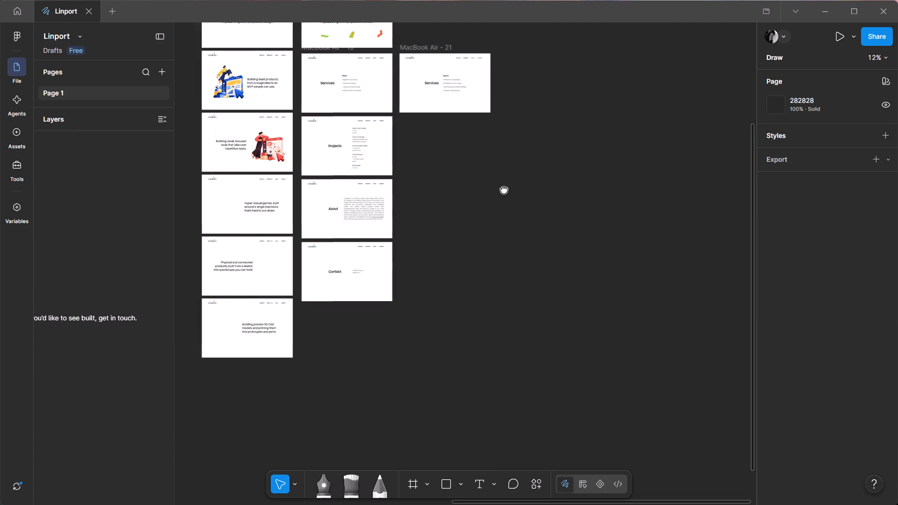
pyautogui.moveTo(504, 189); pyautogui.dragTo(702, 279, button='middle')
pyautogui.scroll(15, 93, 207)
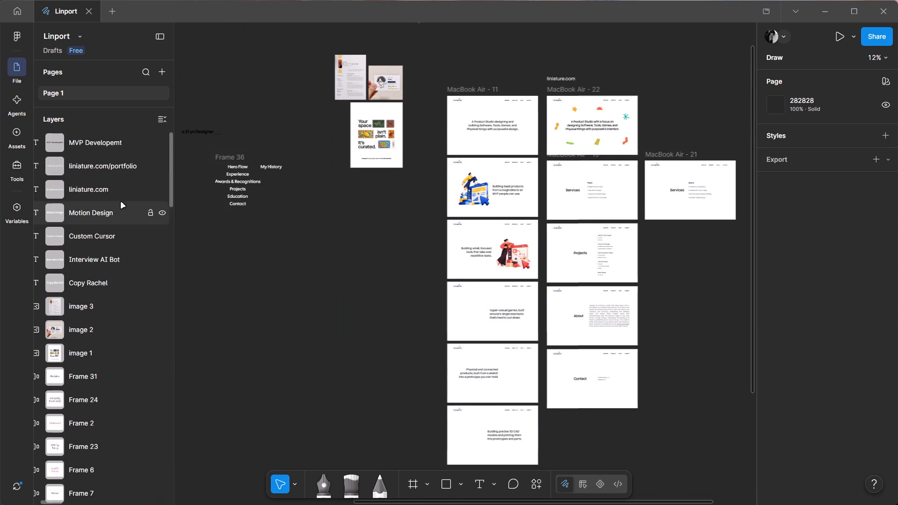
pyautogui.scroll(1, 682, 258)
pyautogui.moveTo(681, 258); pyautogui.dragTo(466, 247, button='middle')
pyautogui.keyDown('ctrl'); pyautogui.scroll(4, 485, 224); pyautogui.keyUp('ctrl')
pyautogui.keyDown('ctrl'); pyautogui.scroll(-3, 485, 224); pyautogui.keyUp('ctrl')
pyautogui.keyDown('ctrl'); pyautogui.scroll(1, 450, 224); pyautogui.keyUp('ctrl')
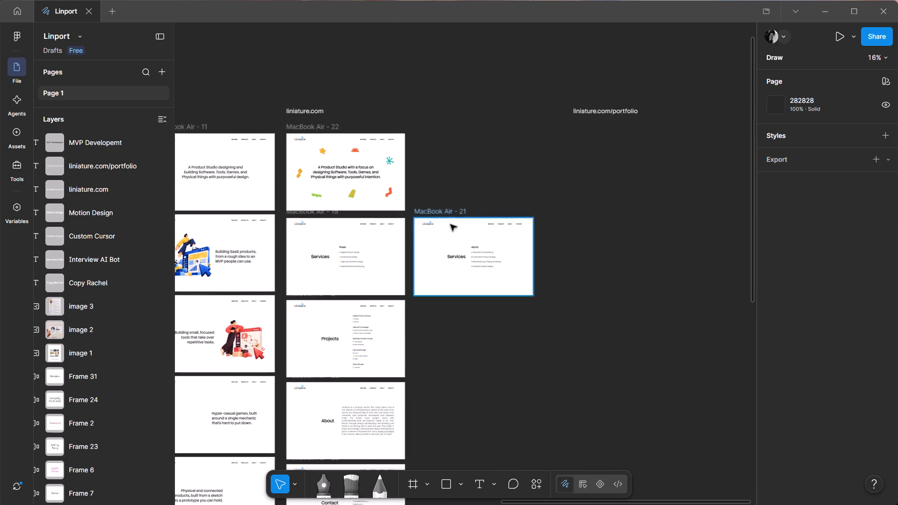
pyautogui.keyDown('ctrl'); pyautogui.scroll(1, 450, 224); pyautogui.keyUp('ctrl')
pyautogui.keyDown('ctrl'); pyautogui.scroll(-2, 406, 190); pyautogui.keyUp('ctrl')
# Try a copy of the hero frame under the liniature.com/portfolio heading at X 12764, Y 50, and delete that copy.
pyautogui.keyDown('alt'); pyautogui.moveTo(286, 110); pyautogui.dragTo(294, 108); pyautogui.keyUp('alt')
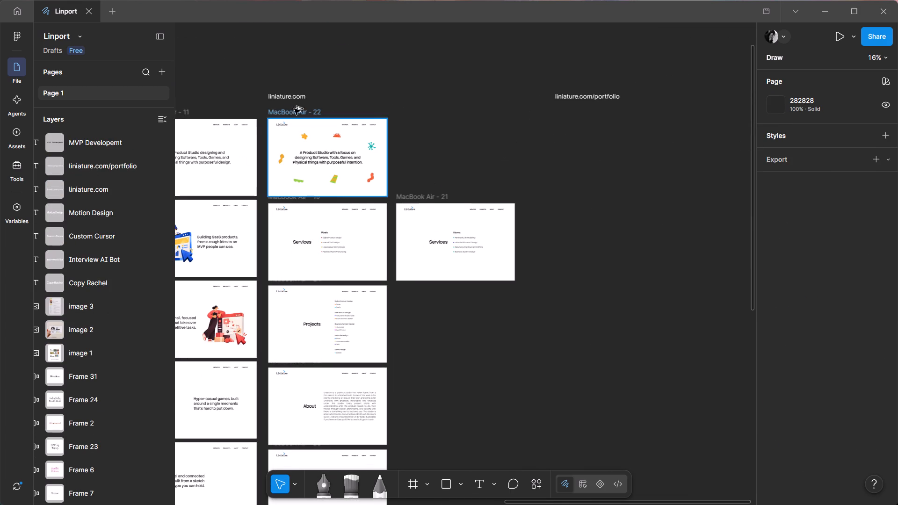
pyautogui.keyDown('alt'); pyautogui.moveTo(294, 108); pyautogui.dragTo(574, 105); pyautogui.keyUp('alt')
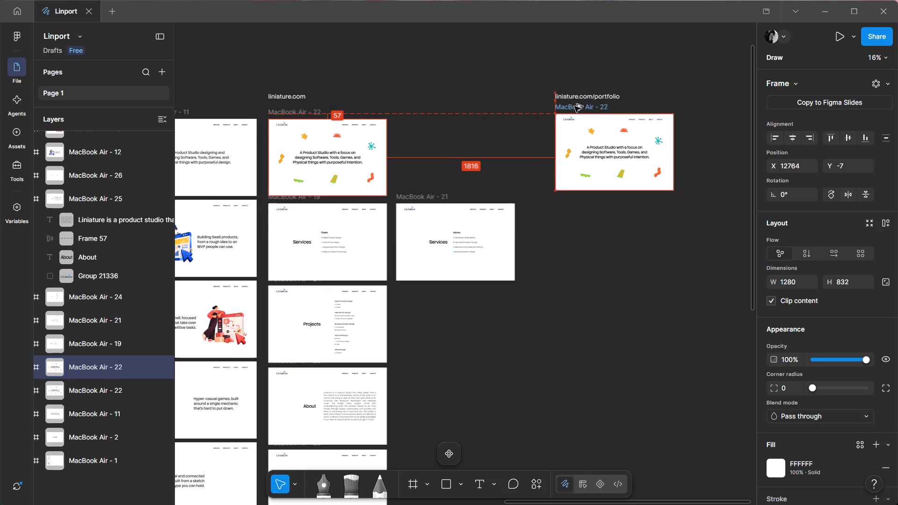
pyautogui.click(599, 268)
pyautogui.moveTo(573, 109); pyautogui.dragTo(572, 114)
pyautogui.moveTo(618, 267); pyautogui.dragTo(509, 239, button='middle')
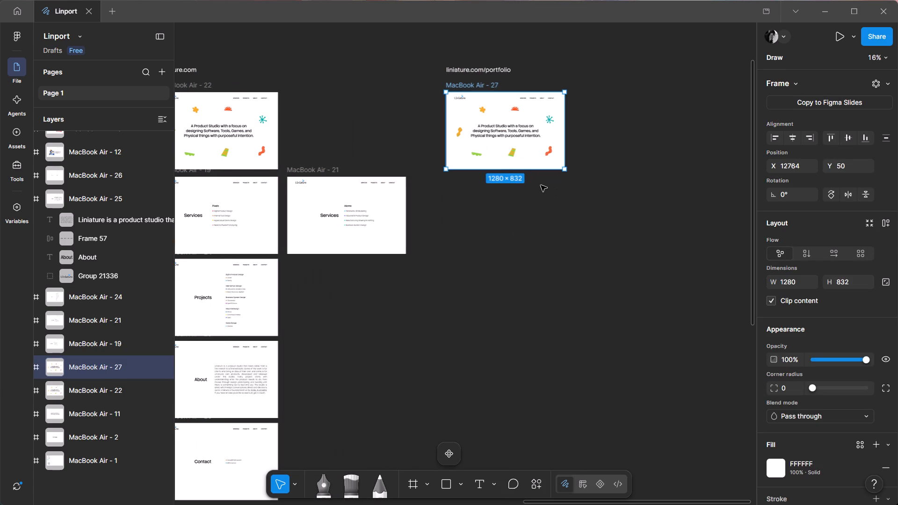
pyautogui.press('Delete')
# Duplicate the Services frame that lists the Pixels services and place the copy below the liniature.com/portfolio heading at X 12764, Y 962.
pyautogui.click(194, 167)
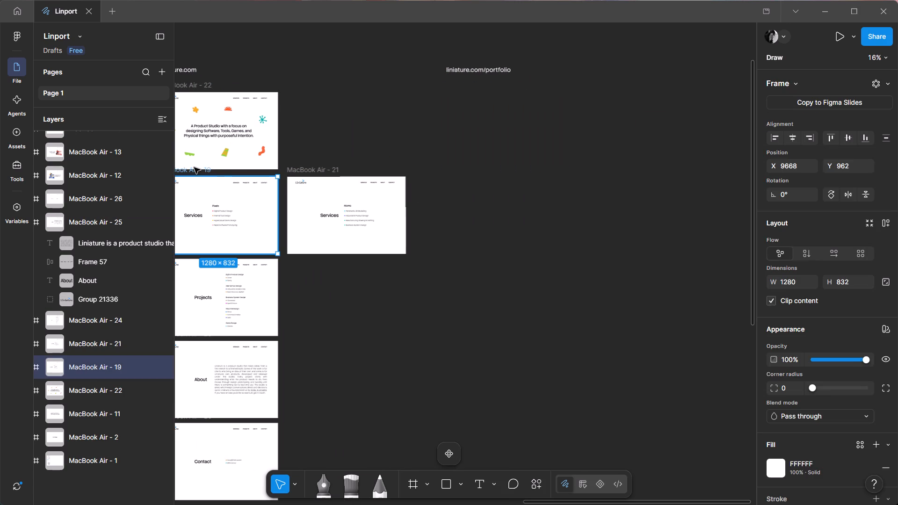
pyautogui.hotkey('ctrl', 'c')
pyautogui.hotkey('ctrl', 'v')
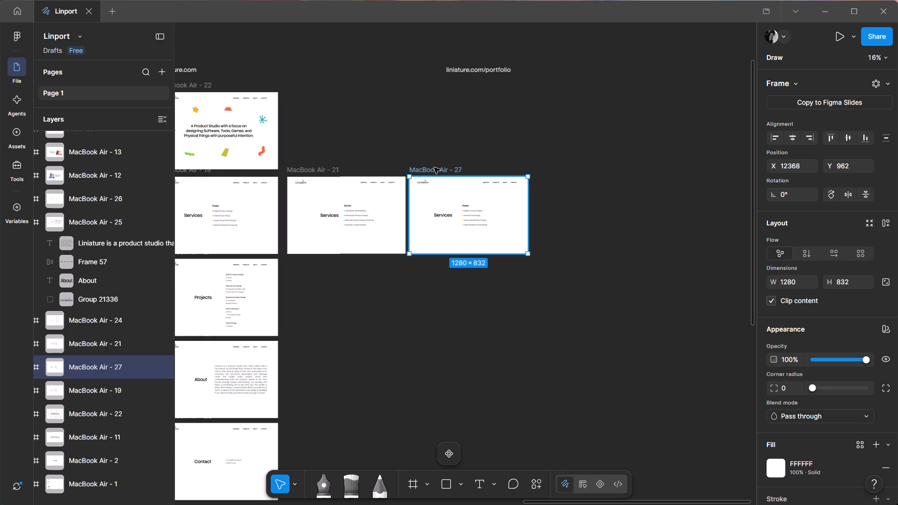
pyautogui.moveTo(434, 167); pyautogui.dragTo(471, 167)
pyautogui.click(484, 339)
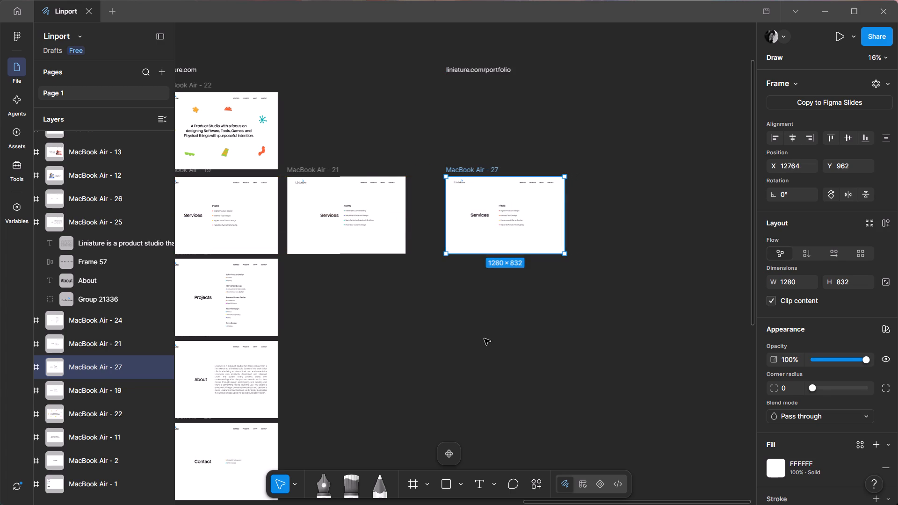
# Delete the "Pixels" subheading above the service list in the copied Services frame.
pyautogui.moveTo(442, 329); pyautogui.dragTo(512, 260, button='middle')
pyautogui.keyDown('ctrl'); pyautogui.scroll(5, 586, 159); pyautogui.keyUp('ctrl')
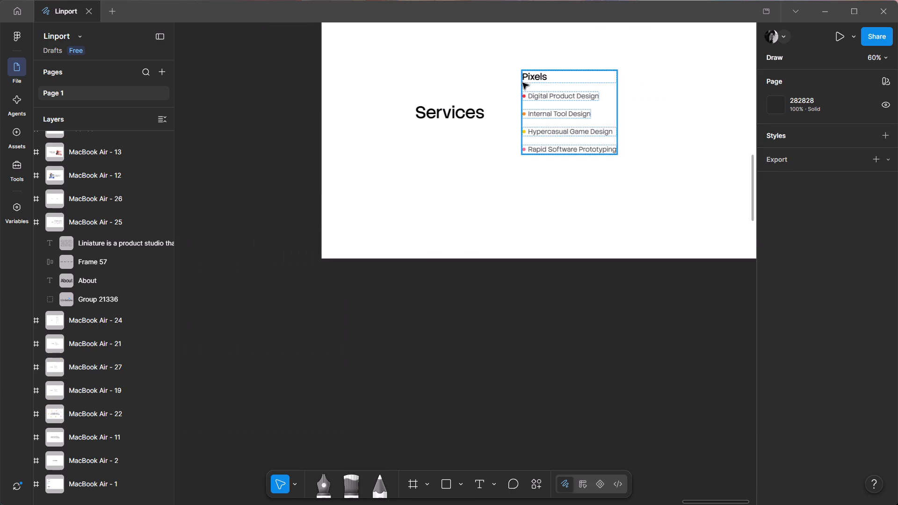
pyautogui.click(526, 75)
pyautogui.keyDown('ctrl'); pyautogui.click(536, 79); pyautogui.keyUp('ctrl')
pyautogui.press('BackSpace')
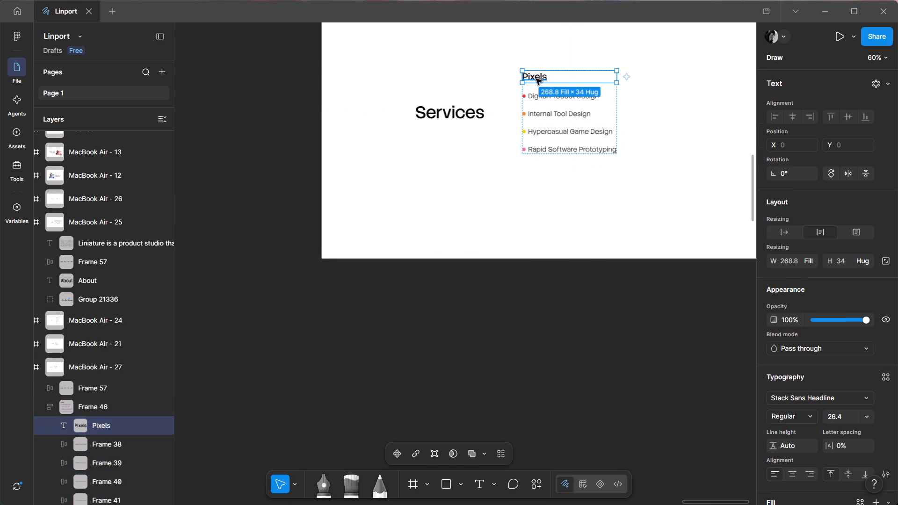
# Replace the "Services" heading in the copied frame with "Awards & Honor", breaking the line after the ampersand.
pyautogui.keyDown('ctrl'); pyautogui.doubleClick(470, 119); pyautogui.keyUp('ctrl')
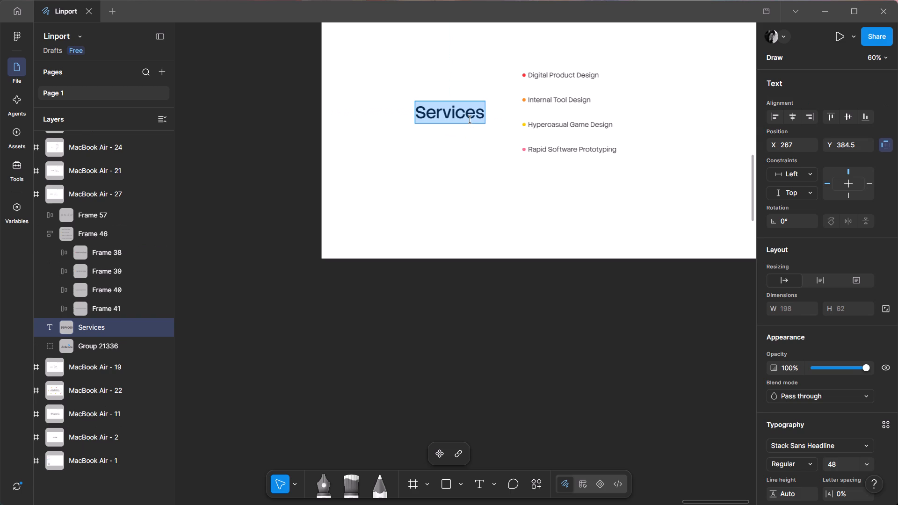
pyautogui.press('w')
pyautogui.press('BackSpace')
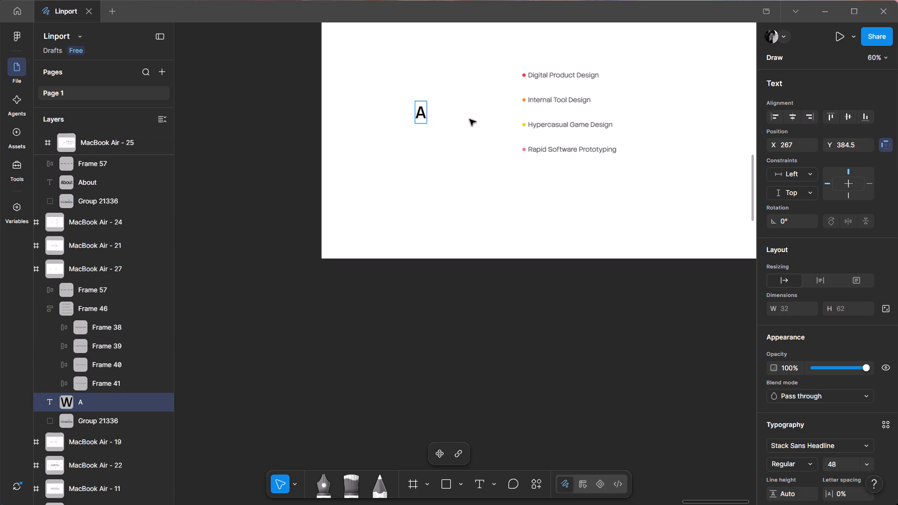
pyautogui.write('wards')
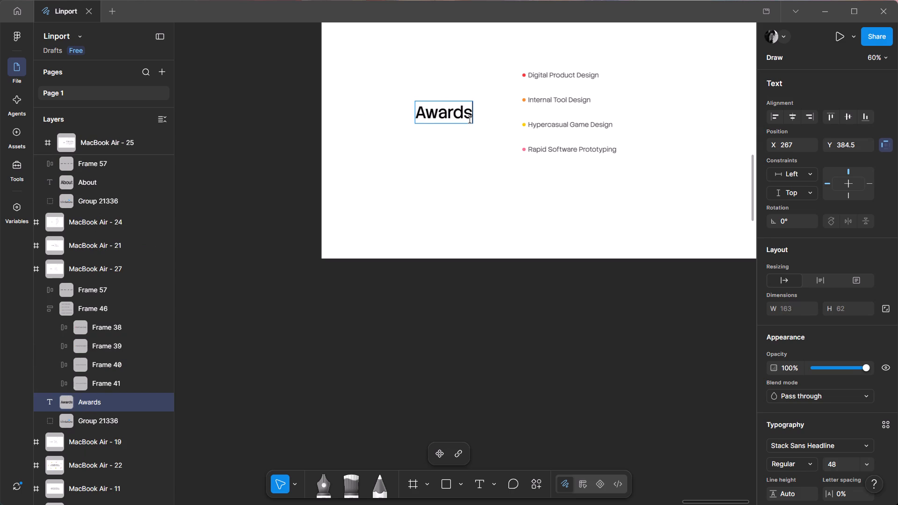
pyautogui.press('Left')
pyautogui.hotkey('shift', '&')
pyautogui.press('BackSpace')
pyautogui.press('Right')
pyautogui.press('space')
pyautogui.write('&')
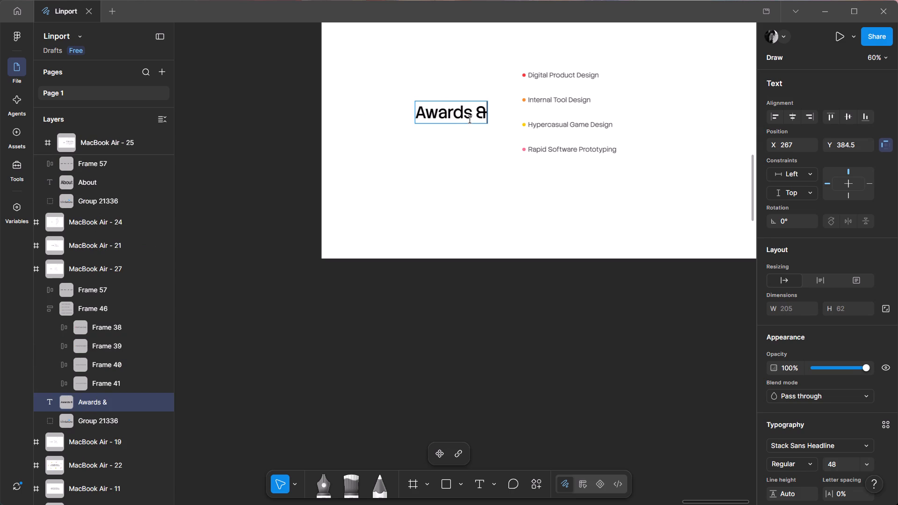
pyautogui.hotkey('shift', 'Return')
pyautogui.press('BackSpace')
pyautogui.press('Return')
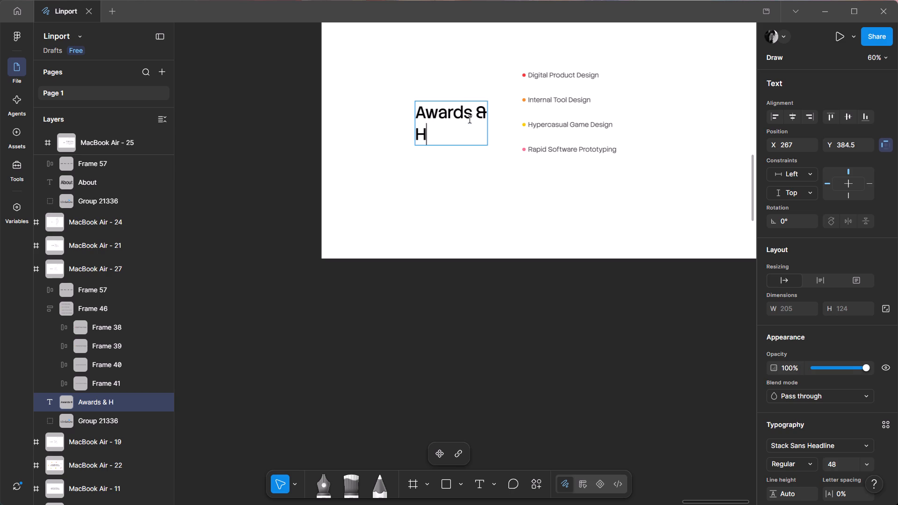
pyautogui.doubleClick(408, 251)
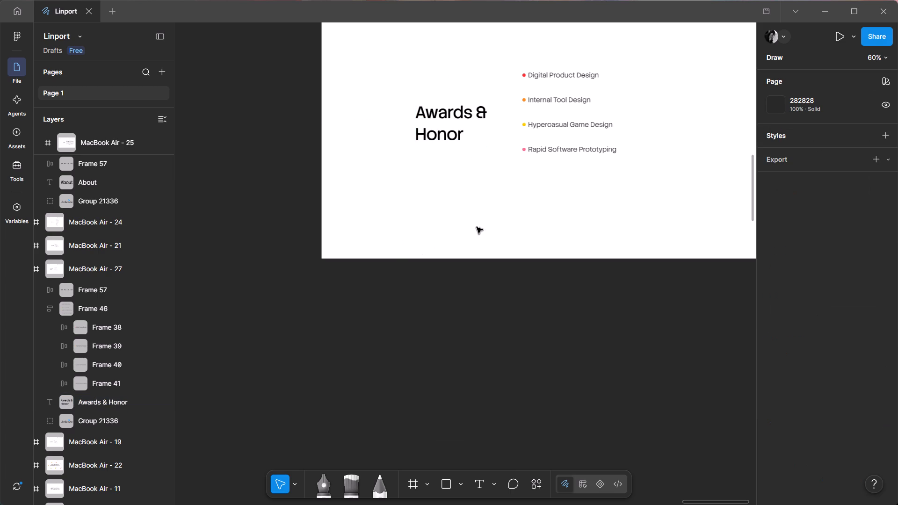
# Copy the "WorldSkills India Brozne" text from its card under Awards & Honor on the earlier portfolio board.
pyautogui.keyDown('ctrl'); pyautogui.scroll(-5, 495, 215); pyautogui.keyUp('ctrl')
pyautogui.moveTo(286, 341); pyautogui.dragTo(657, 167, button='middle')
pyautogui.keyDown('ctrl'); pyautogui.scroll(2, 527, 234); pyautogui.keyUp('ctrl')
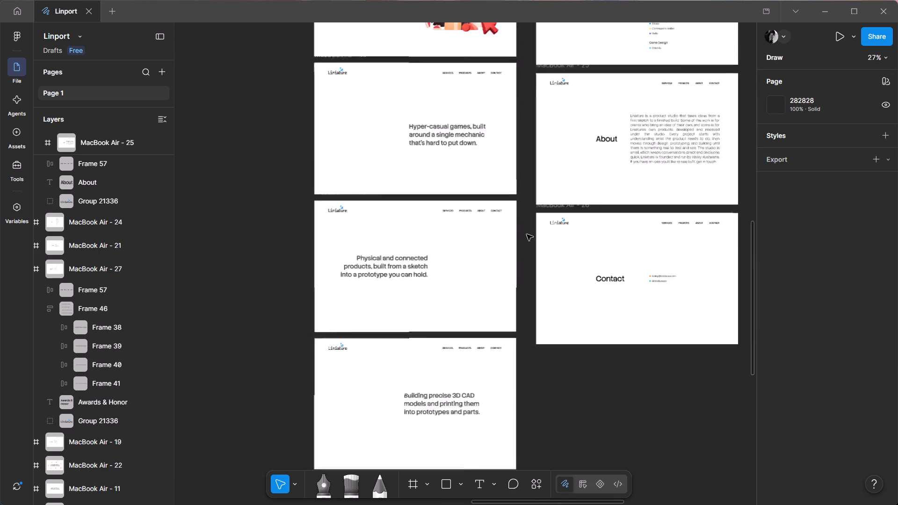
pyautogui.keyDown('ctrl'); pyautogui.scroll(1, 527, 234); pyautogui.keyUp('ctrl')
pyautogui.scroll(1, 697, 232)
pyautogui.moveTo(677, 246); pyautogui.dragTo(519, 336, button='middle')
pyautogui.scroll(1, 497, 237)
pyautogui.keyDown('ctrl'); pyautogui.scroll(5, 547, 105); pyautogui.keyUp('ctrl')
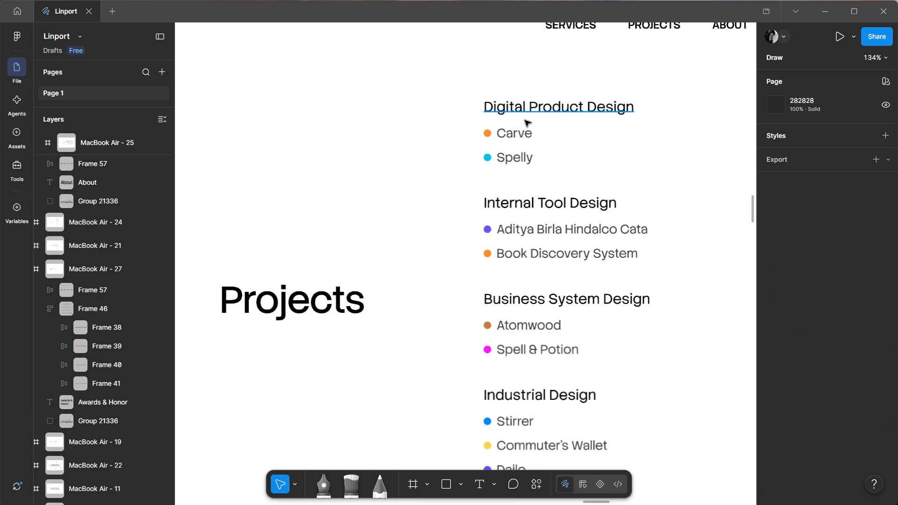
pyautogui.keyDown('ctrl'); pyautogui.scroll(-7, 488, 141); pyautogui.keyUp('ctrl')
pyautogui.moveTo(336, 183); pyautogui.dragTo(844, 191, button='middle')
pyautogui.keyDown('ctrl'); pyautogui.scroll(-4, 559, 212); pyautogui.keyUp('ctrl')
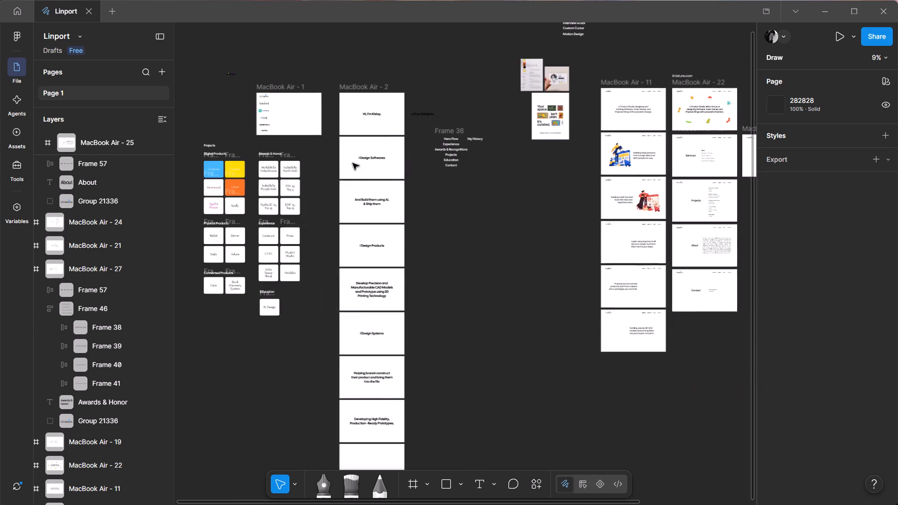
pyautogui.keyDown('ctrl'); pyautogui.scroll(4, 354, 189); pyautogui.keyUp('ctrl')
pyautogui.moveTo(287, 209); pyautogui.dragTo(554, 173, button='middle')
pyautogui.scroll(1, 554, 173)
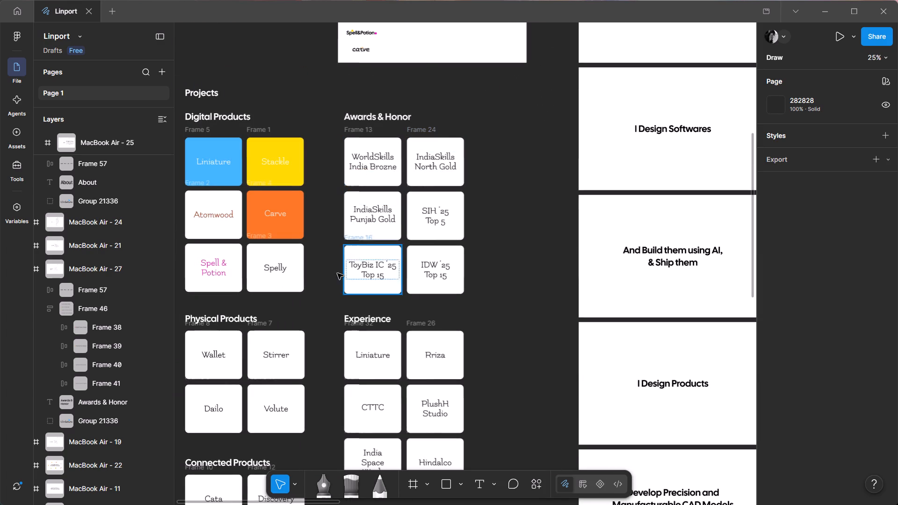
pyautogui.keyDown('ctrl'); pyautogui.doubleClick(375, 164); pyautogui.keyUp('ctrl')
pyautogui.hotkey('ctrl', 'c')
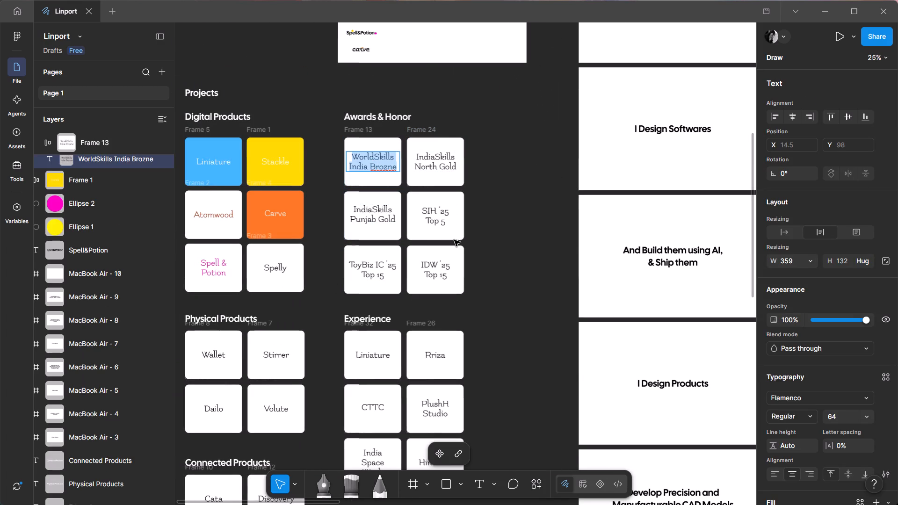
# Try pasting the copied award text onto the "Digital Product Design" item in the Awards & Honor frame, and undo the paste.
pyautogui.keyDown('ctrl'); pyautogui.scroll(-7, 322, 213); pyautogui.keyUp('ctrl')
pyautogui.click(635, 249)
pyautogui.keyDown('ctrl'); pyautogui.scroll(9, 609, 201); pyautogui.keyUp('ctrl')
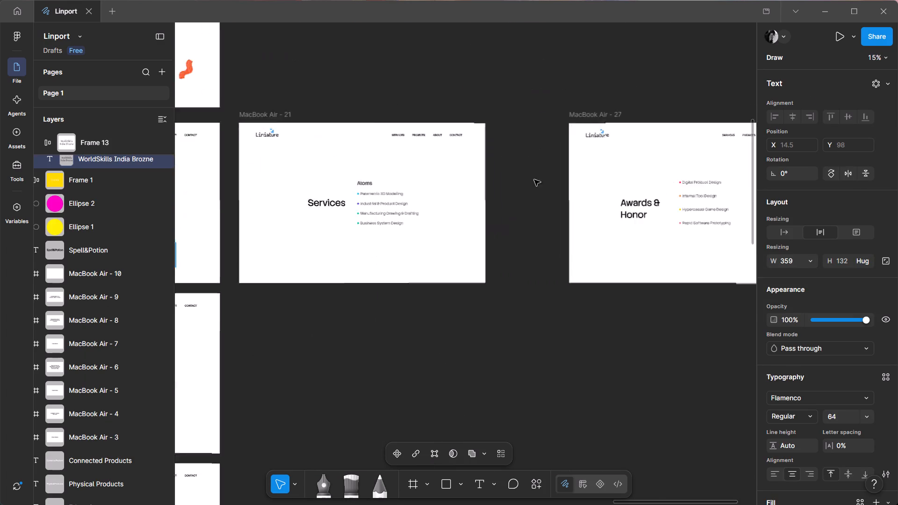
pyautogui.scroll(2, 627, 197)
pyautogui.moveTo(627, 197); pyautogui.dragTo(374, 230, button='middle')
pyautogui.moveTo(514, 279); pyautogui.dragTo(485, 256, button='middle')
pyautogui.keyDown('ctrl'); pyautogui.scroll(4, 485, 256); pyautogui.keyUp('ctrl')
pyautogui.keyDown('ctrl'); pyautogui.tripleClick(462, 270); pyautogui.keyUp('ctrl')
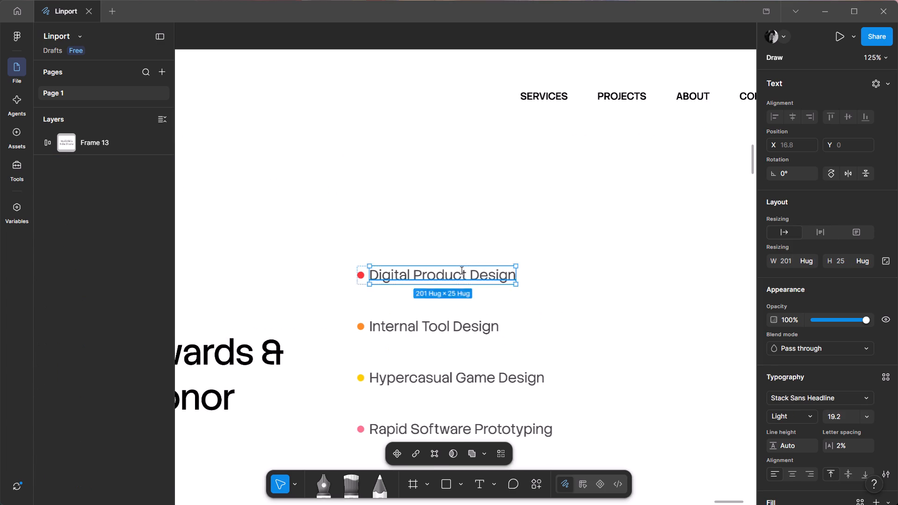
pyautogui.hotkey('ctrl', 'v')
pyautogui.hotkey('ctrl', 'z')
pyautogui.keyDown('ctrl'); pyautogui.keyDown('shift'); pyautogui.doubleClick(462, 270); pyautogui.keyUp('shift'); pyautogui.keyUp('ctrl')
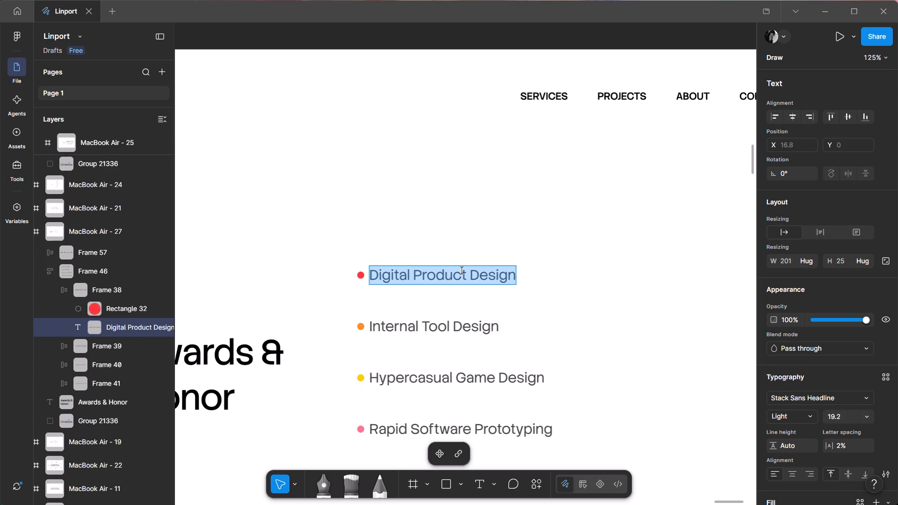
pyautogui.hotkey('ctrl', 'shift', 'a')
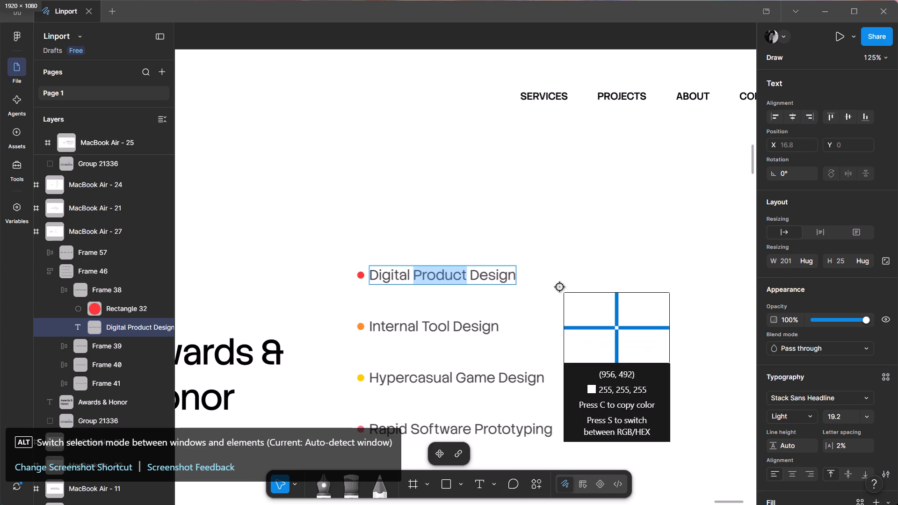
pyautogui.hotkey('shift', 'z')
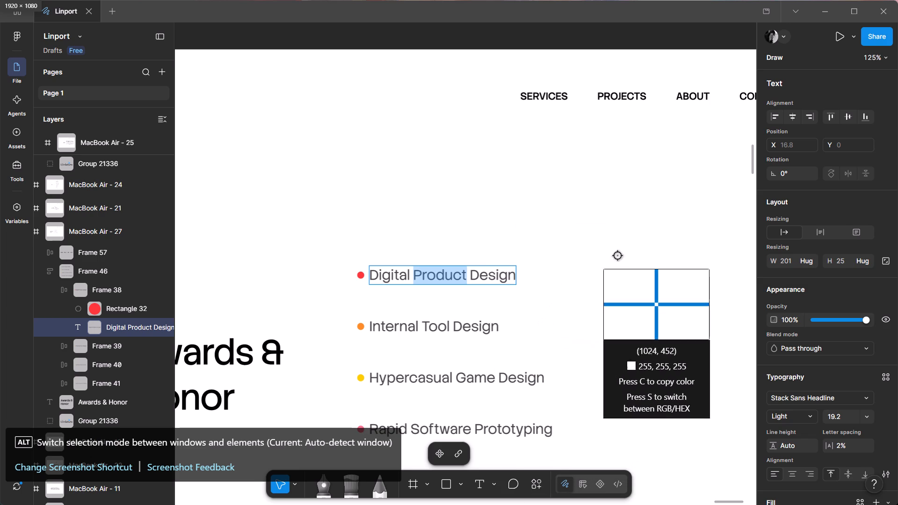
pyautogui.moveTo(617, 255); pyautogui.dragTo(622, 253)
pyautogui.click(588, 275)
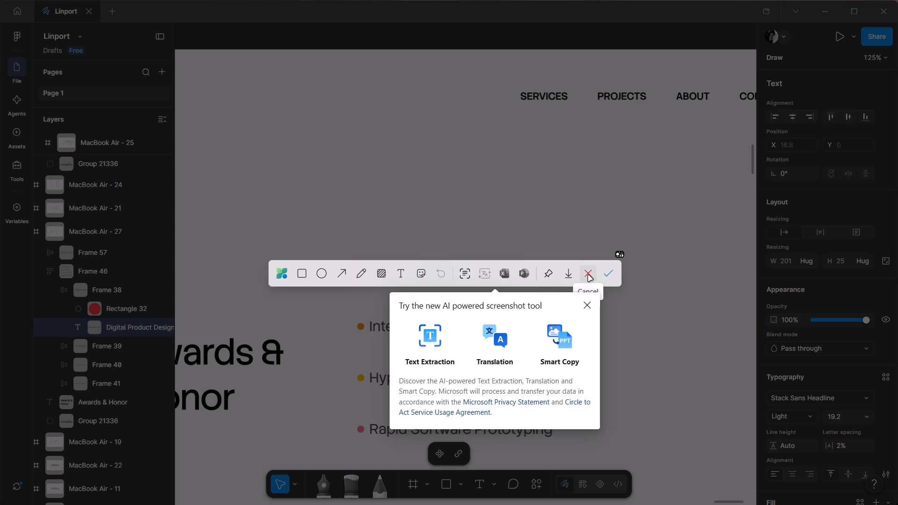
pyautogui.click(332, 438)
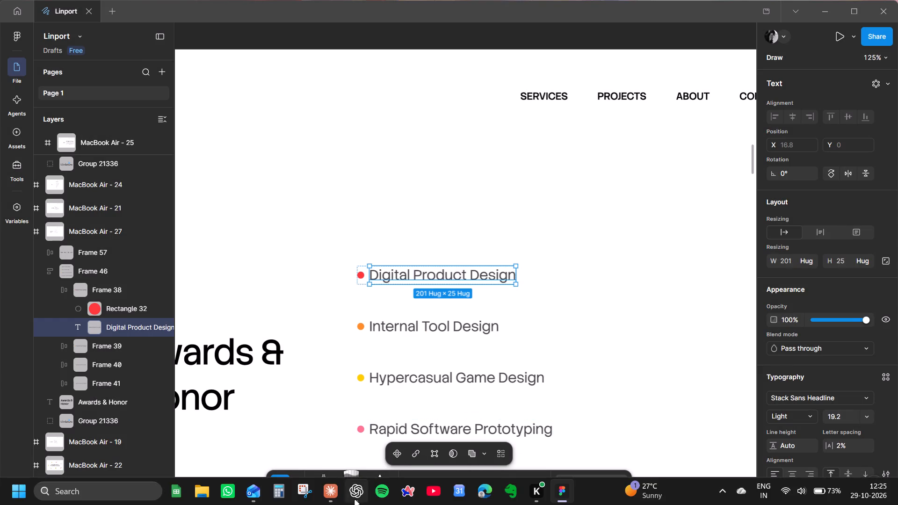
# Replace the "Digital Product Design" list item with the copied "WorldSkills India Brozne", keeping the list's own text style.
pyautogui.doubleClick(487, 274)
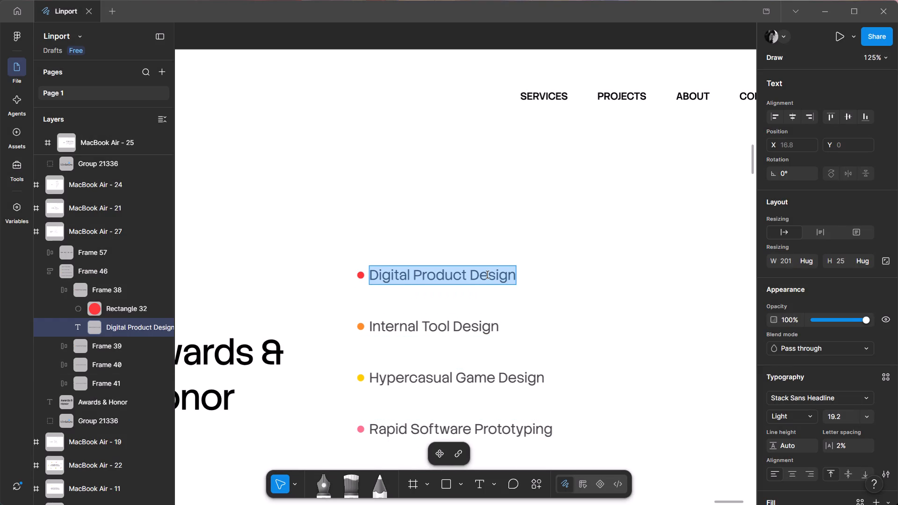
pyautogui.hotkey('ctrl', 'shift', 'v')
pyautogui.doubleClick(561, 341)
# Replace the "Internal Tool Design" list item with "IndiaSkills North Gold" copied from its award card, keeping the list's text style.
pyautogui.keyDown('ctrl'); pyautogui.scroll(-9, 562, 341); pyautogui.keyUp('ctrl')
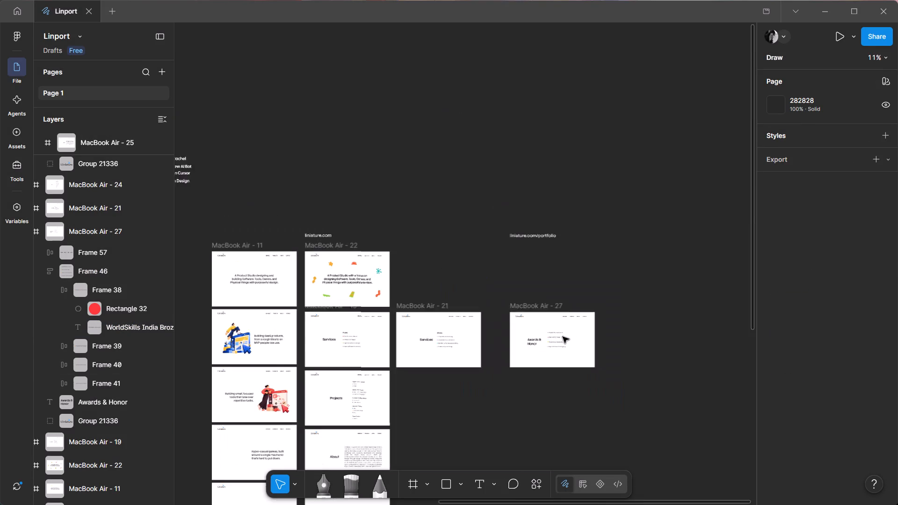
pyautogui.moveTo(280, 363); pyautogui.dragTo(700, 234, button='middle')
pyautogui.scroll(-1, 386, 322)
pyautogui.keyDown('ctrl'); pyautogui.scroll(1, 542, 230); pyautogui.keyUp('ctrl')
pyautogui.moveTo(375, 198); pyautogui.dragTo(665, 149, button='middle')
pyautogui.scroll(1, 639, 151)
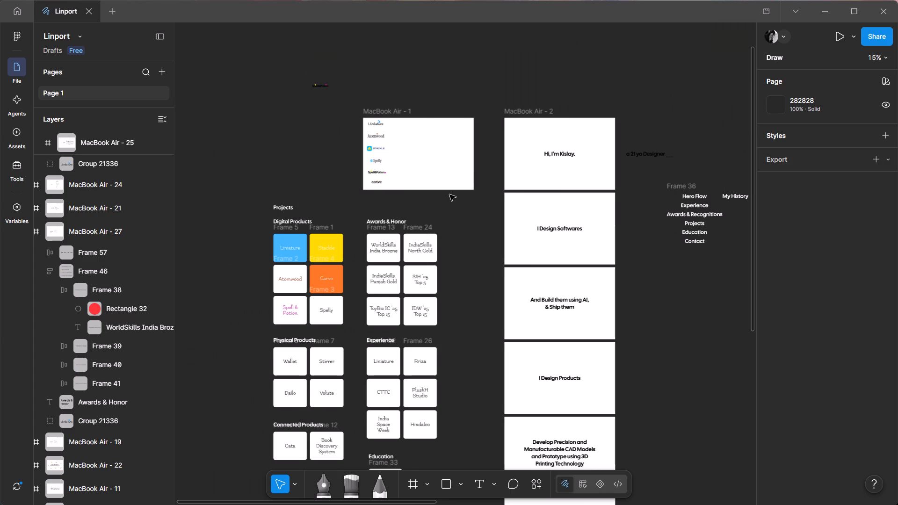
pyautogui.scroll(1, 433, 251)
pyautogui.keyDown('ctrl'); pyautogui.scroll(4, 435, 318); pyautogui.keyUp('ctrl')
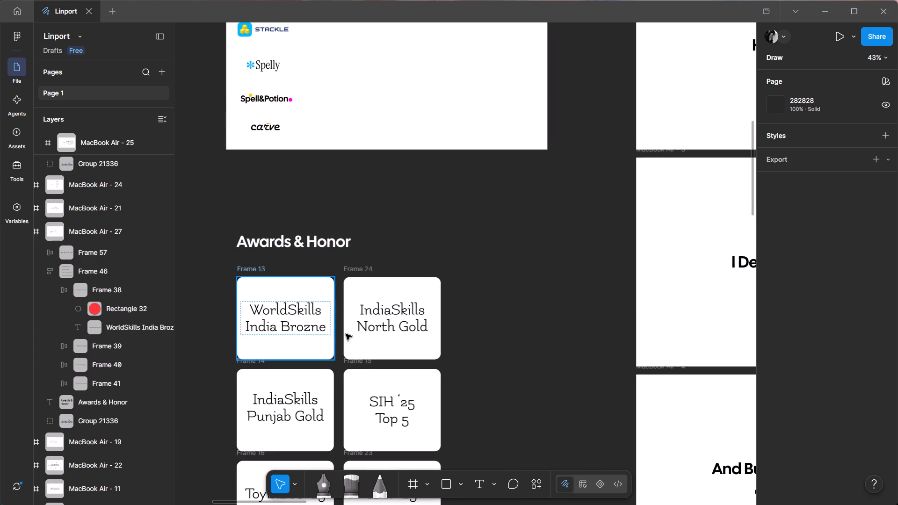
pyautogui.keyDown('ctrl'); pyautogui.tripleClick(372, 308); pyautogui.keyUp('ctrl')
pyautogui.hotkey('ctrl', 'c')
pyautogui.keyDown('ctrl'); pyautogui.scroll(-2, 372, 308); pyautogui.keyUp('ctrl')
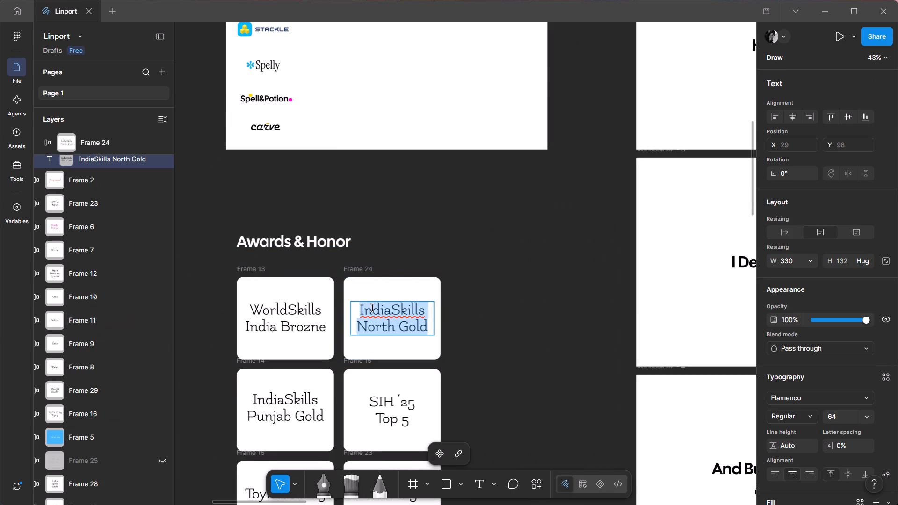
pyautogui.keyDown('ctrl'); pyautogui.scroll(-4, 372, 308); pyautogui.keyUp('ctrl')
pyautogui.doubleClick(434, 286)
pyautogui.moveTo(790, 362); pyautogui.dragTo(674, 349, button='middle')
pyautogui.moveTo(674, 349); pyautogui.dragTo(171, 331, button='middle')
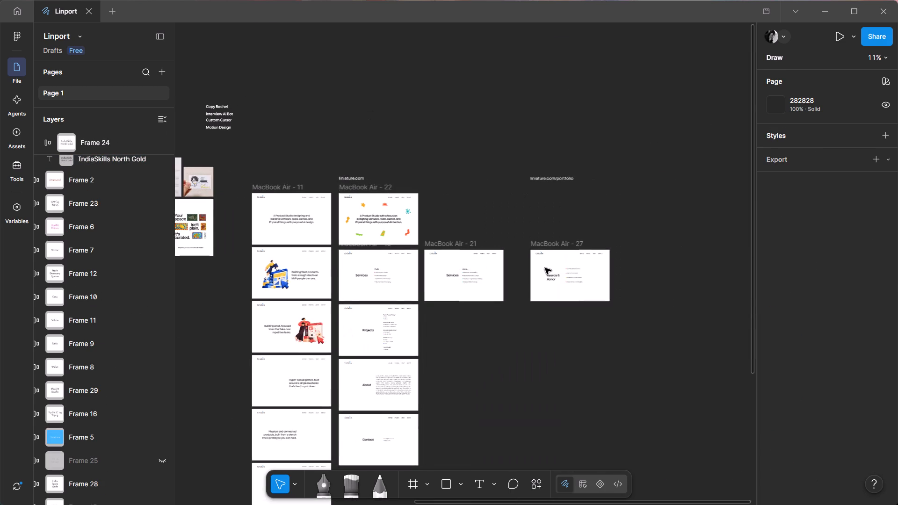
pyautogui.keyDown('ctrl'); pyautogui.scroll(4, 506, 289); pyautogui.keyUp('ctrl')
pyautogui.moveTo(575, 276); pyautogui.dragTo(421, 283, button='middle')
pyautogui.keyDown('ctrl'); pyautogui.scroll(2, 537, 244); pyautogui.keyUp('ctrl')
pyautogui.keyDown('ctrl'); pyautogui.moveTo(232, 295); pyautogui.dragTo(322, 284, button='middle'); pyautogui.keyUp('ctrl')
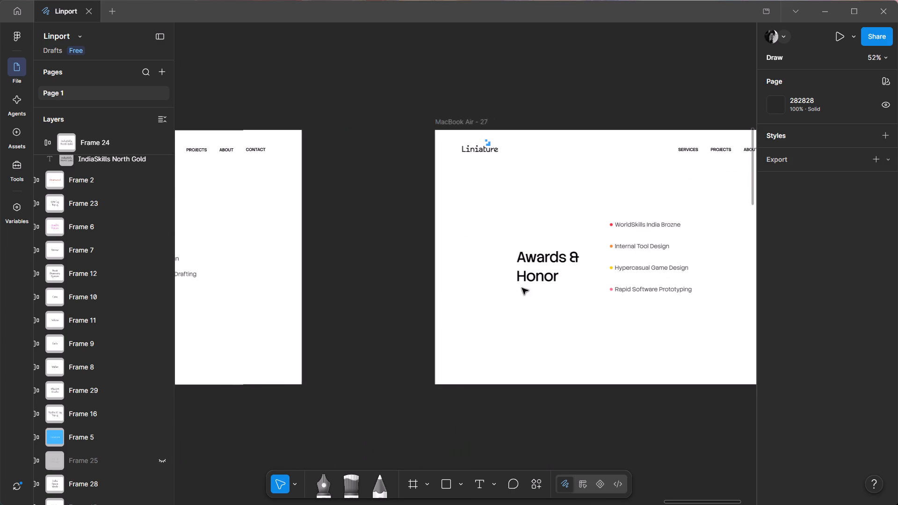
pyautogui.keyDown('ctrl'); pyautogui.scroll(3, 637, 274); pyautogui.keyUp('ctrl')
pyautogui.moveTo(693, 234); pyautogui.dragTo(546, 250, button='middle')
pyautogui.keyDown('ctrl'); pyautogui.tripleClick(540, 225); pyautogui.keyUp('ctrl')
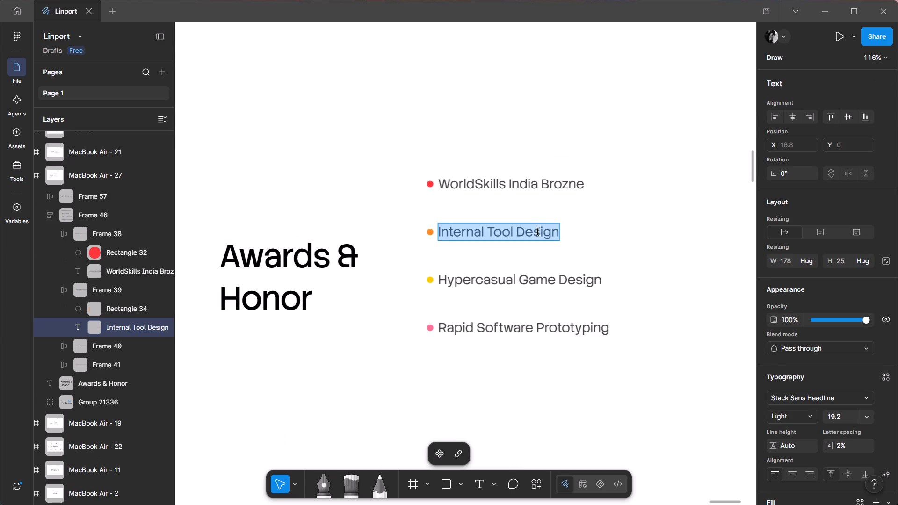
pyautogui.hotkey('ctrl', 'shift', 'v')
pyautogui.keyDown('ctrl'); pyautogui.scroll(-2, 459, 286); pyautogui.keyUp('ctrl')
pyautogui.doubleClick(405, 363)
# Replace the "Hypercasual Game Design" list item with "IndiaSkills Punjab Gold" copied from its award card, keeping the list's text style.
pyautogui.keyDown('ctrl'); pyautogui.scroll(-5, 516, 281); pyautogui.keyUp('ctrl')
pyautogui.moveTo(344, 326); pyautogui.dragTo(582, 224, button='middle')
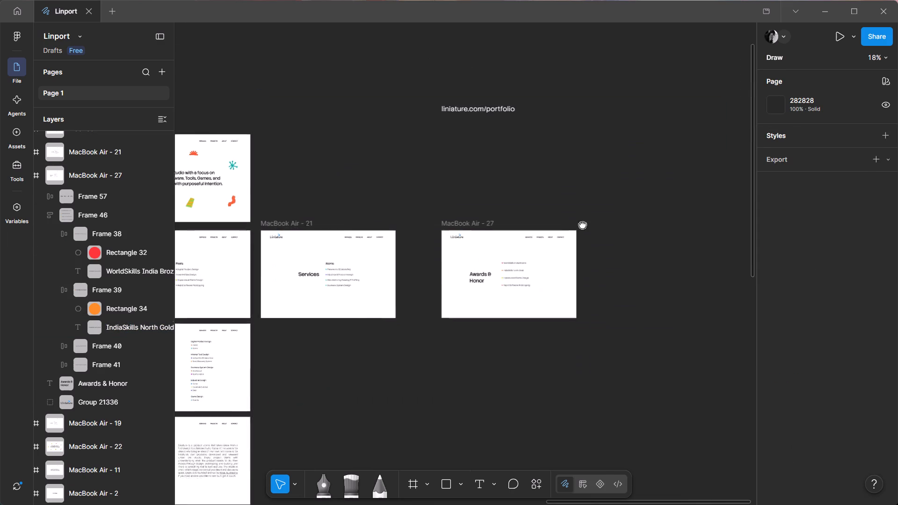
pyautogui.moveTo(582, 224); pyautogui.dragTo(880, 169, button='middle')
pyautogui.moveTo(332, 234); pyautogui.dragTo(861, 262, button='middle')
pyautogui.scroll(1, 318, 234)
pyautogui.moveTo(318, 233); pyautogui.dragTo(366, 223, button='middle')
pyautogui.keyDown('ctrl'); pyautogui.scroll(3, 396, 309); pyautogui.keyUp('ctrl')
pyautogui.keyDown('ctrl'); pyautogui.tripleClick(342, 224); pyautogui.keyUp('ctrl')
pyautogui.hotkey('ctrl', 'c')
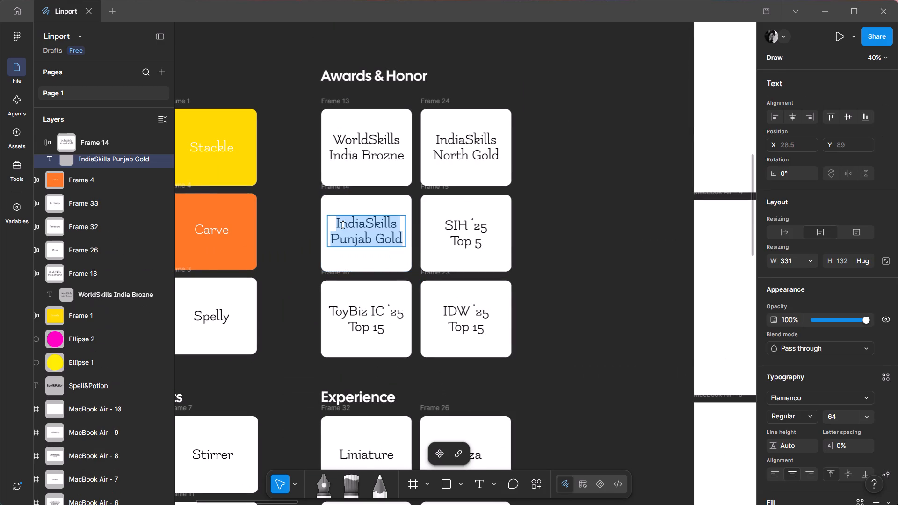
pyautogui.keyDown('ctrl'); pyautogui.scroll(-4, 347, 216); pyautogui.keyUp('ctrl')
pyautogui.doubleClick(407, 197)
pyautogui.click(462, 197)
pyautogui.keyDown('ctrl'); pyautogui.scroll(-6, 460, 198); pyautogui.keyUp('ctrl')
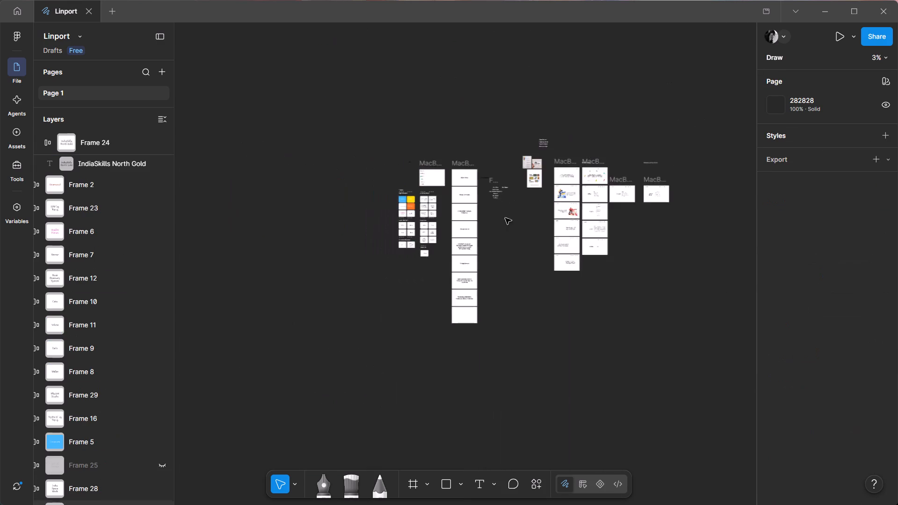
pyautogui.moveTo(517, 218); pyautogui.dragTo(355, 239, button='middle')
pyautogui.middleClick(355, 239)
pyautogui.keyDown('ctrl'); pyautogui.scroll(2, 557, 212); pyautogui.keyUp('ctrl')
pyautogui.keyDown('ctrl'); pyautogui.scroll(2, 400, 243); pyautogui.keyUp('ctrl')
pyautogui.keyDown('ctrl'); pyautogui.scroll(8, 514, 177); pyautogui.keyUp('ctrl')
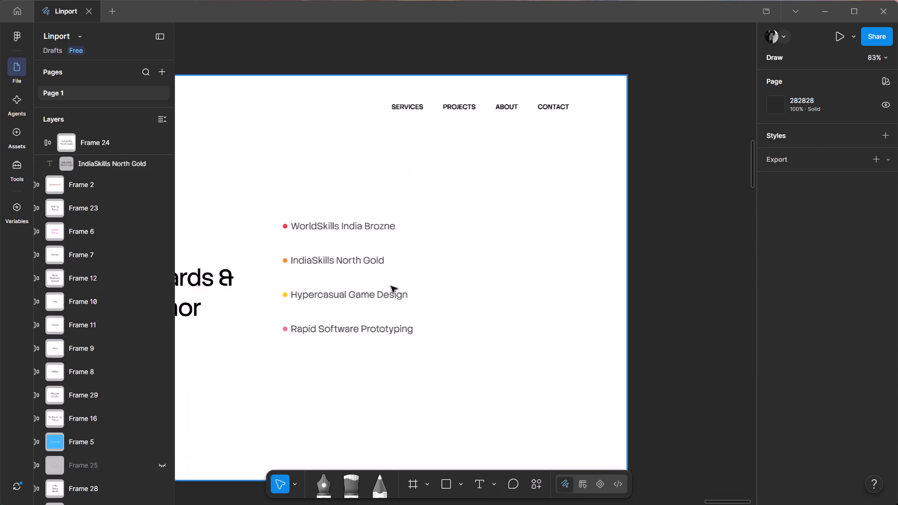
pyautogui.keyDown('ctrl'); pyautogui.moveTo(356, 293); pyautogui.dragTo(448, 263, button='middle'); pyautogui.keyUp('ctrl')
pyautogui.keyDown('ctrl'); pyautogui.doubleClick(444, 263); pyautogui.keyUp('ctrl')
pyautogui.hotkey('ctrl', 'shift', 'v')
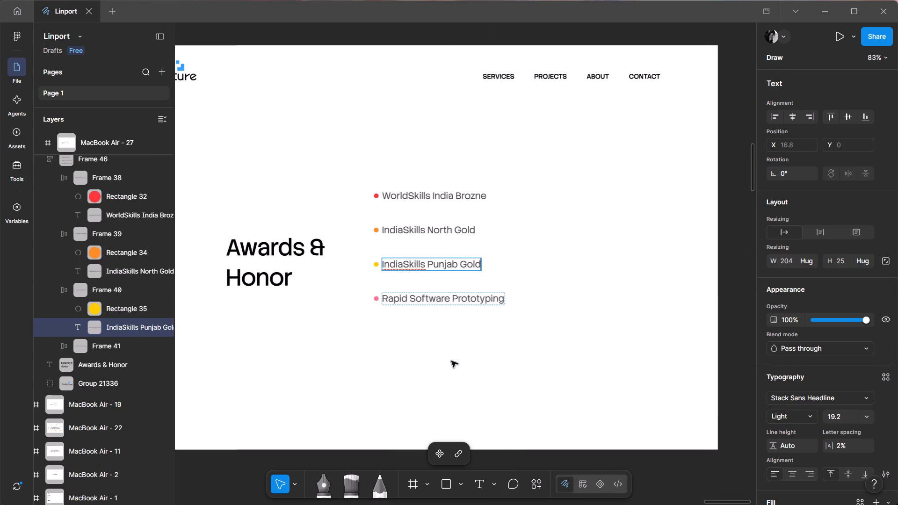
pyautogui.doubleClick(450, 369)
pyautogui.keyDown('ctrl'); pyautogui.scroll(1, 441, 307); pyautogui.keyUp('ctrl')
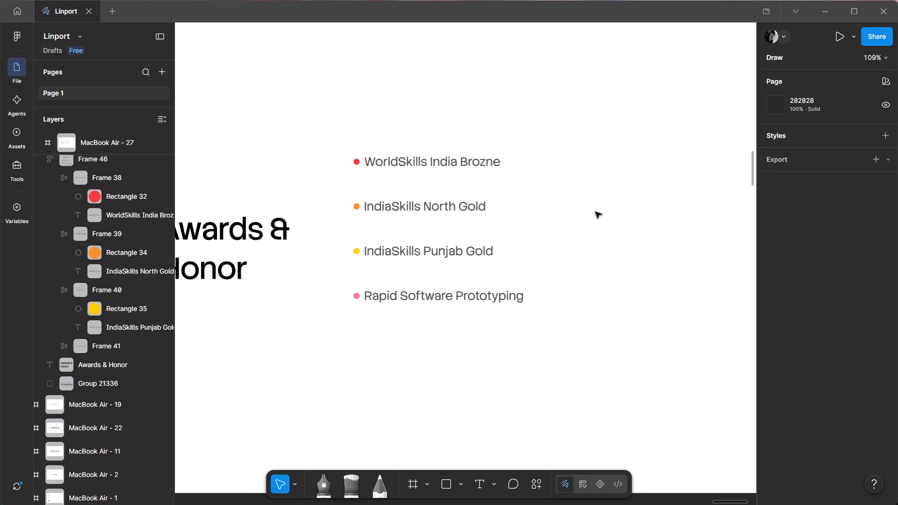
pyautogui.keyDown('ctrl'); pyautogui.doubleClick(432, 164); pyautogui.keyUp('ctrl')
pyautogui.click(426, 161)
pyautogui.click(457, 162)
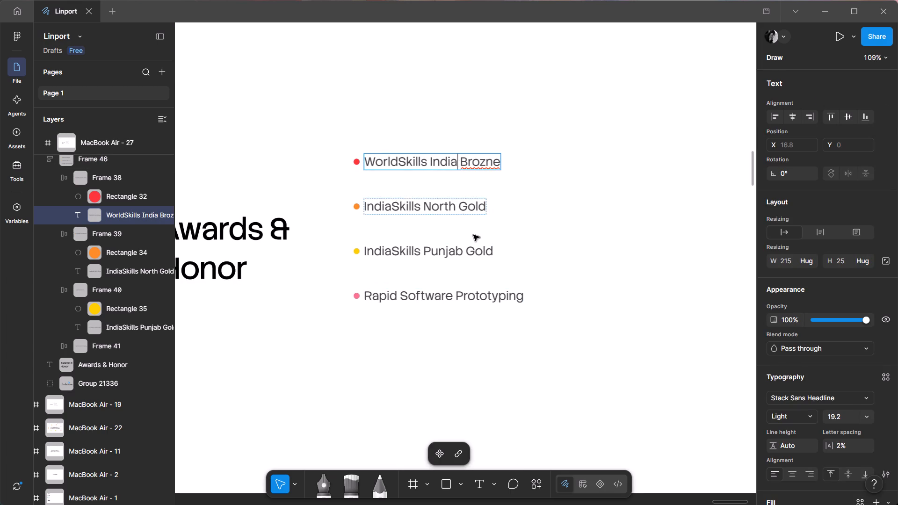
# Copy the "SIH '25 Top 5" text from its card under Awards & Honor on the earlier portfolio board.
pyautogui.keyDown('ctrl'); pyautogui.scroll(-9, 553, 186); pyautogui.keyUp('ctrl')
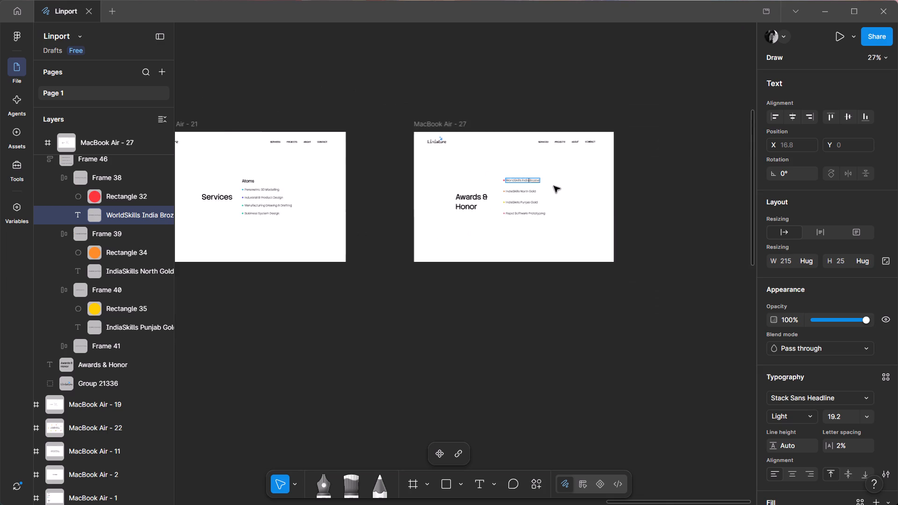
pyautogui.keyDown('ctrl'); pyautogui.scroll(-3, 554, 186); pyautogui.keyUp('ctrl')
pyautogui.doubleClick(485, 254)
pyautogui.moveTo(245, 251); pyautogui.dragTo(413, 213, button='middle')
pyautogui.keyDown('ctrl'); pyautogui.scroll(4, 326, 183); pyautogui.keyUp('ctrl')
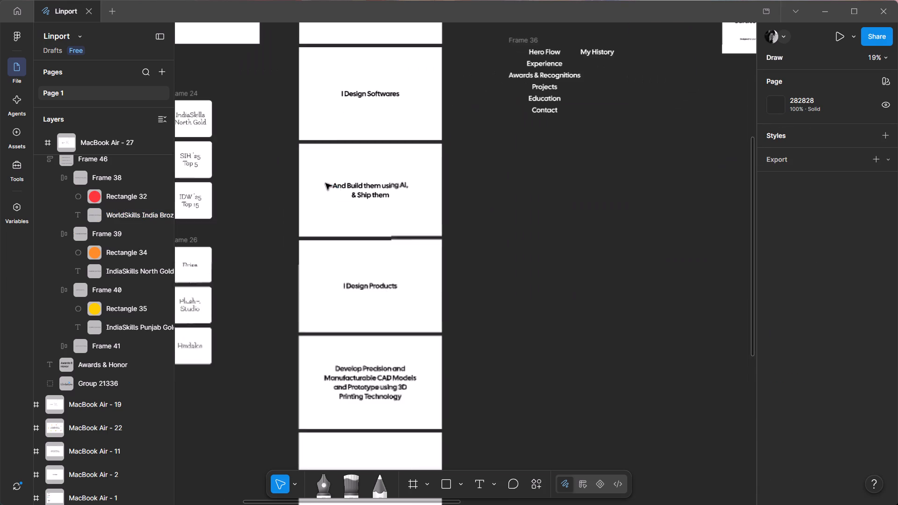
pyautogui.moveTo(269, 203); pyautogui.dragTo(560, 189, button='middle')
pyautogui.keyDown('ctrl'); pyautogui.scroll(2, 464, 147); pyautogui.keyUp('ctrl')
pyautogui.keyDown('ctrl'); pyautogui.tripleClick(499, 155); pyautogui.keyUp('ctrl')
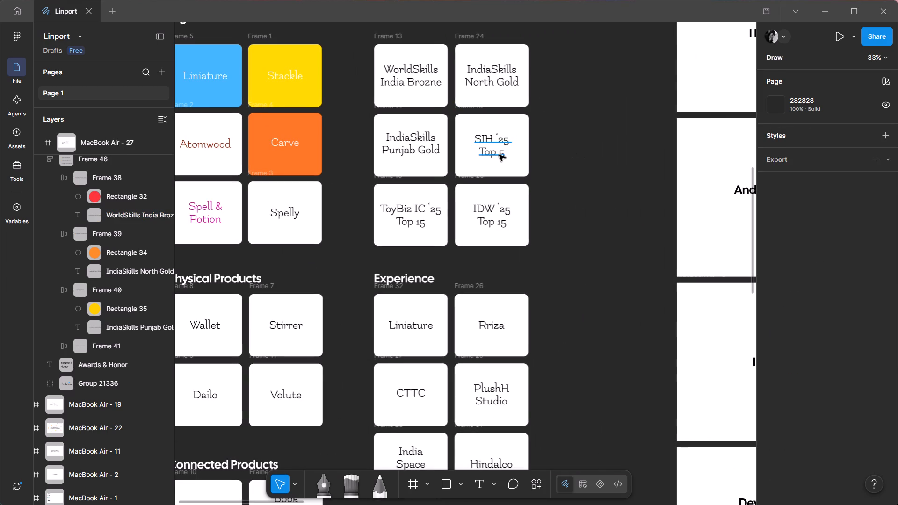
pyautogui.hotkey('ctrl', 'c')
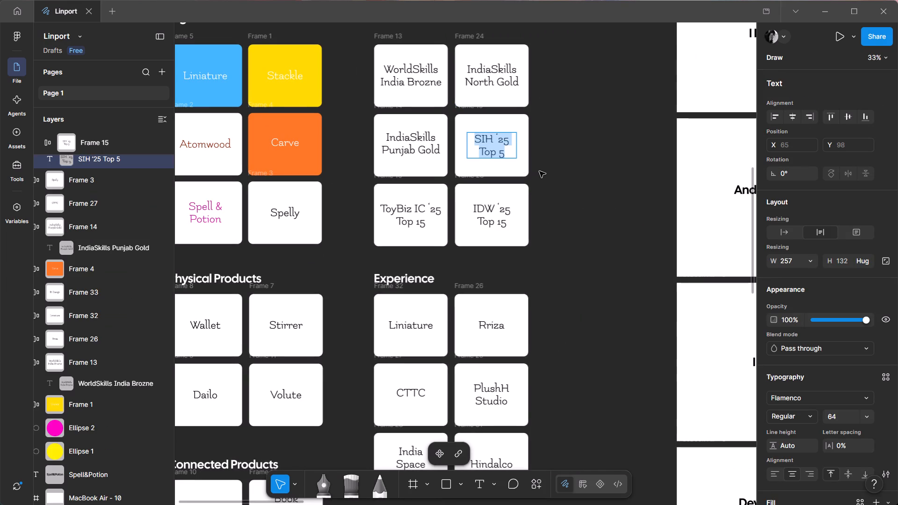
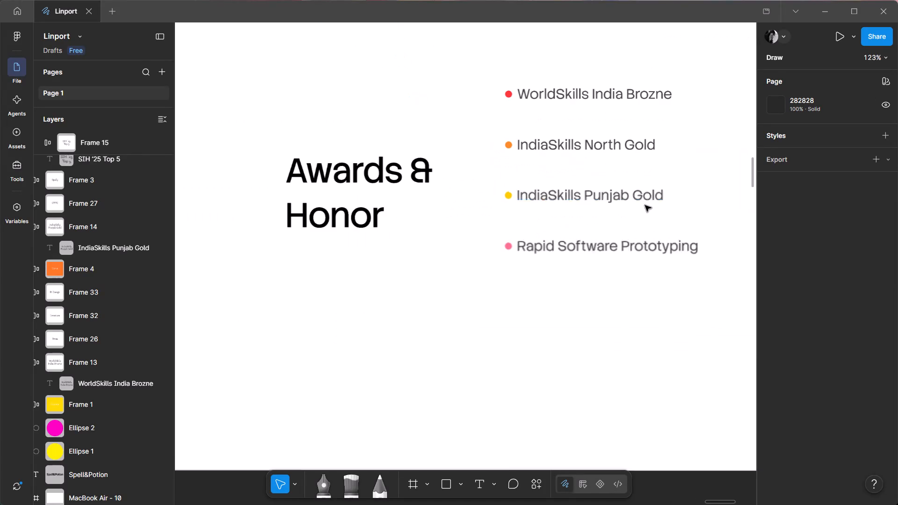
# Replace the "Rapid Software Prototyping" list item with the copied "SIH '25 Top 5", keeping the list's own text style.
pyautogui.doubleClick(595, 249)
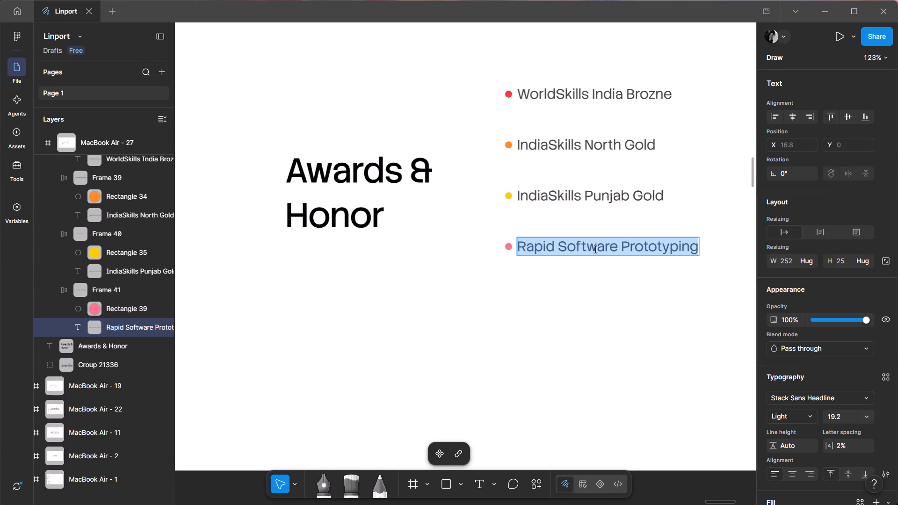
pyautogui.hotkey('ctrl', 'v')
pyautogui.hotkey('ctrl', 'z')
pyautogui.keyDown('ctrl'); pyautogui.keyDown('shift'); pyautogui.doubleClick(593, 243); pyautogui.keyUp('shift'); pyautogui.keyUp('ctrl')
pyautogui.hotkey('ctrl', 'shift', 'v')
pyautogui.keyDown('ctrl'); pyautogui.doubleClick(509, 284); pyautogui.keyUp('ctrl')
# Duplicate the "SIH '25 Top 5" row with its pink dot as a fifth item at the end of the awards list.
pyautogui.click(574, 256)
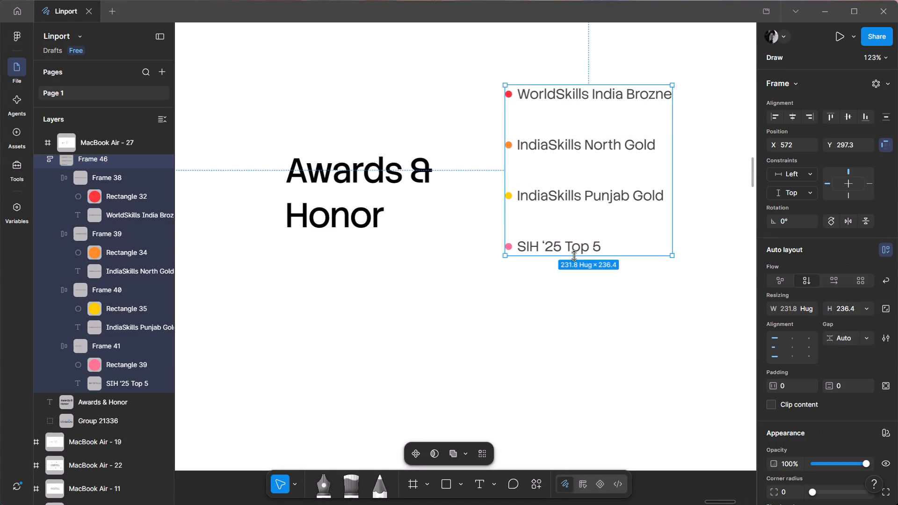
pyautogui.click(574, 256)
pyautogui.hotkey('ctrl', 'z')
pyautogui.doubleClick(600, 243)
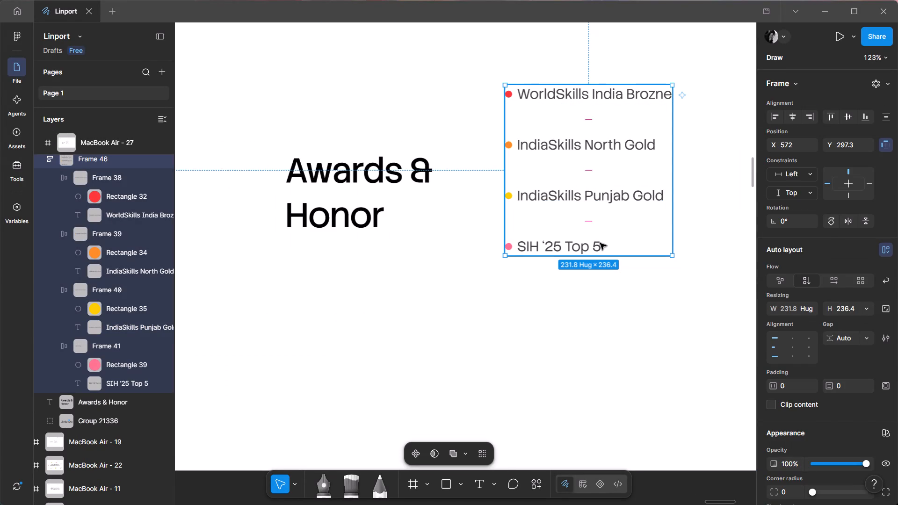
pyautogui.hotkey('ctrl', 'c')
pyautogui.hotkey('ctrl', 'v')
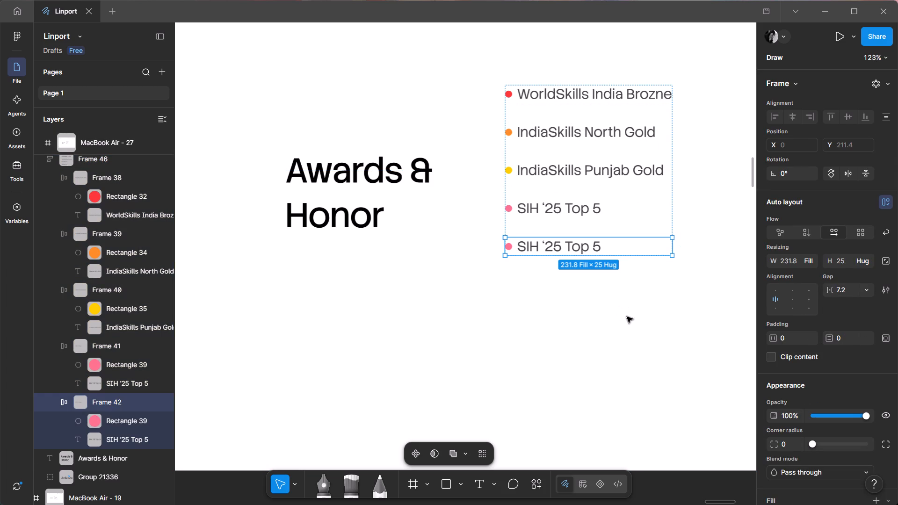
pyautogui.click(637, 328)
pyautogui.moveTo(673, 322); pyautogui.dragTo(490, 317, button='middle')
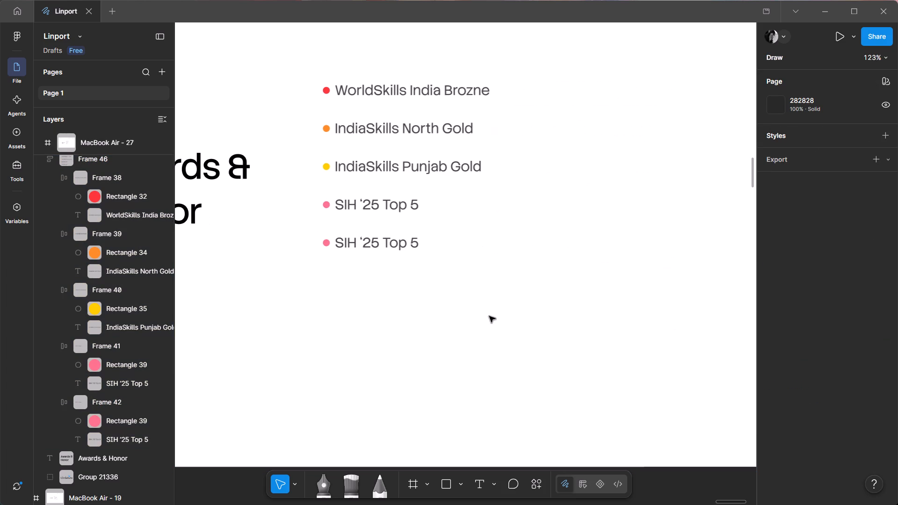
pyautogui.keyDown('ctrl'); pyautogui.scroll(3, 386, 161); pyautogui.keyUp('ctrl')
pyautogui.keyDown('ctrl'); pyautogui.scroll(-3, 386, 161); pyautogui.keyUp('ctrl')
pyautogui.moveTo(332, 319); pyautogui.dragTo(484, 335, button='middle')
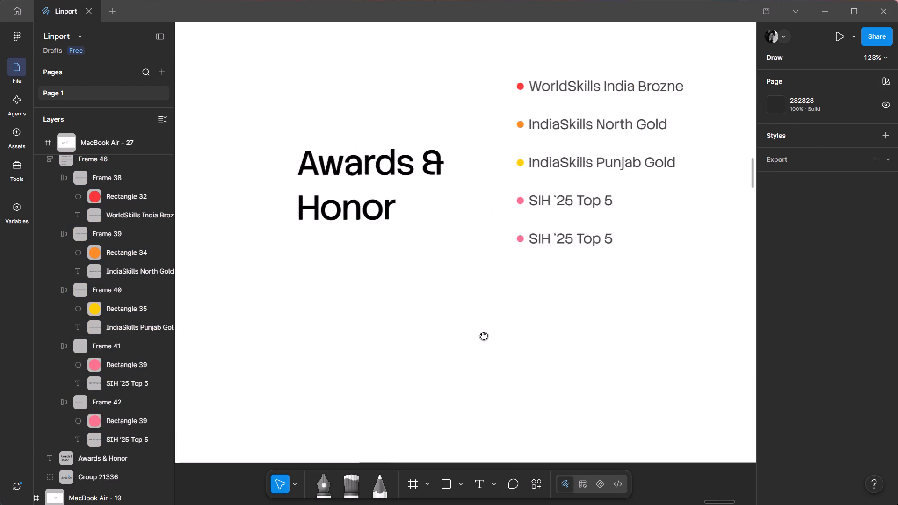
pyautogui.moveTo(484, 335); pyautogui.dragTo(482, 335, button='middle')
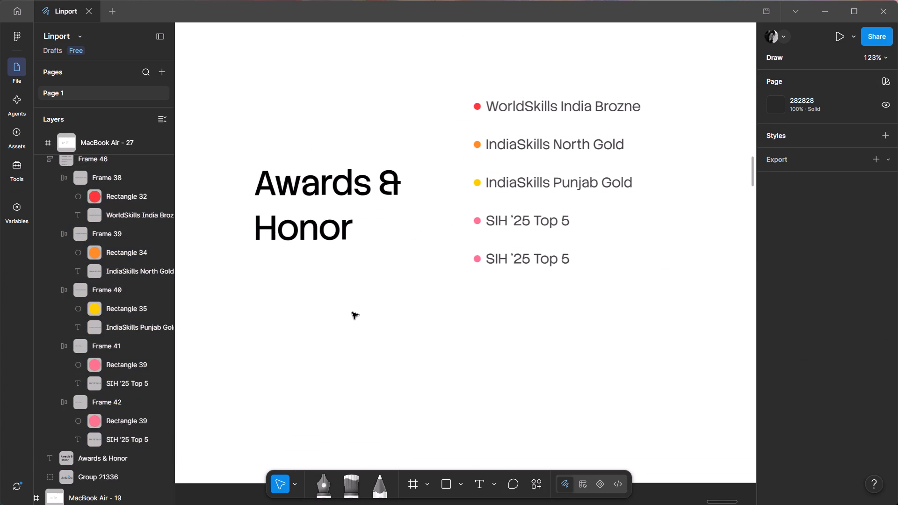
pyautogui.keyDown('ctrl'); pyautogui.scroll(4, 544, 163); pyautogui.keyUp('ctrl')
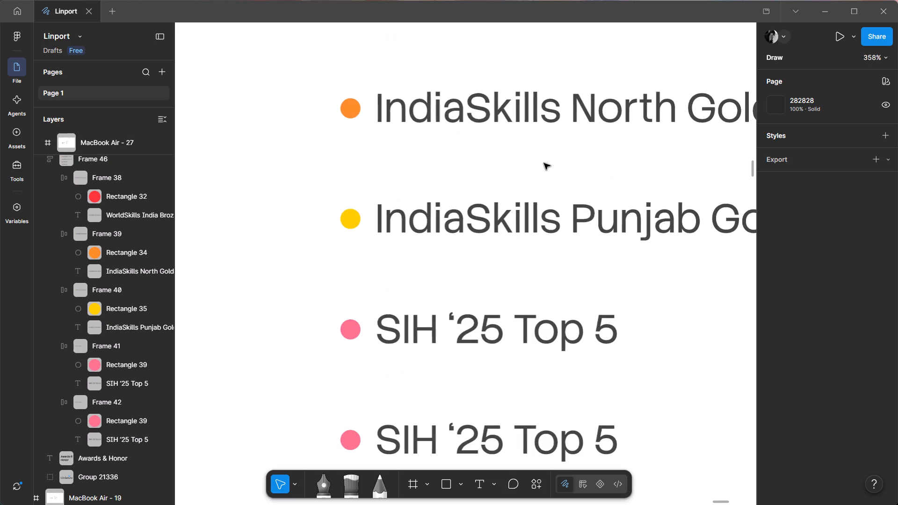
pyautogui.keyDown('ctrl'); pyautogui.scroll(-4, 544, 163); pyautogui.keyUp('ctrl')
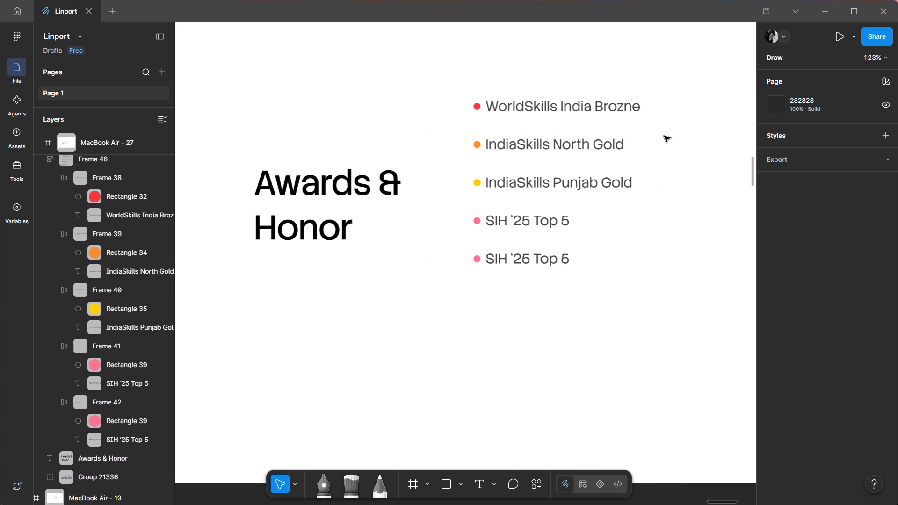
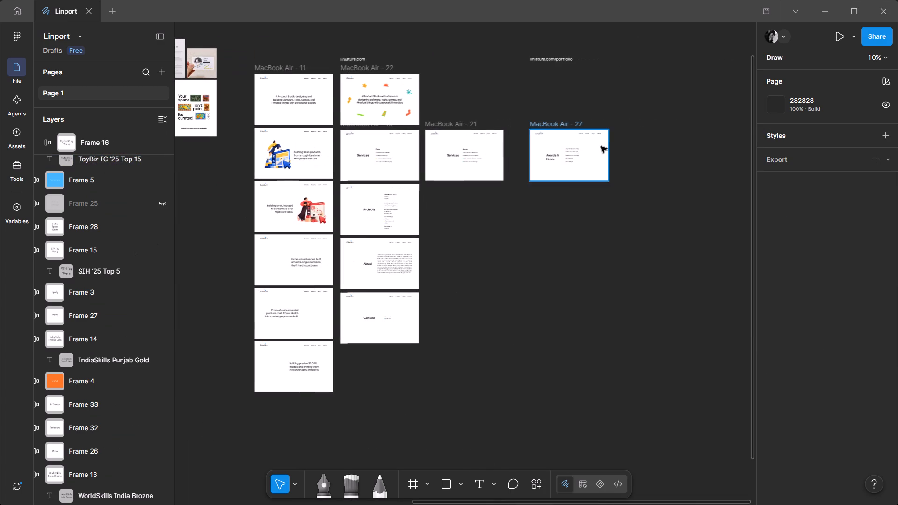
pyautogui.keyDown('ctrl'); pyautogui.scroll(10, 613, 140); pyautogui.keyUp('ctrl')
pyautogui.keyDown('ctrl'); pyautogui.doubleClick(422, 191); pyautogui.keyUp('ctrl')
pyautogui.keyDown('ctrl'); pyautogui.doubleClick(422, 198); pyautogui.keyUp('ctrl')
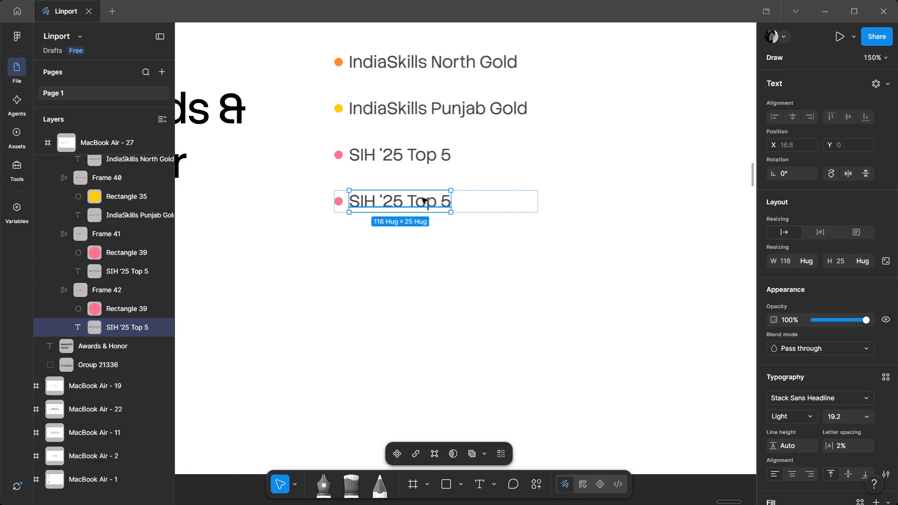
pyautogui.hotkey('shift', 'v')
pyautogui.write('xz')
pyautogui.hotkey('ctrl', 'z')
pyautogui.hotkey('ctrl', 'z')
pyautogui.hotkey('ctrl', 'shift', 'v')
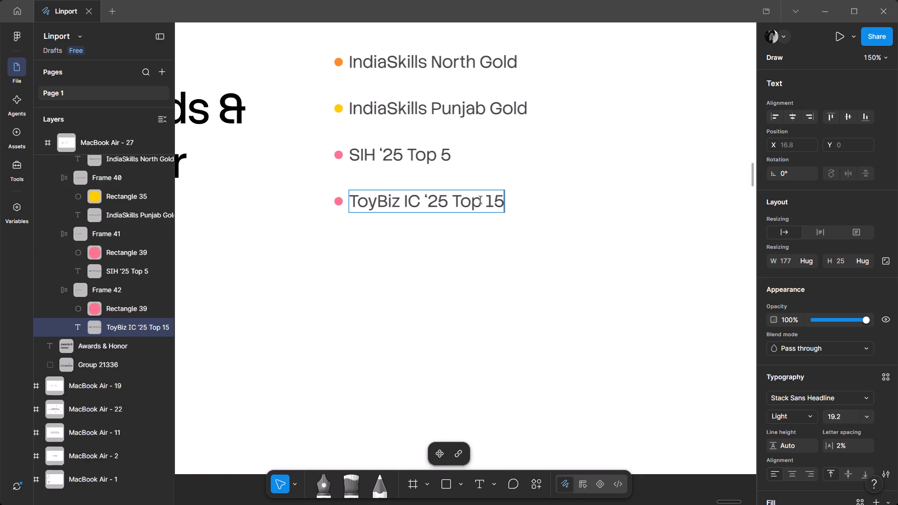
pyautogui.keyDown('ctrl'); pyautogui.scroll(-4, 480, 200); pyautogui.keyUp('ctrl')
pyautogui.doubleClick(485, 238)
# Duplicate the "ToyBiz IC '25 Top 15" row with its pink dot as a sixth item at the end of the awards list.
pyautogui.keyDown('ctrl'); pyautogui.scroll(3, 455, 184); pyautogui.keyUp('ctrl')
pyautogui.doubleClick(476, 215)
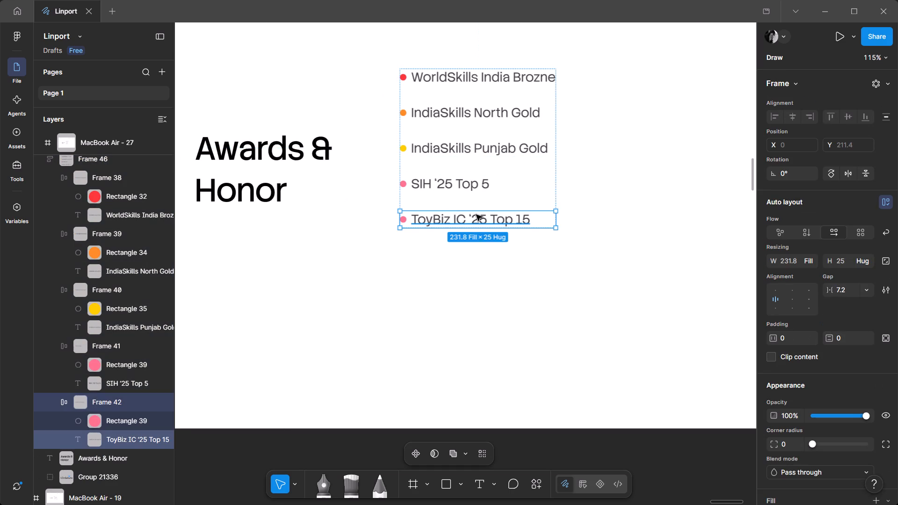
pyautogui.hotkey('ctrl', 'c')
pyautogui.hotkey('ctrl', 'v')
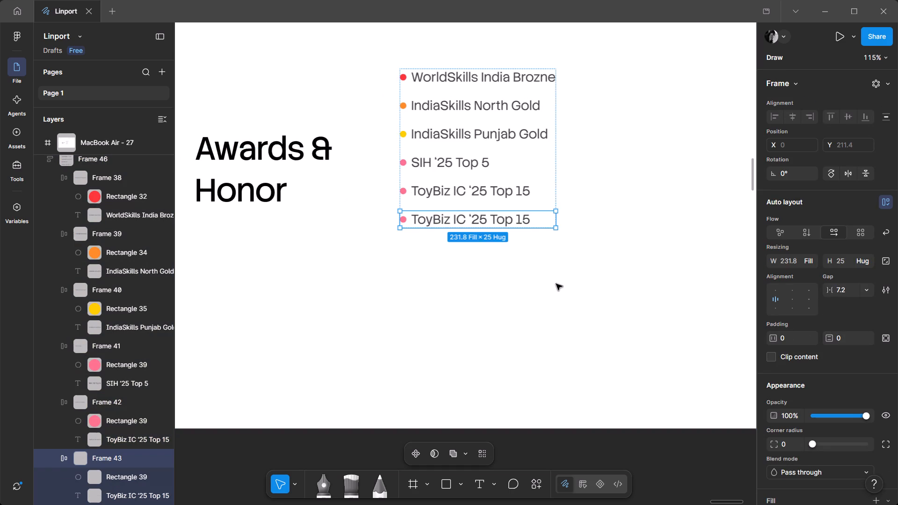
pyautogui.click(453, 275)
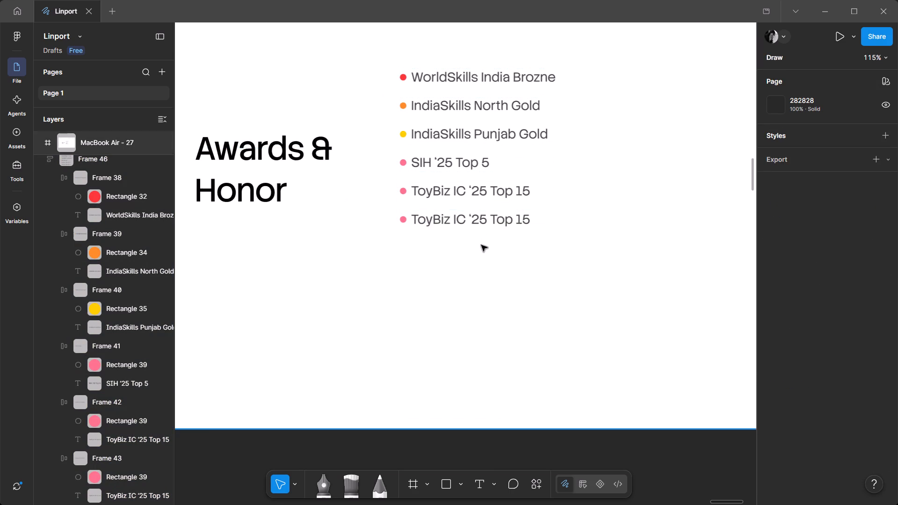
# Copy the "IDW '25 Top 15" text from its award card on the earlier Awards & Honor board.
pyautogui.keyDown('ctrl'); pyautogui.scroll(-7, 487, 242); pyautogui.keyUp('ctrl')
pyautogui.middleClick(768, 325)
pyautogui.moveTo(536, 355); pyautogui.dragTo(897, 331, button='middle')
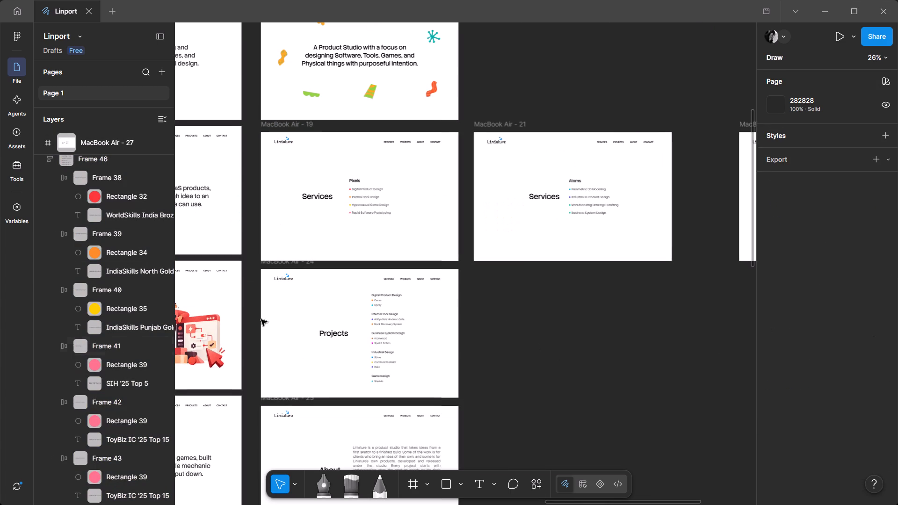
pyautogui.moveTo(261, 319); pyautogui.dragTo(775, 351, button='middle')
pyautogui.moveTo(284, 264); pyautogui.dragTo(819, 320, button='middle')
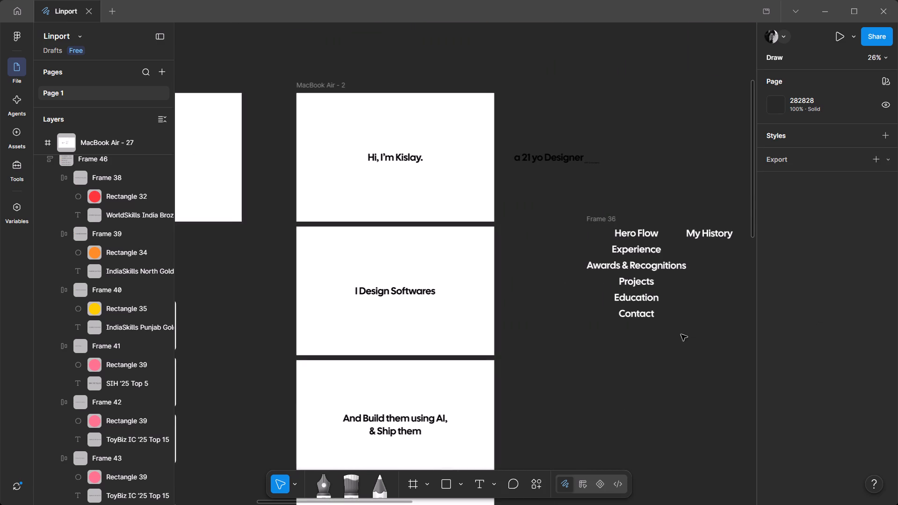
pyautogui.moveTo(509, 334); pyautogui.dragTo(897, 332, button='middle')
pyautogui.moveTo(485, 379); pyautogui.dragTo(484, 243, button='middle')
pyautogui.keyDown('ctrl'); pyautogui.scroll(2, 491, 325); pyautogui.keyUp('ctrl')
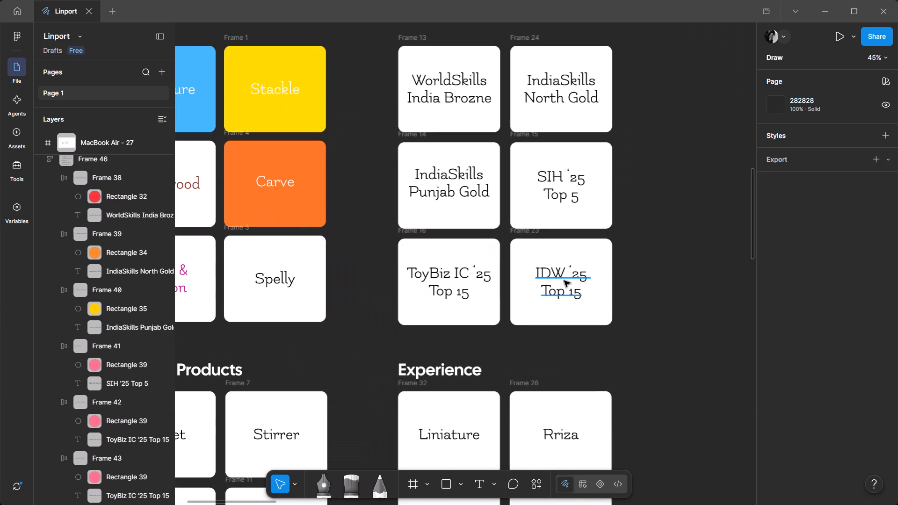
pyautogui.doubleClick(564, 281)
pyautogui.hotkey('ctrl', 'c')
# Replace the sixth awards list item with the copied "IDW '25 Top 15", keeping the list's own text style.
pyautogui.keyDown('ctrl'); pyautogui.scroll(-5, 348, 238); pyautogui.keyUp('ctrl')
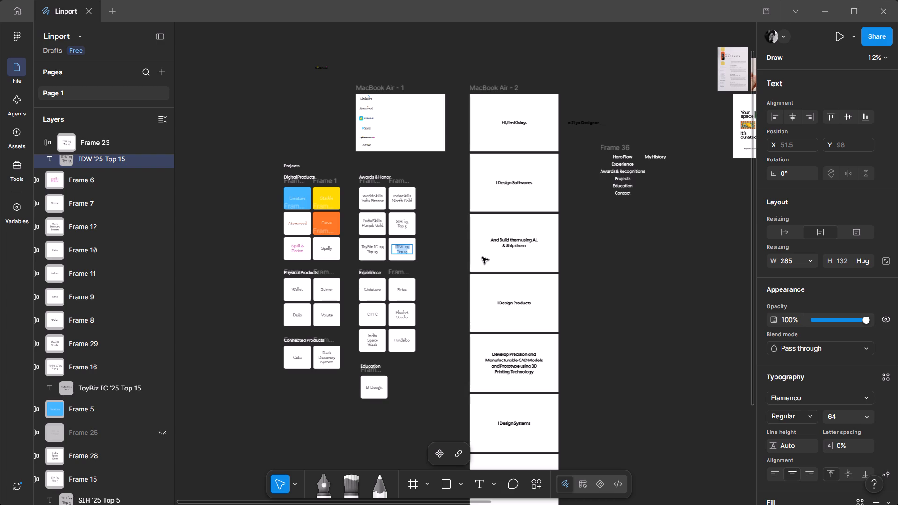
pyautogui.hscroll(-2, 482, 257)
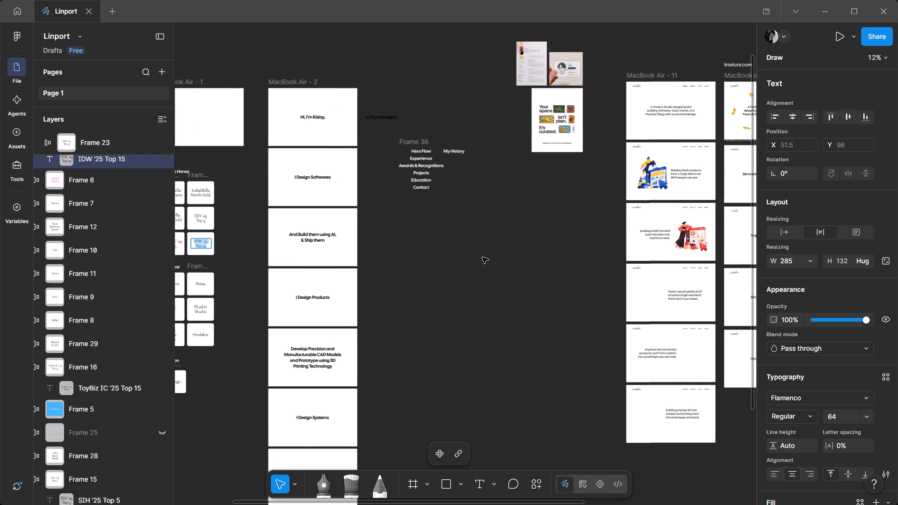
pyautogui.hscroll(-5, 482, 257)
pyautogui.scroll(1, 482, 257)
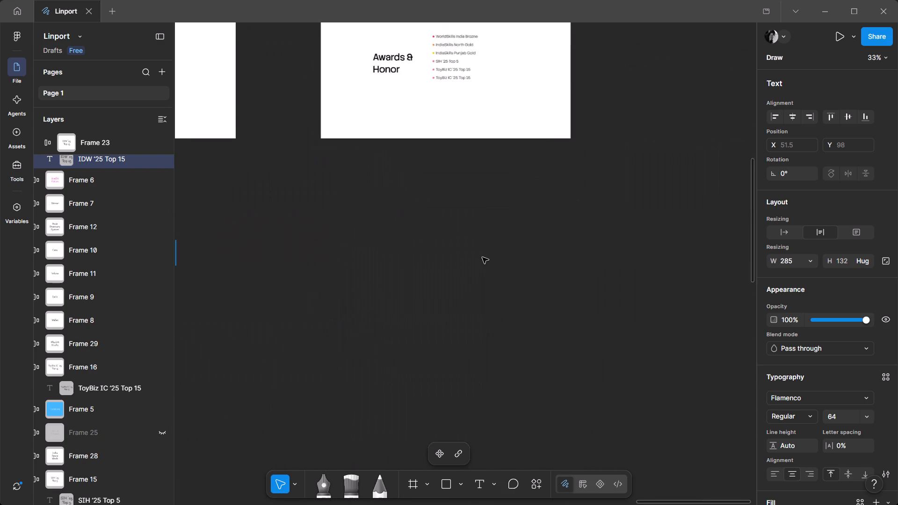
pyautogui.scroll(2, 482, 257)
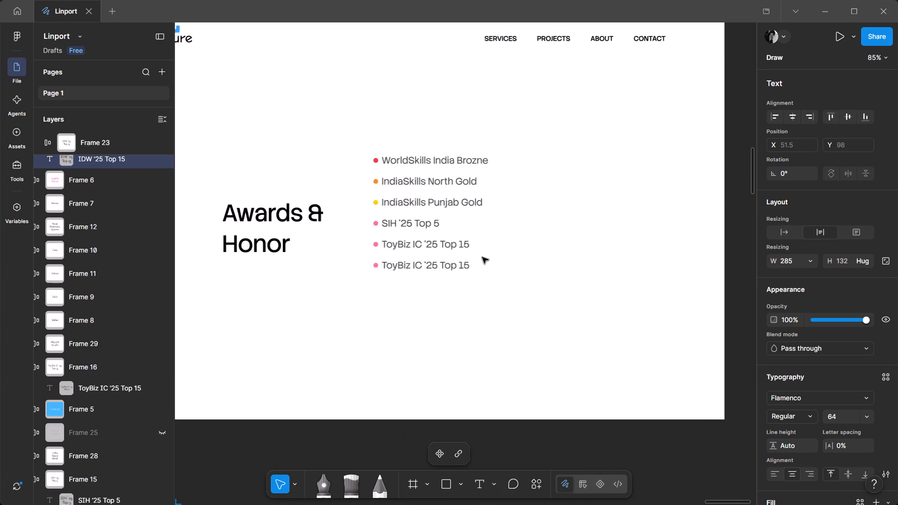
pyautogui.scroll(1, 482, 257)
pyautogui.hscroll(1, 482, 257)
pyautogui.hscroll(1, 539, 278)
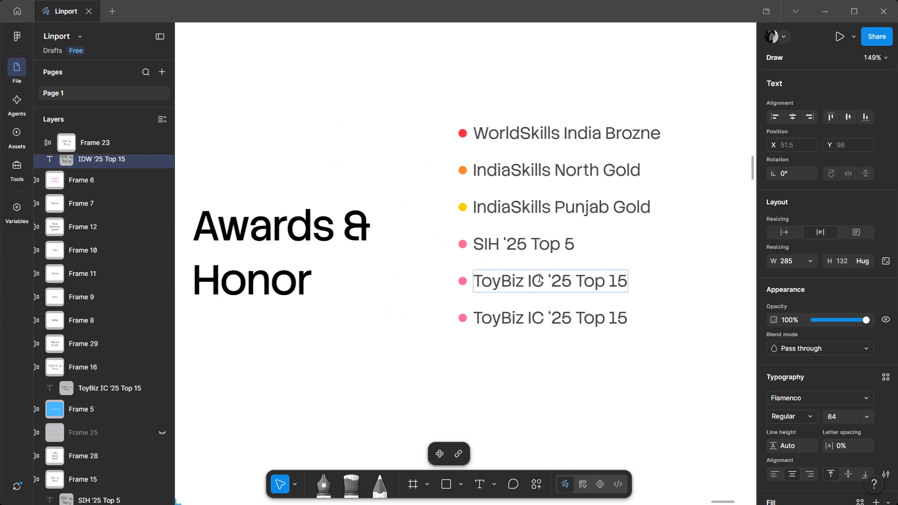
pyautogui.scroll(1, 539, 278)
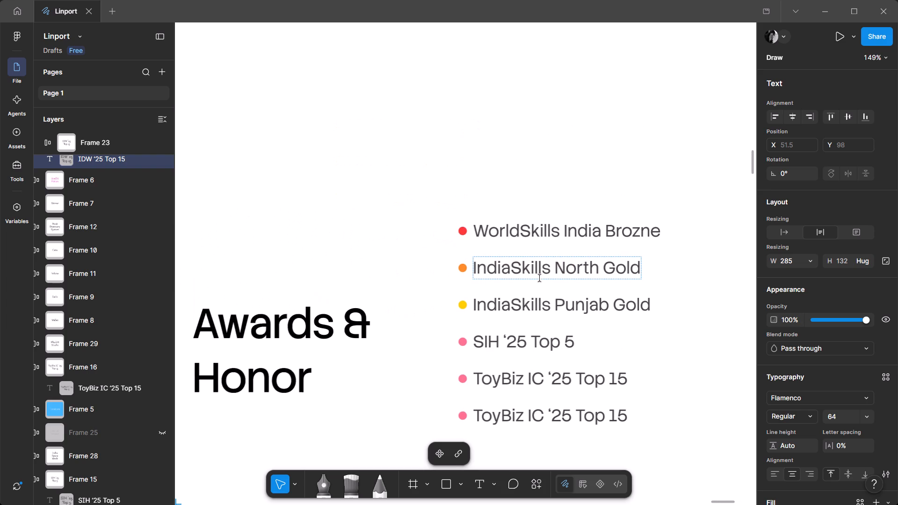
pyautogui.keyDown('ctrl'); pyautogui.doubleClick(579, 426); pyautogui.keyUp('ctrl')
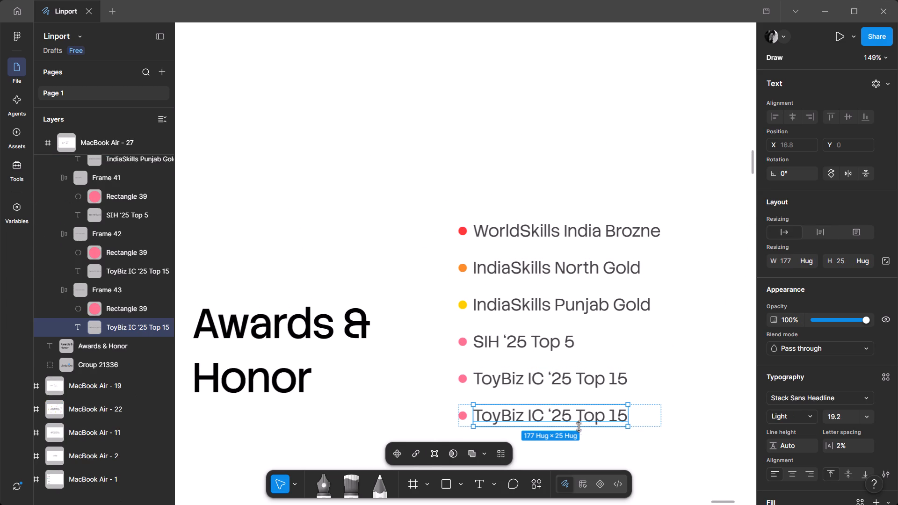
pyautogui.keyDown('ctrl'); pyautogui.doubleClick(580, 423); pyautogui.keyUp('ctrl')
pyautogui.hotkey('ctrl', 'v')
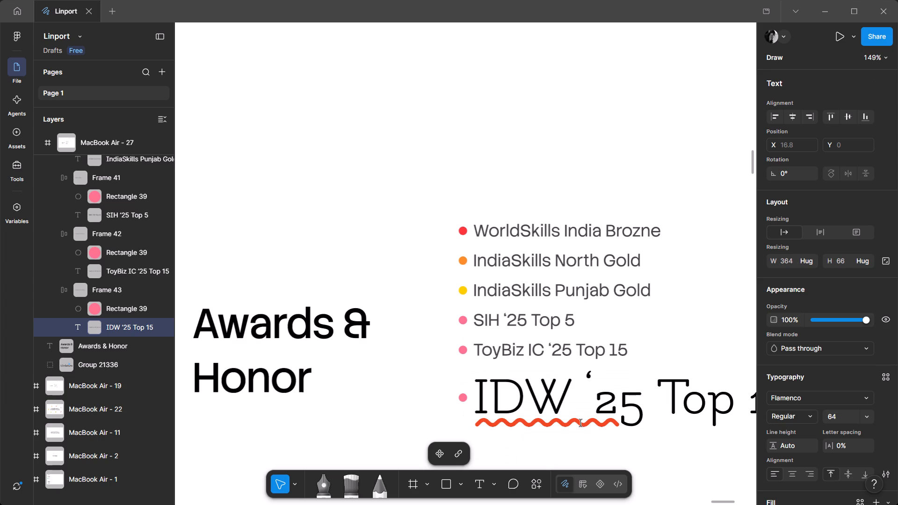
pyautogui.hotkey('ctrl', 'z')
pyautogui.doubleClick(580, 423)
pyautogui.hotkey('ctrl', 'z')
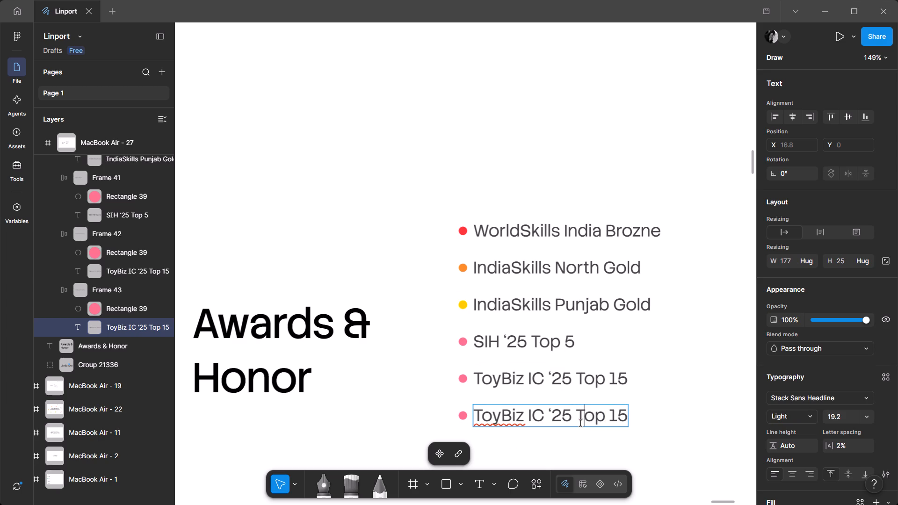
pyautogui.hotkey('ctrl', 'a')
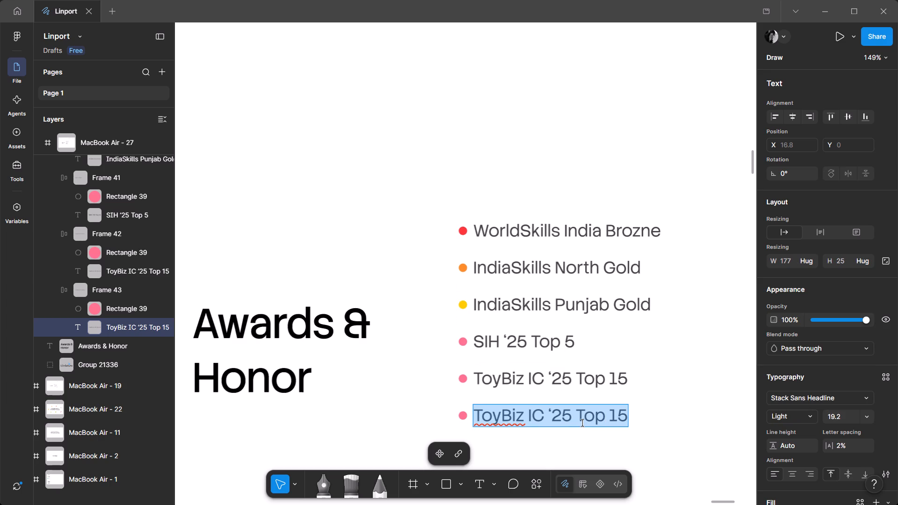
pyautogui.hotkey('ctrl', 'shift', 'v')
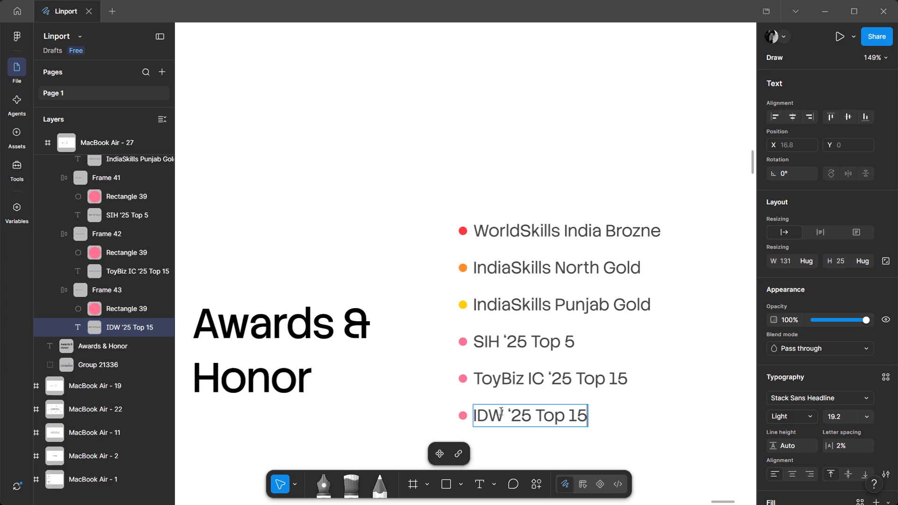
# Expand the abbreviation "IDW" in the last awards list item so it reads "India Design Week '25 Top 15".
pyautogui.click(501, 411)
pyautogui.click(480, 416)
pyautogui.write('dia')
pyautogui.press('space')
pyautogui.press('BackSpace')
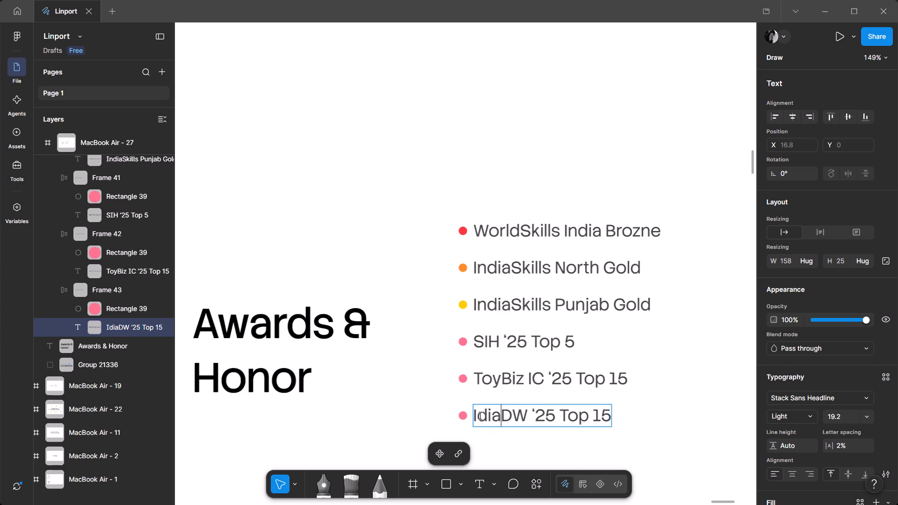
pyautogui.press('BackSpace')
pyautogui.press('BackSpace')
pyautogui.press('BackSpace')
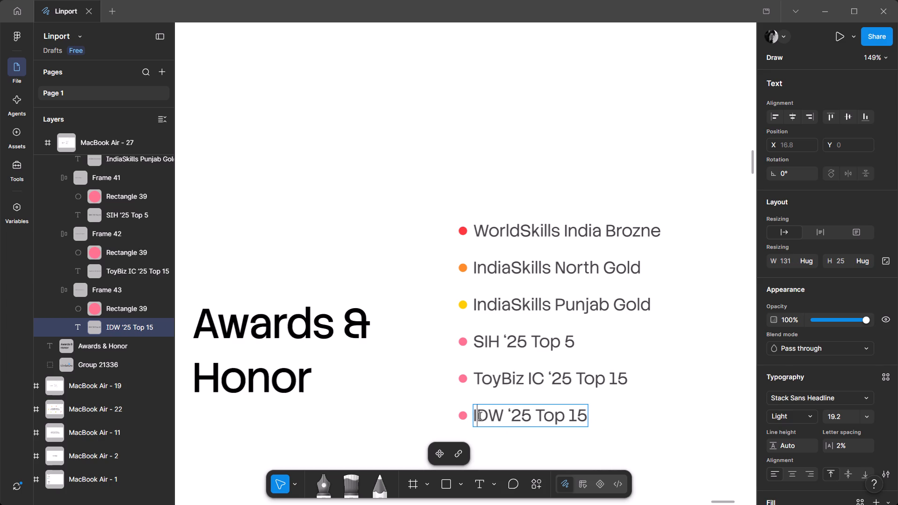
pyautogui.write('dian')
pyautogui.press('BackSpace')
pyautogui.press('BackSpace')
pyautogui.press('BackSpace')
pyautogui.press('BackSpace')
pyautogui.write('ndia')
pyautogui.press('space')
pyautogui.press('Right')
pyautogui.write('esign')
pyautogui.press('space')
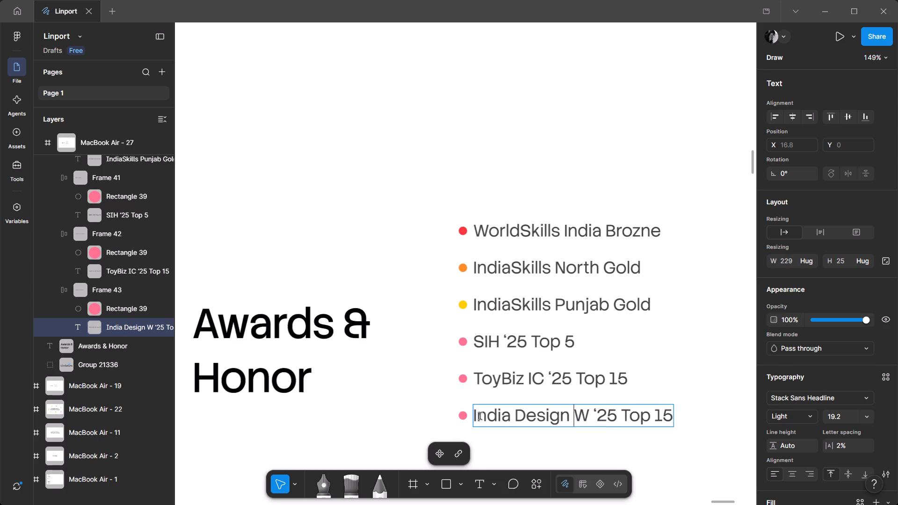
pyautogui.press('Right')
pyautogui.write('wee')
pyautogui.press('BackSpace')
pyautogui.press('BackSpace')
pyautogui.press('BackSpace')
pyautogui.write('eek')
pyautogui.keyDown('ctrl'); pyautogui.scroll(-3, 537, 113); pyautogui.keyUp('ctrl')
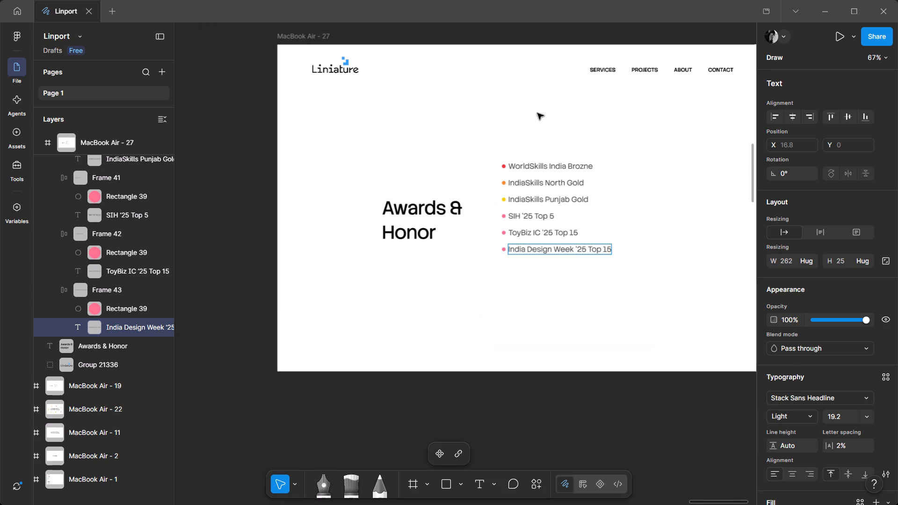
pyautogui.doubleClick(628, 318)
# Expand "SIH" in the fourth awards list item so it reads "Smart India Hackathon '25 Top 5".
pyautogui.keyDown('ctrl'); pyautogui.scroll(4, 584, 226); pyautogui.keyUp('ctrl')
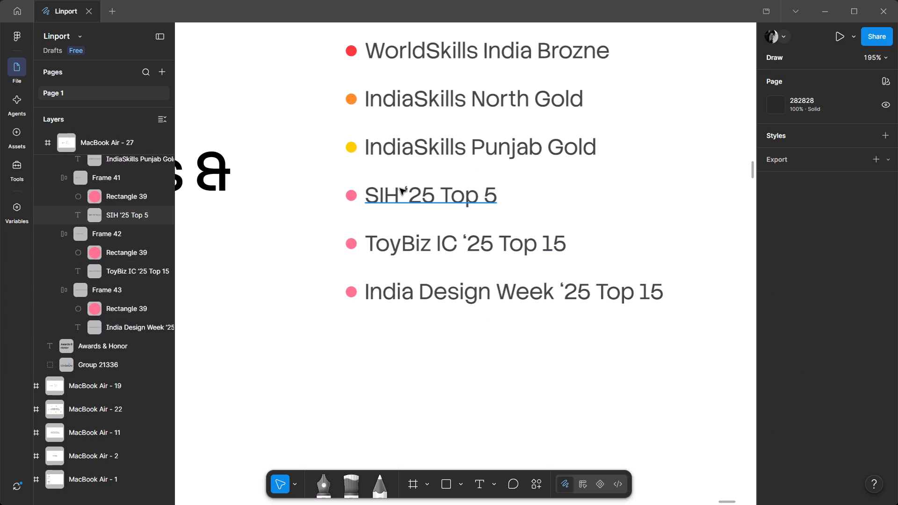
pyautogui.keyDown('ctrl'); pyautogui.doubleClick(402, 196); pyautogui.keyUp('ctrl')
pyautogui.click(393, 196)
pyautogui.moveTo(394, 196); pyautogui.dragTo(356, 196)
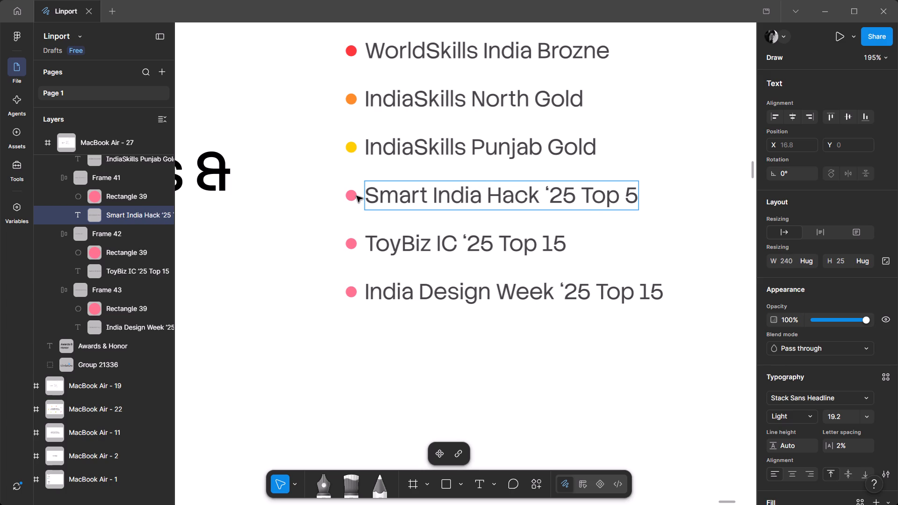
pyautogui.write('athon')
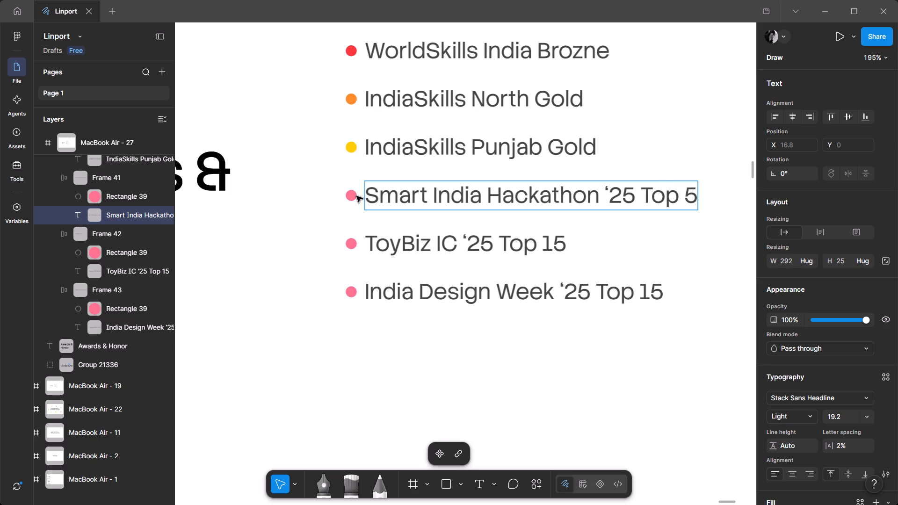
pyautogui.doubleClick(478, 389)
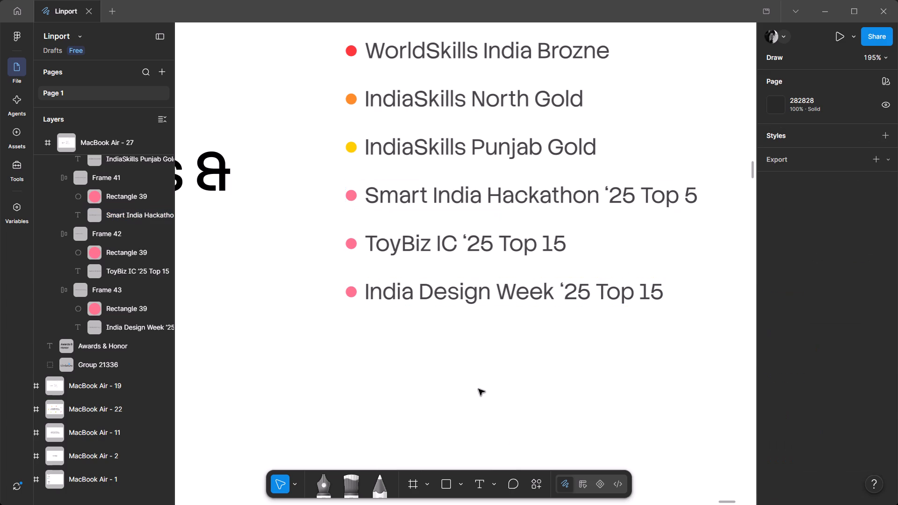
# Expand "IC" in the fifth awards list item so it reads "ToyBiz Innovation Challenge '25 Top 15".
pyautogui.keyDown('ctrl'); pyautogui.doubleClick(469, 246); pyautogui.keyUp('ctrl')
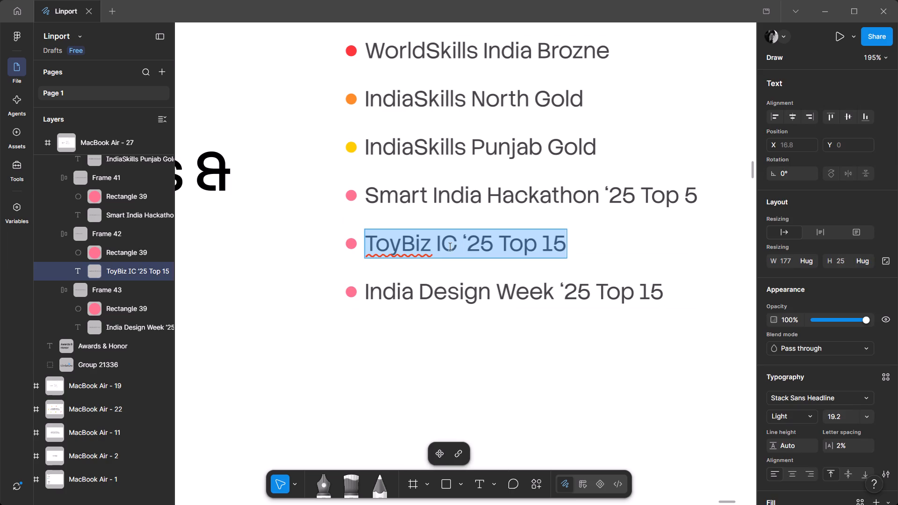
pyautogui.click(443, 246)
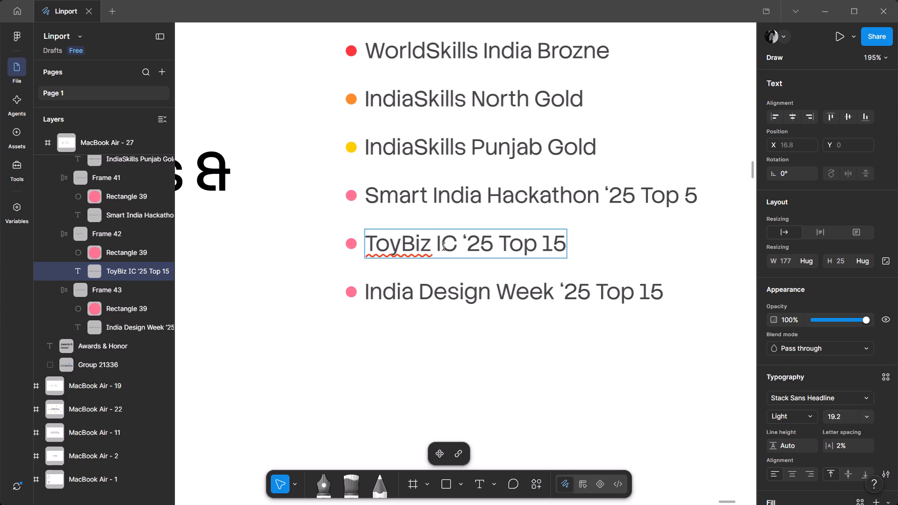
pyautogui.write('nnocation')
pyautogui.press('space')
pyautogui.press('BackSpace')
pyautogui.press('BackSpace')
pyautogui.press('BackSpace')
pyautogui.press('BackSpace')
pyautogui.press('BackSpace')
pyautogui.press('BackSpace')
pyautogui.press('BackSpace')
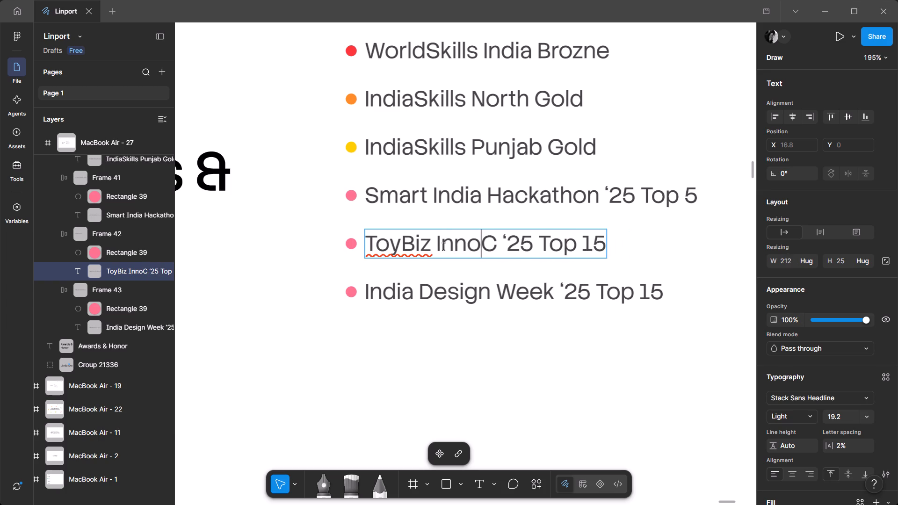
pyautogui.write('vation')
pyautogui.press('space')
pyautogui.press('Right')
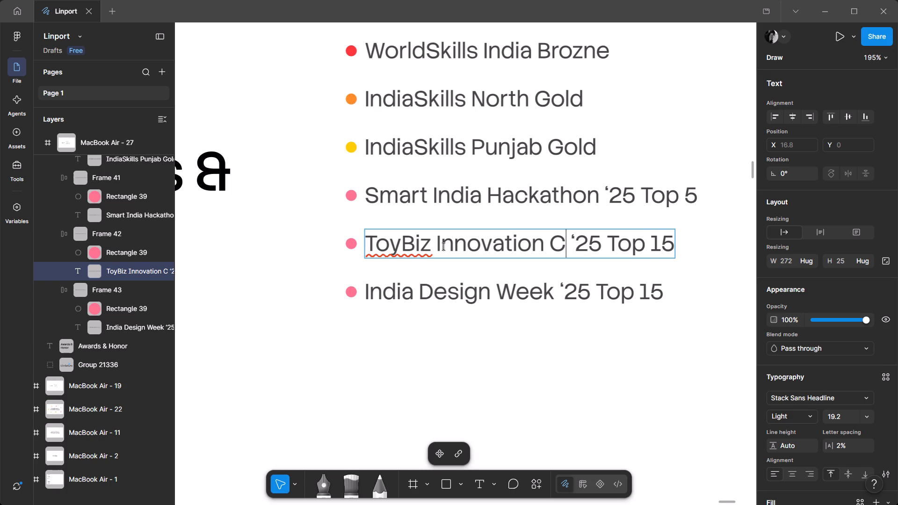
pyautogui.press('BackSpace')
pyautogui.write('hallenge')
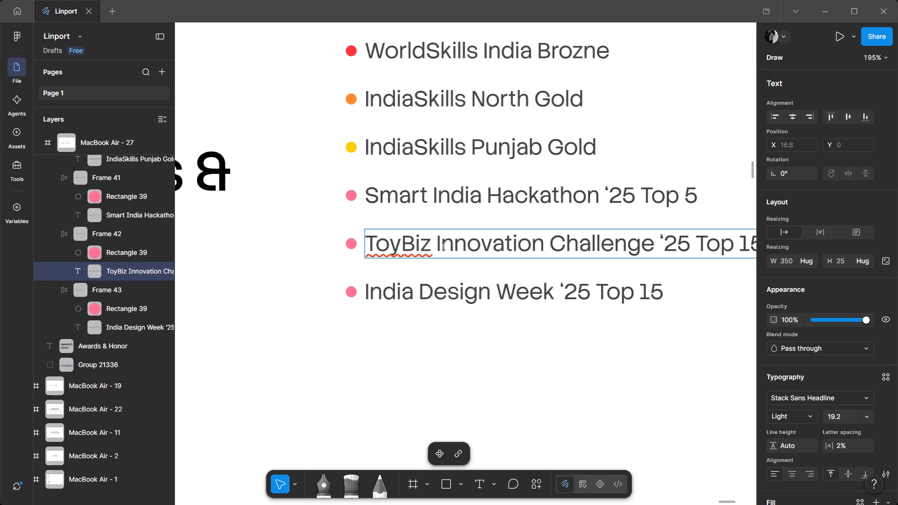
pyautogui.doubleClick(435, 317)
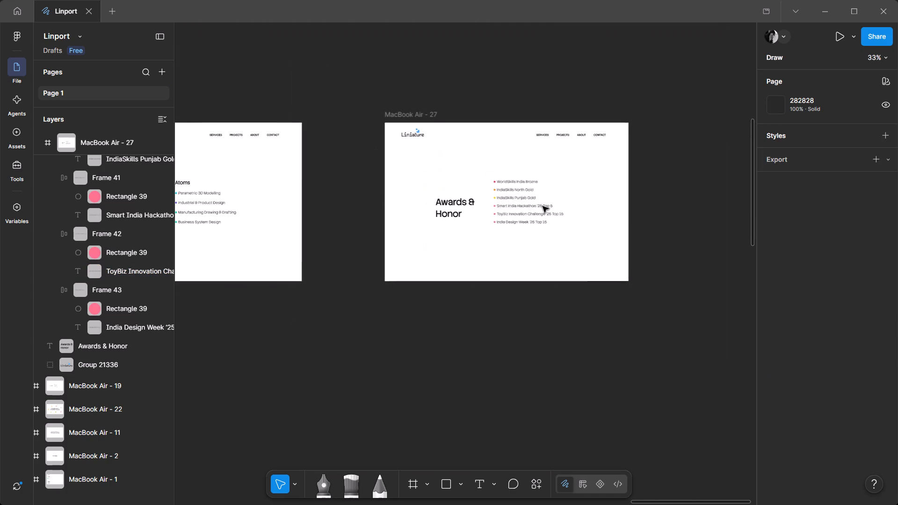
# Compare the Awards & Honor board with the neighbouring Services boards and check the wording of its list.
pyautogui.hscroll(2, 543, 206)
pyautogui.hscroll(5, 400, 190)
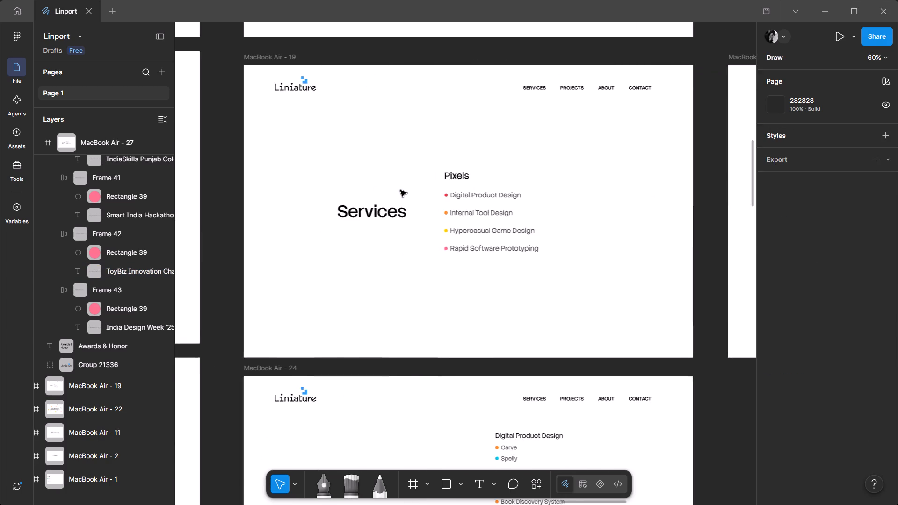
pyautogui.hscroll(-6, 400, 190)
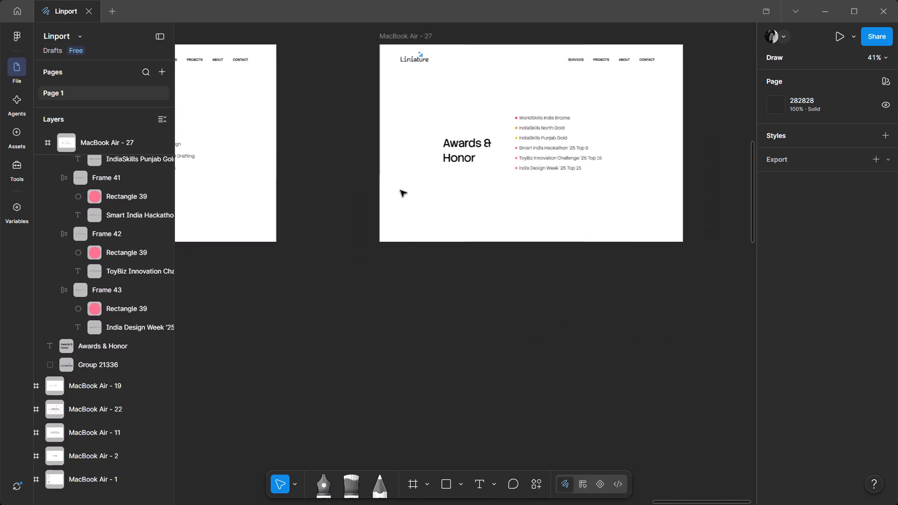
pyautogui.hscroll(-2, 400, 190)
pyautogui.scroll(1, 400, 190)
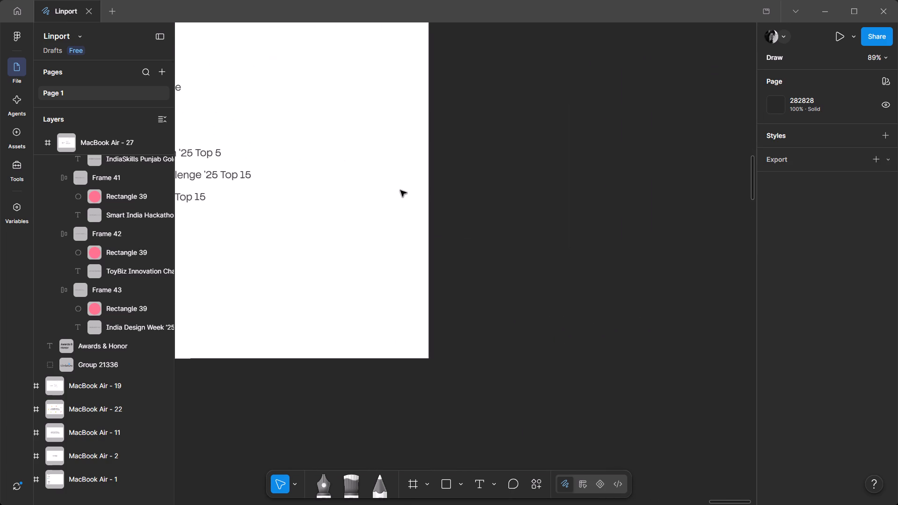
pyautogui.hscroll(2, 391, 227)
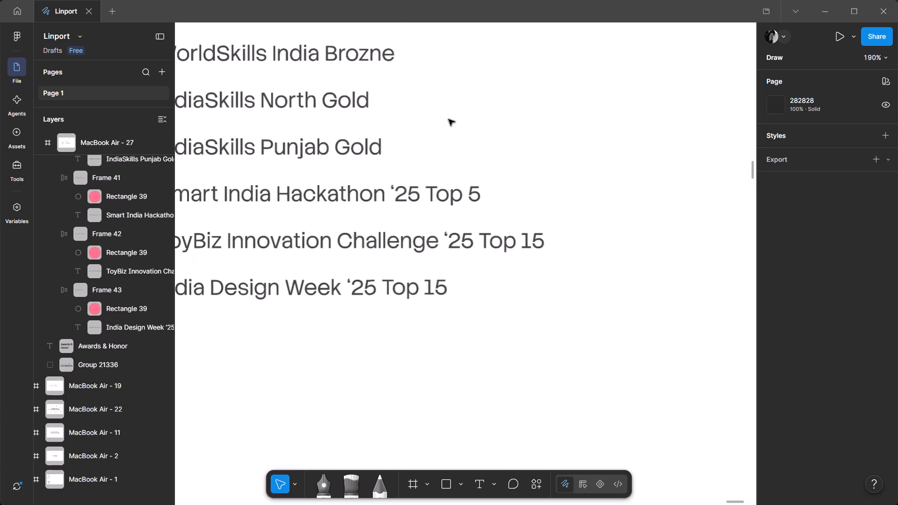
pyautogui.hscroll(1, 449, 119)
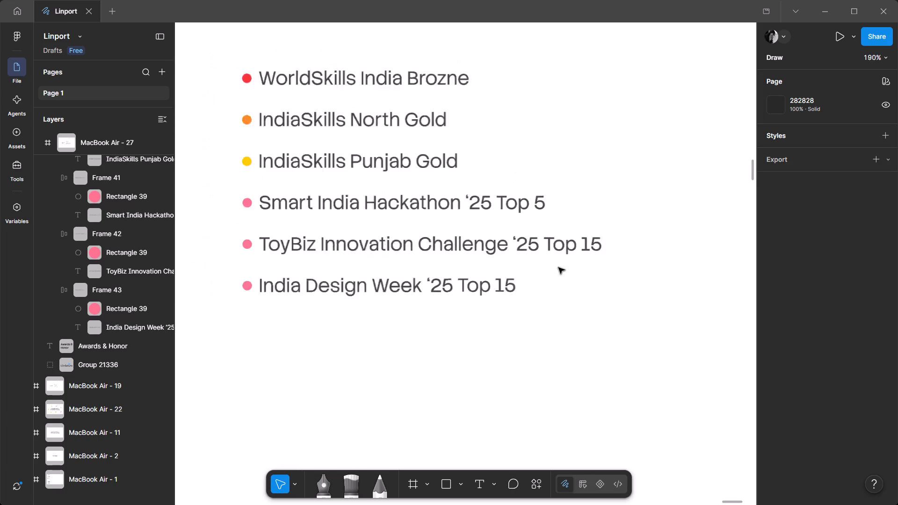
# Insert a "|" separator before "Top 5" in the fourth awards list item so it reads "Smart India Hackathon '25 | Top 5".
pyautogui.keyDown('ctrl'); pyautogui.doubleClick(528, 237); pyautogui.keyUp('ctrl')
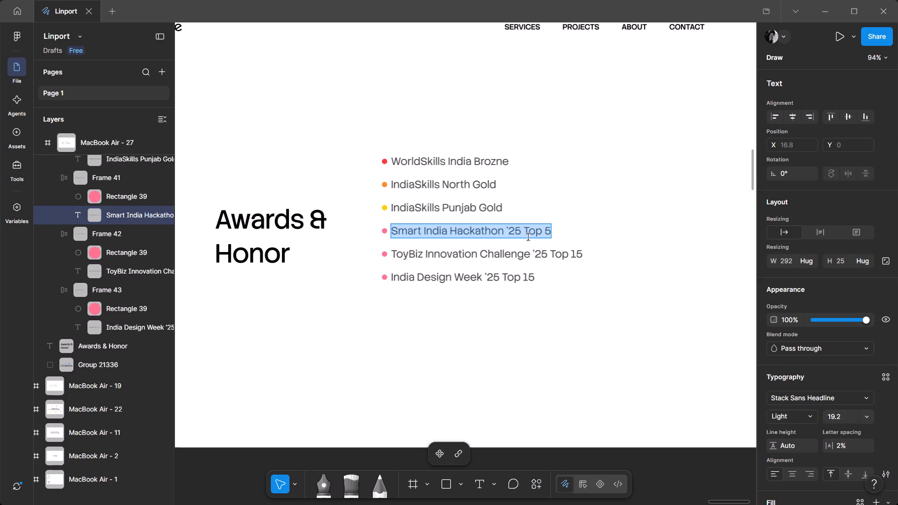
pyautogui.click(525, 233)
pyautogui.hotkey('ctrl', 'shift', '\\')
pyautogui.hotkey('ctrl', 'shift', 'Return')
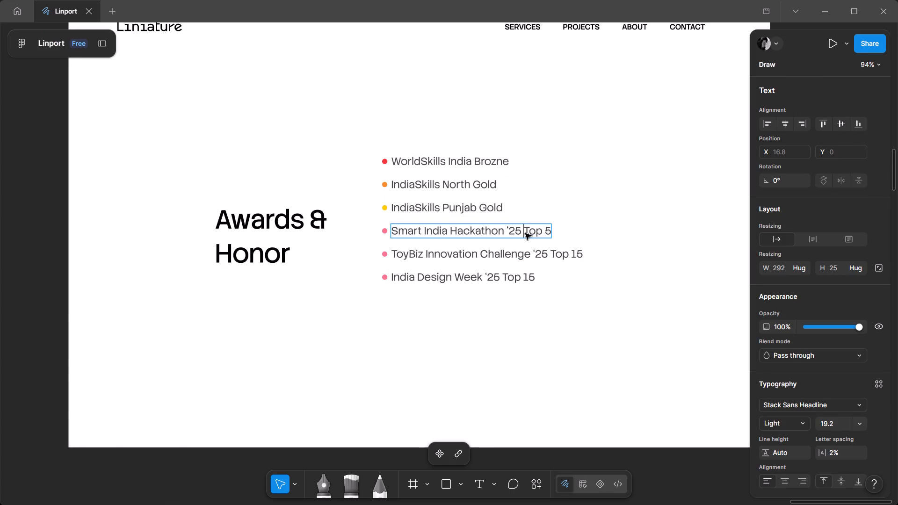
pyautogui.hotkey('ctrl', '\\')
pyautogui.hotkey('ctrl', '\\')
pyautogui.write('|')
pyautogui.press('space')
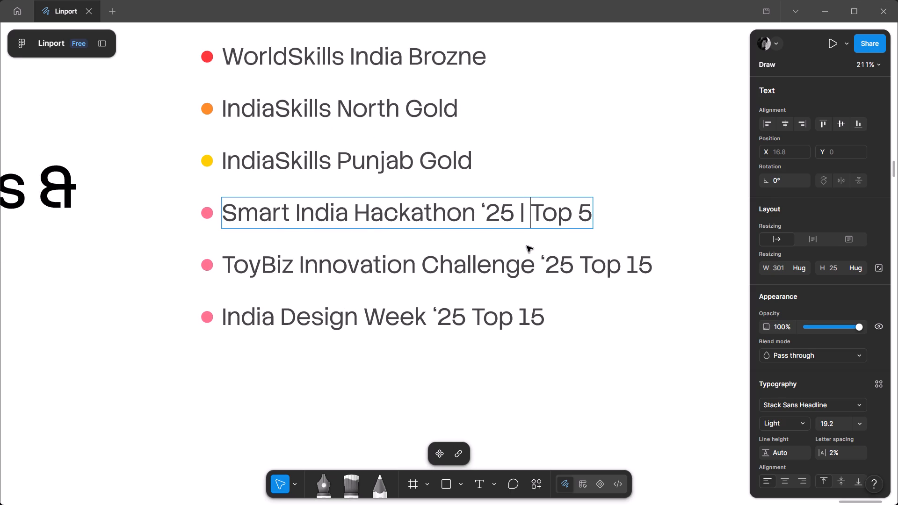
# Copy the "|" separator from the Smart India Hackathon item and paste it after "Challenge" in the ToyBiz item.
pyautogui.moveTo(519, 214); pyautogui.dragTo(525, 213)
pyautogui.hotkey('ctrl', 'c')
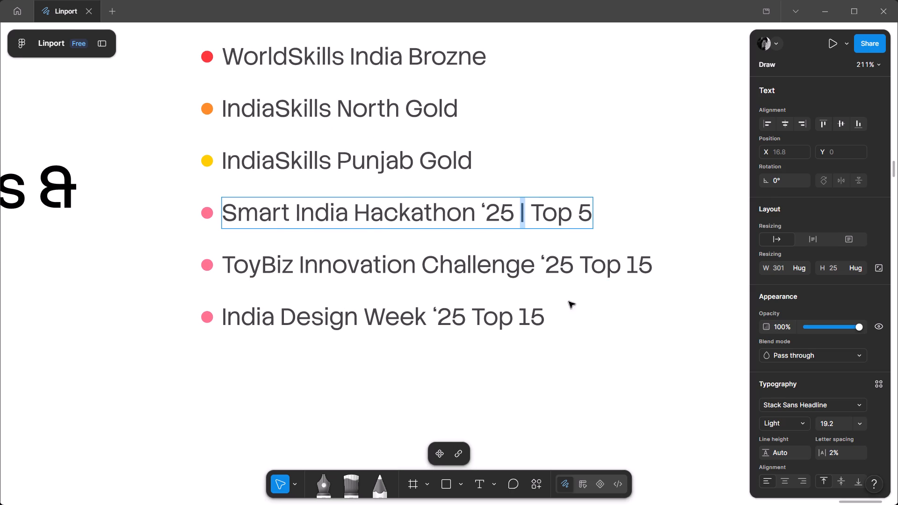
pyautogui.click(541, 259)
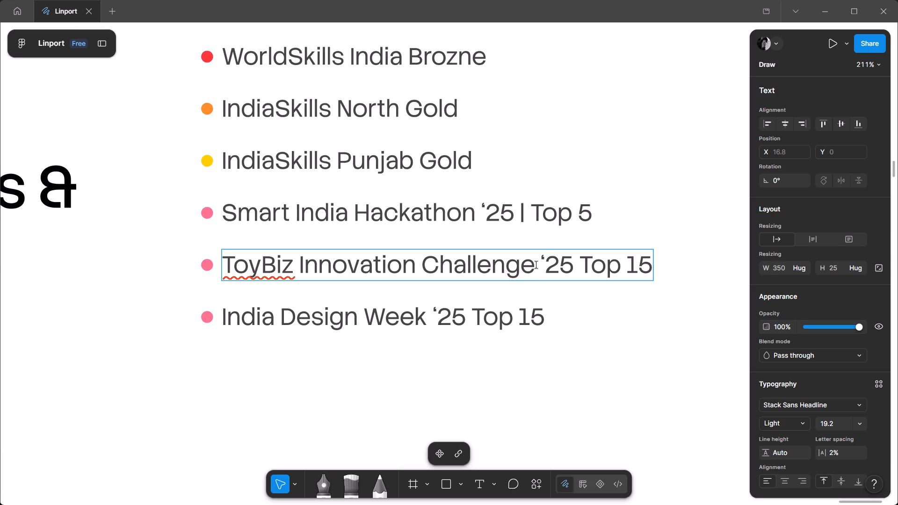
pyautogui.click(533, 265)
pyautogui.press('space')
pyautogui.hotkey('ctrl', 'v')
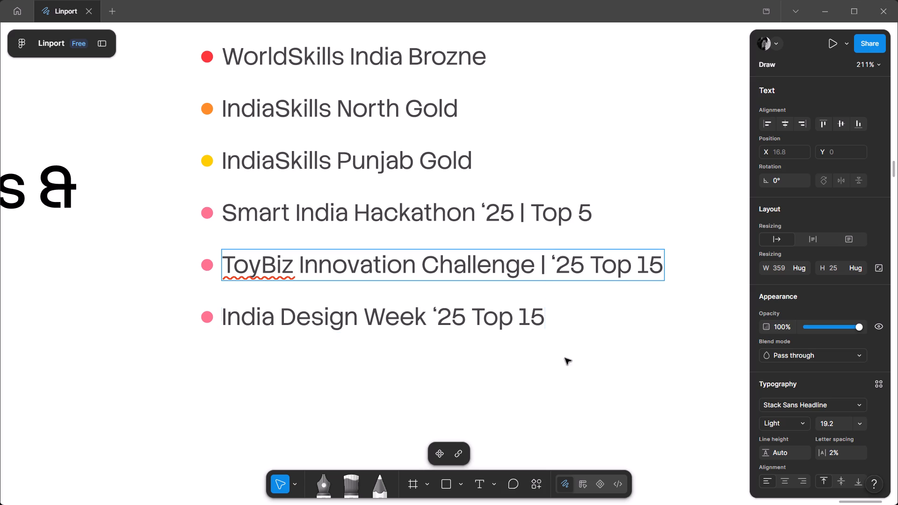
# Paste the copied separator into the last awards list item so it reads "India Design Week '25 | Top 15".
pyautogui.click(516, 321)
pyautogui.click(462, 314)
pyautogui.press('space')
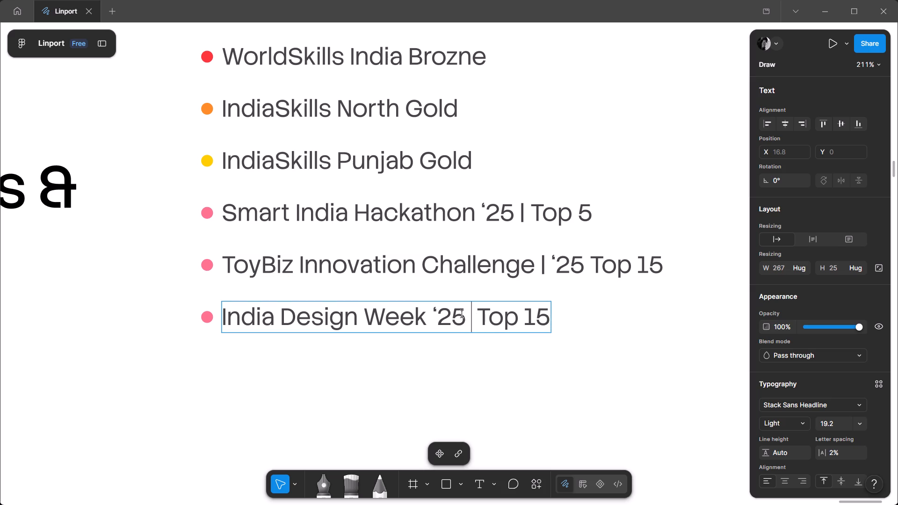
pyautogui.hotkey('ctrl', 'v')
pyautogui.doubleClick(487, 367)
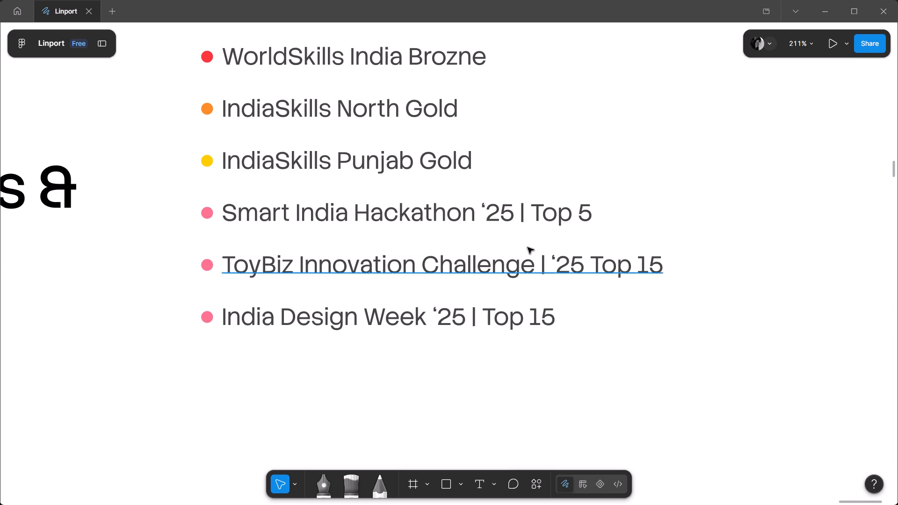
# Move the separator in the fifth awards list item behind the year so it reads "ToyBiz Innovation Challenge '25 | Top 15".
pyautogui.keyDown('ctrl'); pyautogui.scroll(-4, 528, 246); pyautogui.keyUp('ctrl')
pyautogui.click(608, 333)
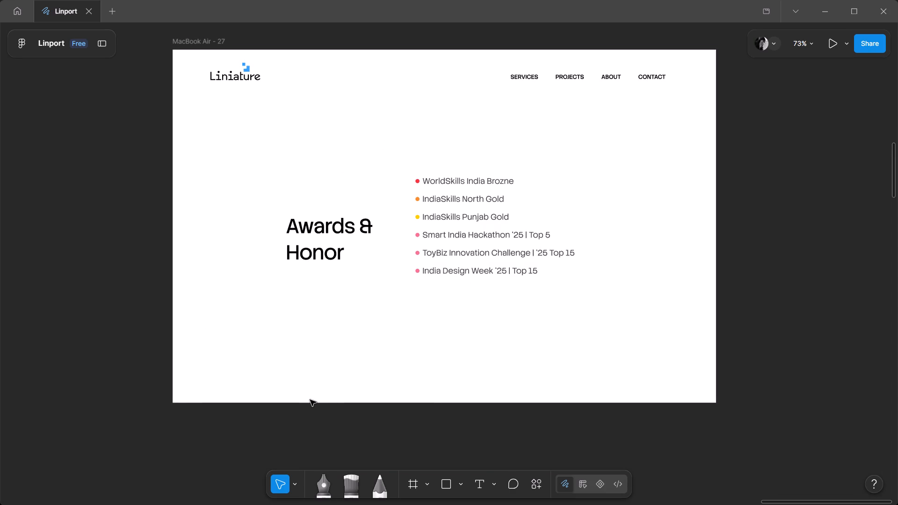
pyautogui.keyDown('ctrl'); pyautogui.scroll(4, 539, 244); pyautogui.keyUp('ctrl')
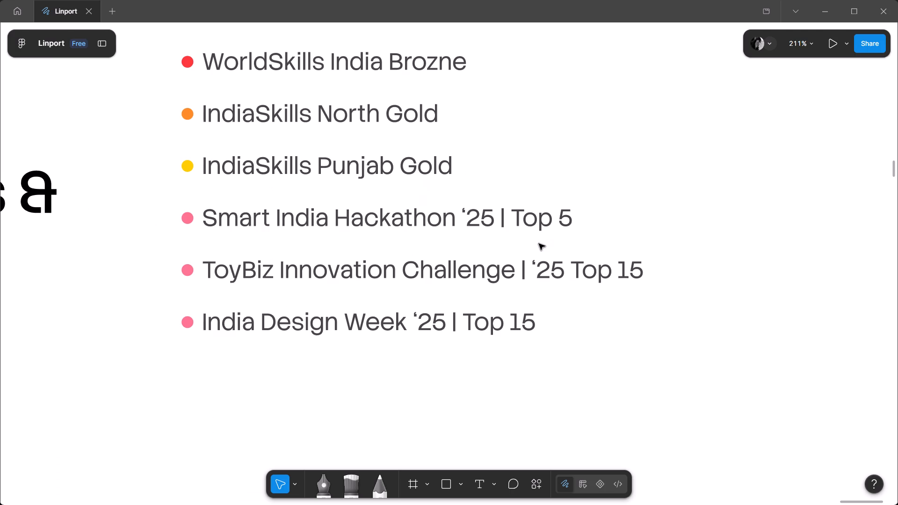
pyautogui.keyDown('ctrl'); pyautogui.doubleClick(529, 269); pyautogui.keyUp('ctrl')
pyautogui.moveTo(525, 267); pyautogui.dragTo(514, 267)
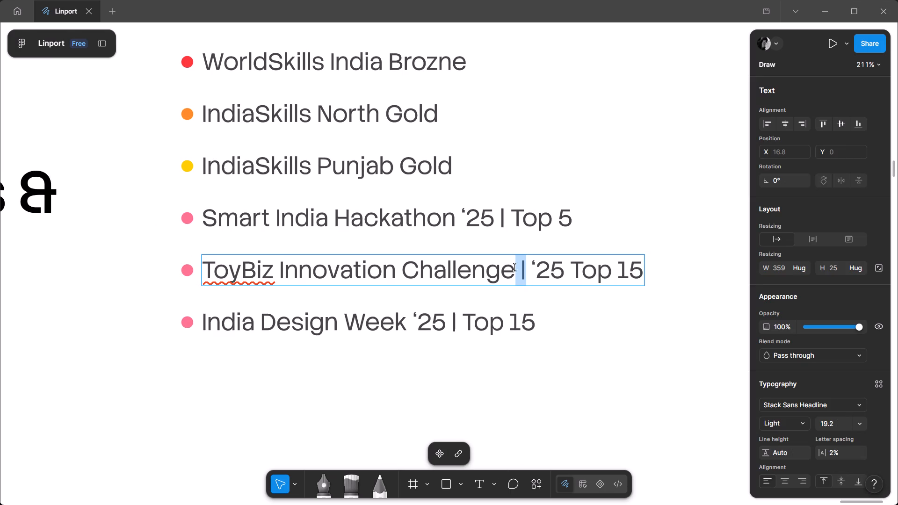
pyautogui.hotkey('ctrl', 'x')
pyautogui.click(550, 273)
pyautogui.hotkey('ctrl', 'v')
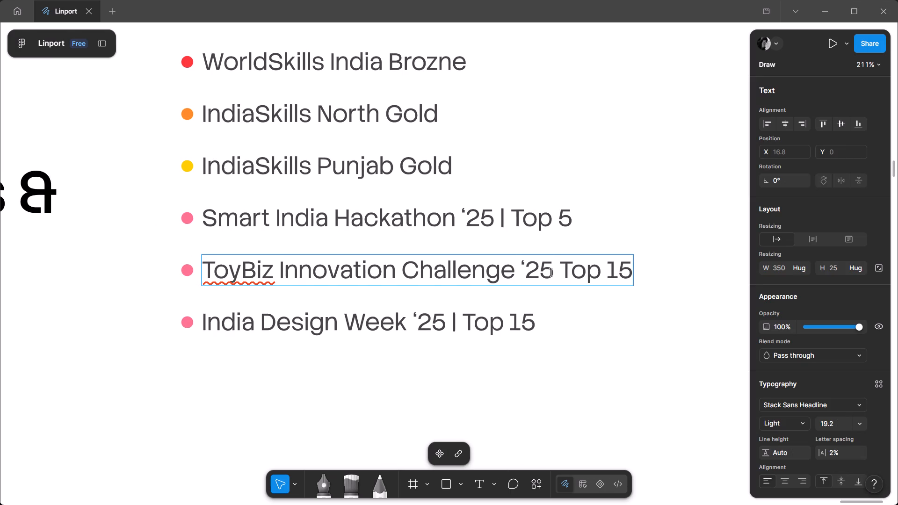
pyautogui.doubleClick(571, 338)
pyautogui.keyDown('ctrl'); pyautogui.scroll(-4, 571, 338); pyautogui.keyUp('ctrl')
pyautogui.doubleClick(557, 379)
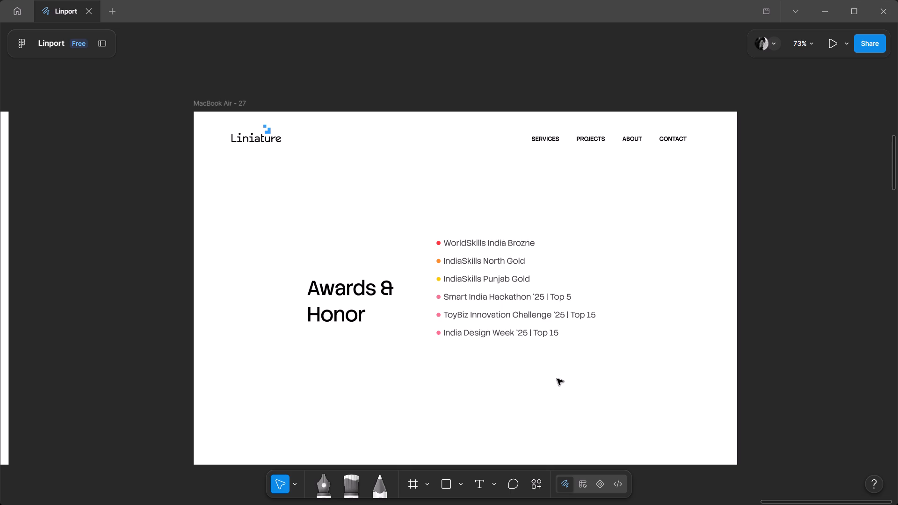
# Review the Awards & Honor board alongside the Services boards and reread its award entries.
pyautogui.hscroll(1, 557, 379)
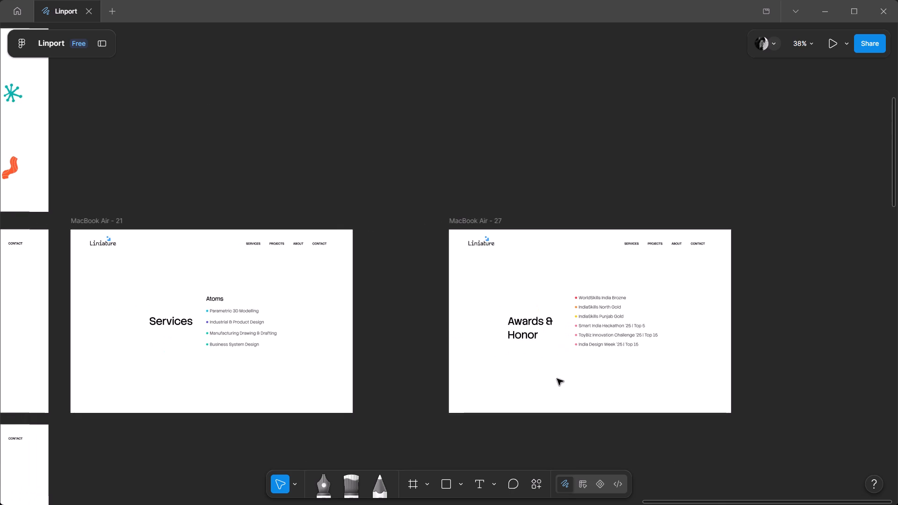
pyautogui.hscroll(5, 557, 379)
pyautogui.hscroll(-3, 557, 379)
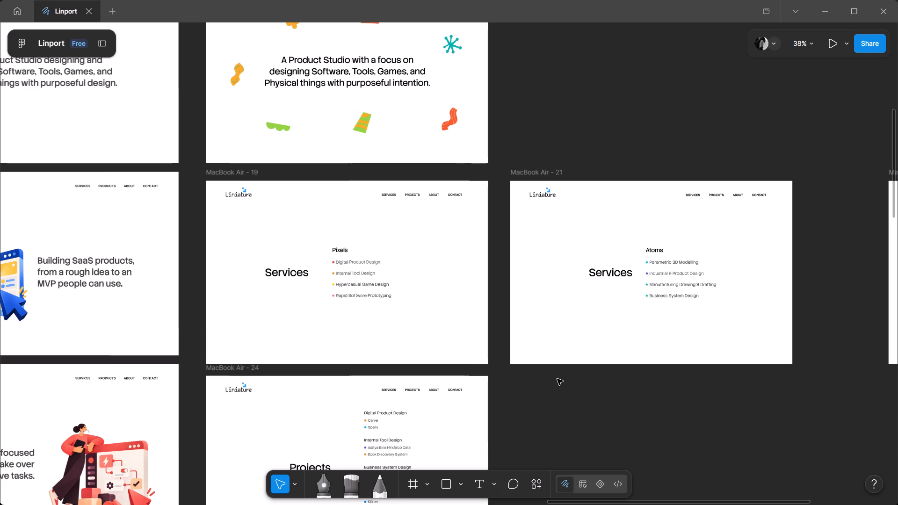
pyautogui.hscroll(-1, 557, 379)
pyautogui.hscroll(-3, 626, 293)
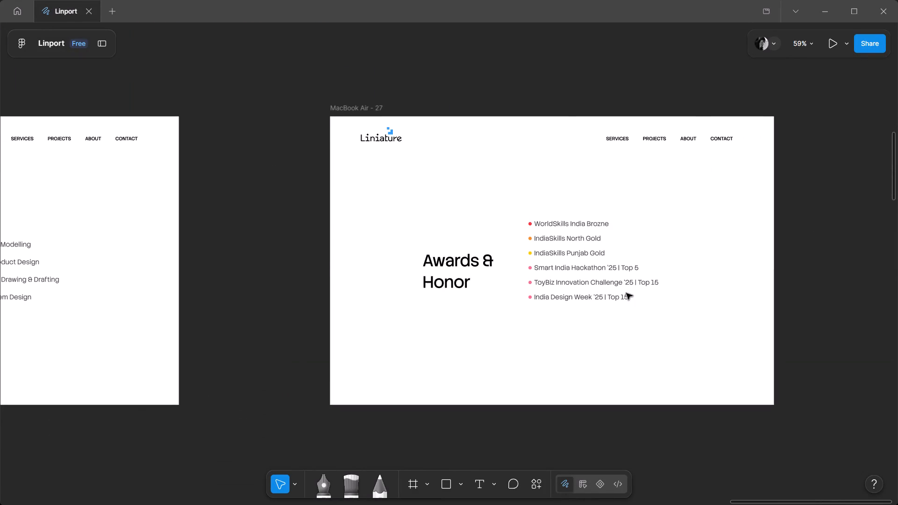
pyautogui.hscroll(-1, 626, 293)
pyautogui.scroll(1, 626, 293)
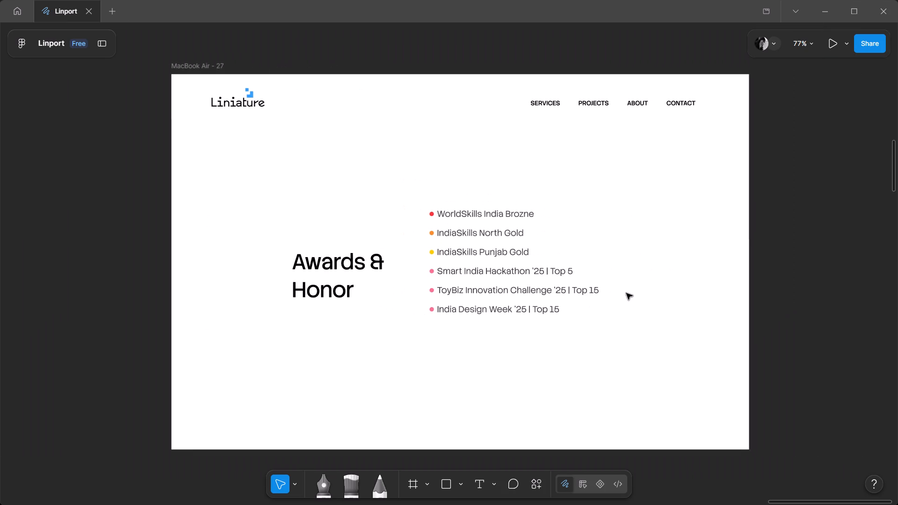
pyautogui.hscroll(1, 626, 293)
pyautogui.scroll(1, 626, 293)
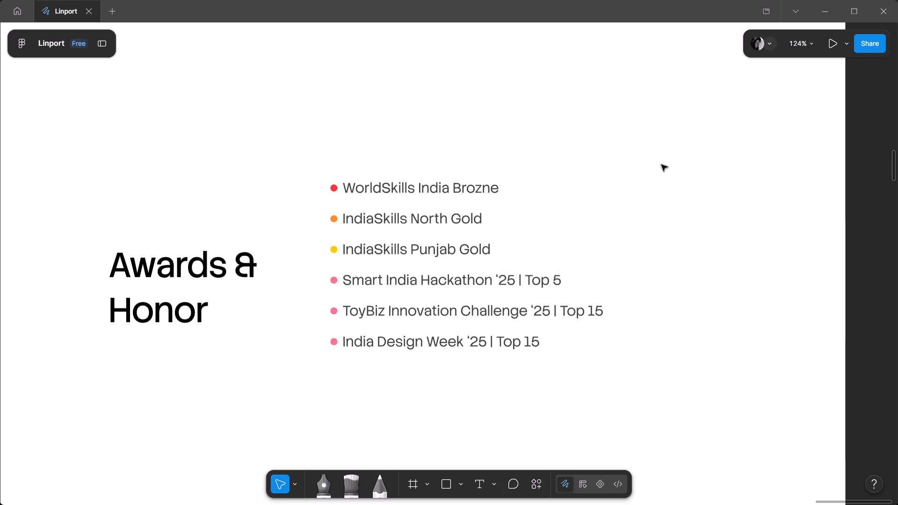
# Add "Region" to the second awards list item so it reads "IndiaSkills North Region Gold".
pyautogui.keyDown('ctrl'); pyautogui.doubleClick(449, 213); pyautogui.keyUp('ctrl')
pyautogui.click(449, 219)
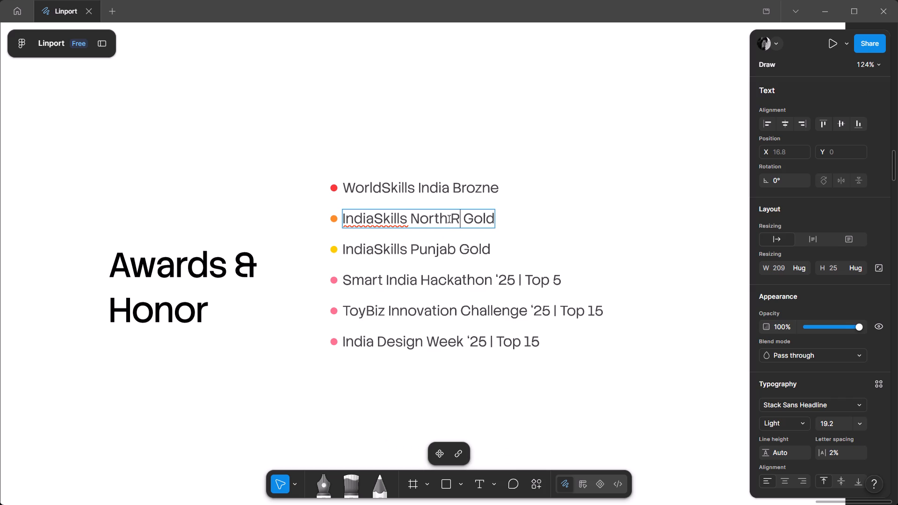
pyautogui.press('BackSpace')
pyautogui.press('BackSpace')
pyautogui.write('on')
# Add "State" to the third awards list item so it reads "IndiaSkills Punjab State Gold".
pyautogui.click(451, 251)
pyautogui.click(459, 253)
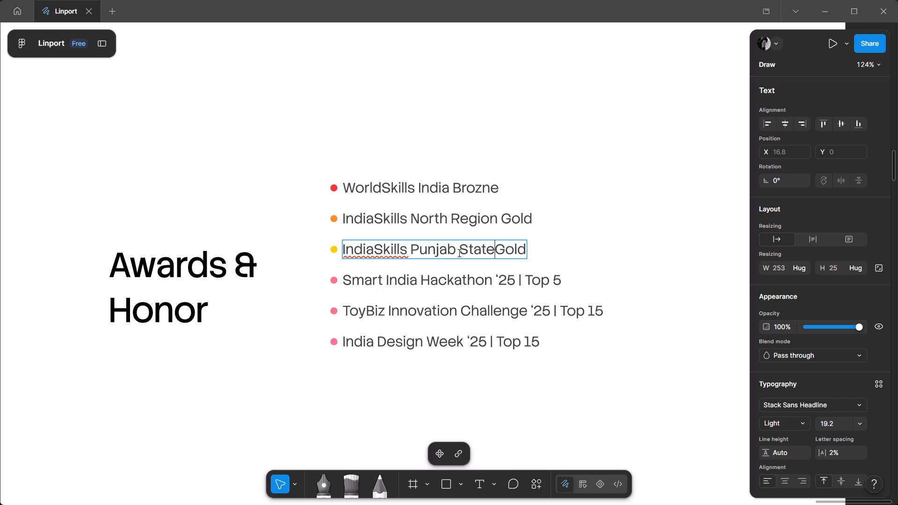
pyautogui.click(388, 395)
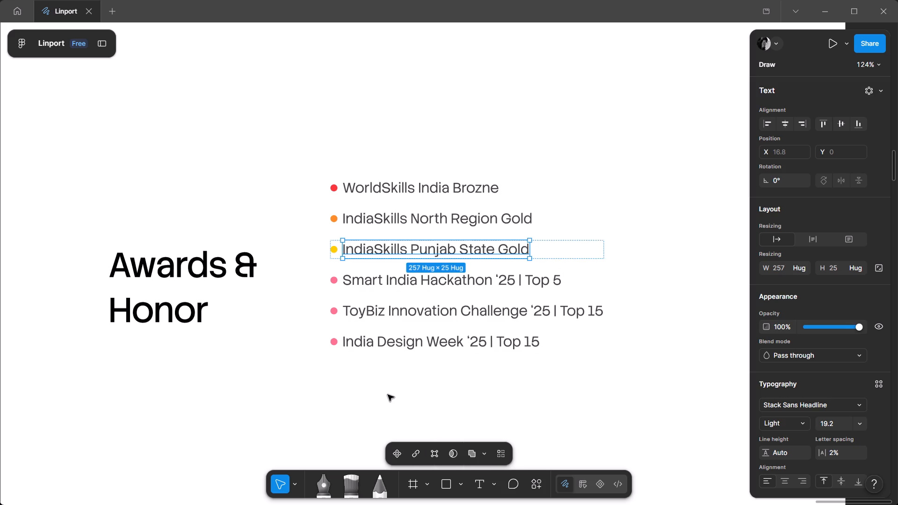
pyautogui.click(388, 395)
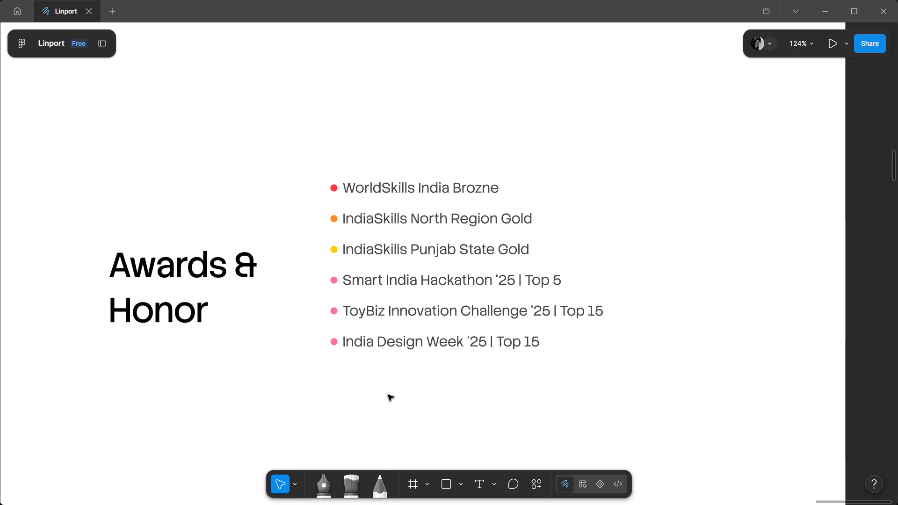
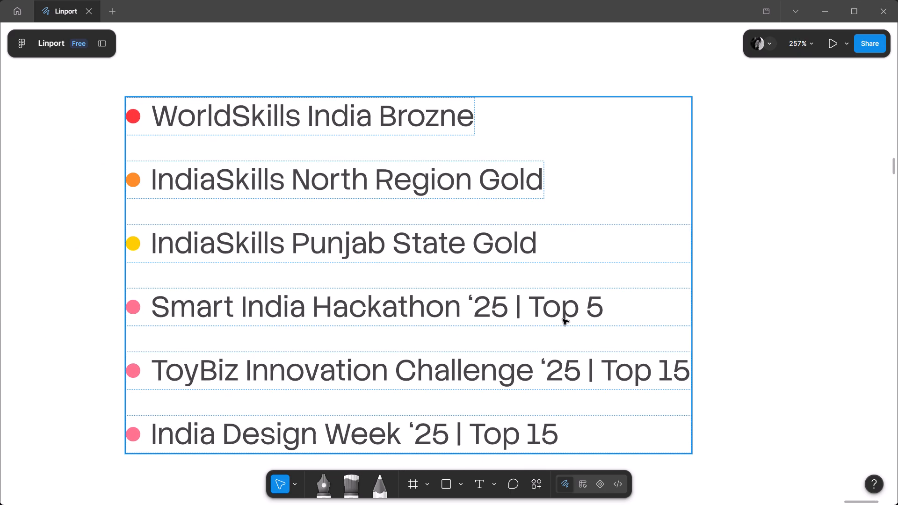
# Set the "|" separators in the fourth, fifth and sixth awards list items to ExtraLight weight.
pyautogui.tripleClick(563, 319)
pyautogui.keyDown('ctrl'); pyautogui.tripleClick(518, 302); pyautogui.keyUp('ctrl')
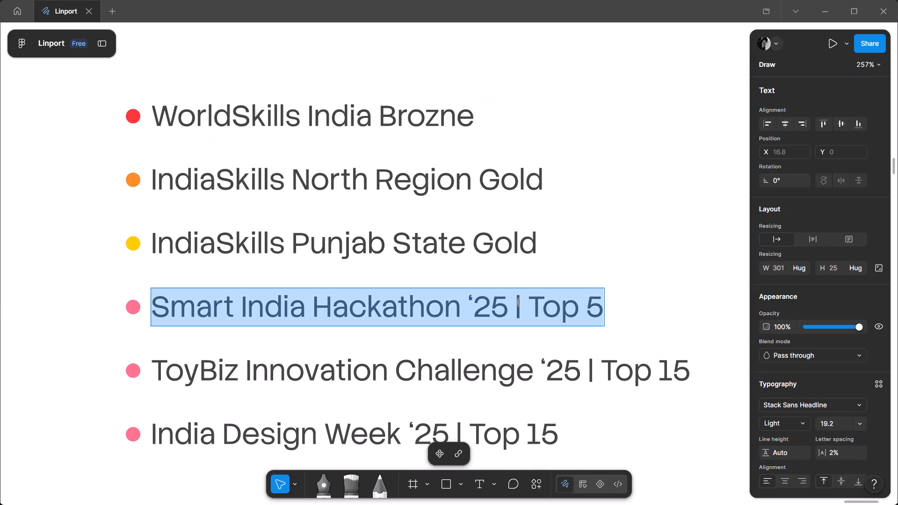
pyautogui.keyDown('ctrl'); pyautogui.doubleClick(518, 302); pyautogui.keyUp('ctrl')
pyautogui.moveTo(518, 302); pyautogui.dragTo(523, 303)
pyautogui.click(801, 418)
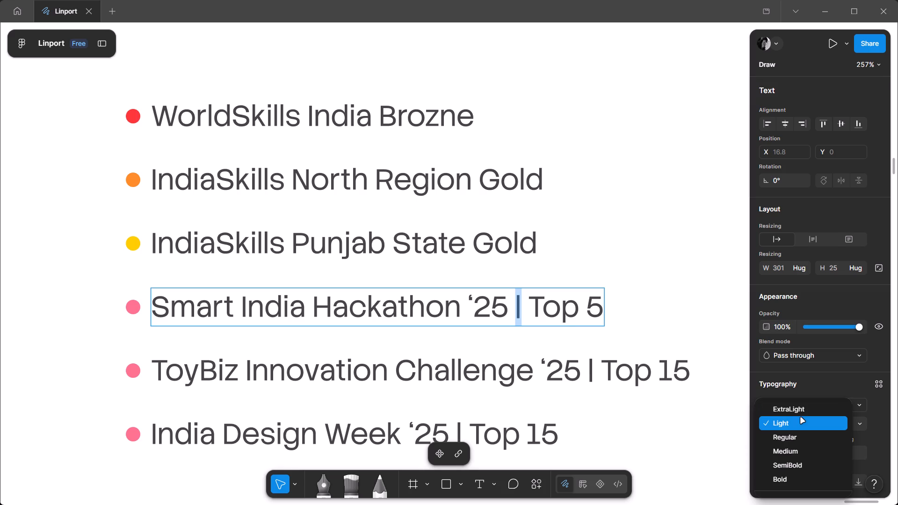
pyautogui.click(801, 408)
pyautogui.moveTo(586, 369); pyautogui.dragTo(591, 369)
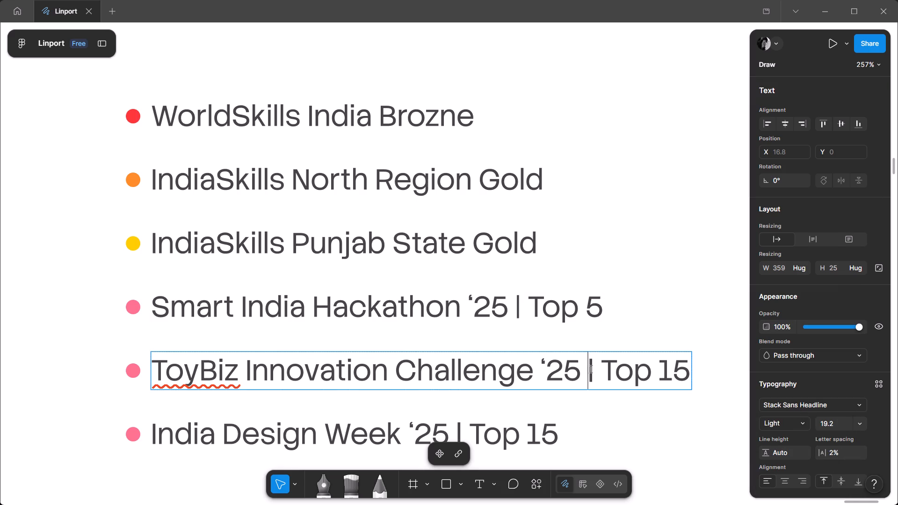
pyautogui.moveTo(591, 369); pyautogui.dragTo(595, 369)
pyautogui.click(773, 419)
pyautogui.click(777, 409)
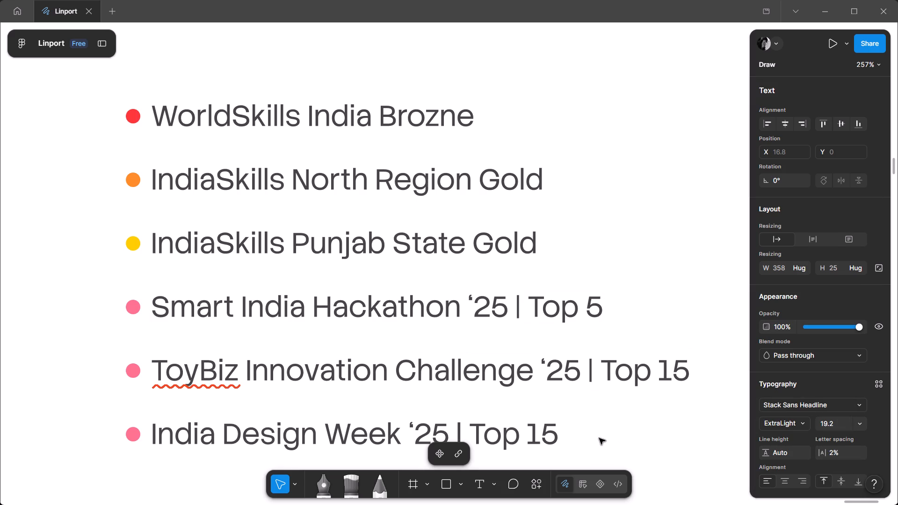
pyautogui.moveTo(463, 431); pyautogui.dragTo(456, 430)
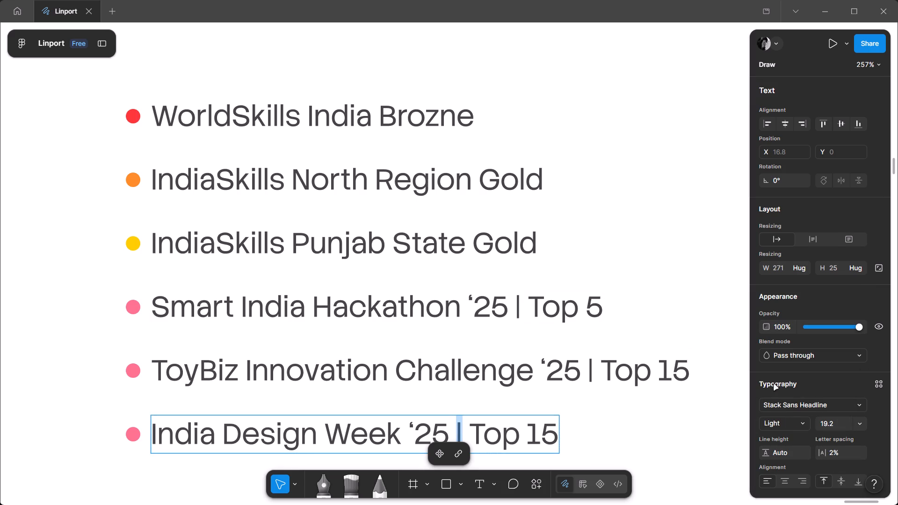
pyautogui.click(788, 419)
pyautogui.click(778, 407)
# Add the year to the first awards list item, reusing the fourth item's year text, so it reads "WorldSkills India ‘26 Brozne".
pyautogui.keyDown('ctrl'); pyautogui.scroll(-2, 445, 312); pyautogui.keyUp('ctrl')
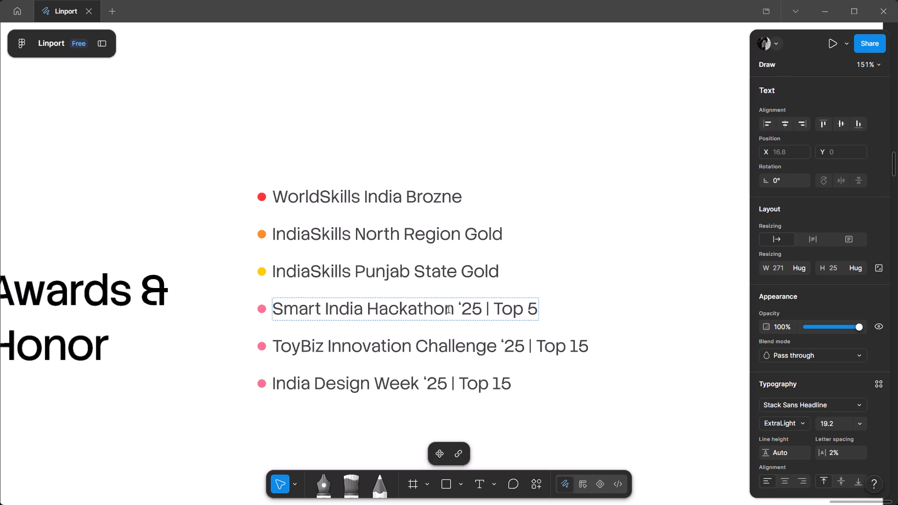
pyautogui.click(475, 304)
pyautogui.moveTo(483, 304); pyautogui.dragTo(466, 304)
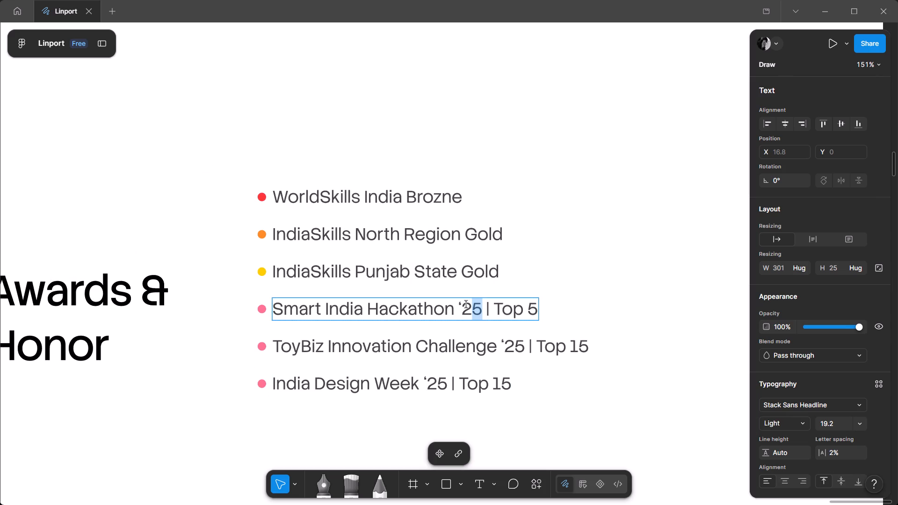
pyautogui.moveTo(466, 304); pyautogui.dragTo(458, 304)
pyautogui.hotkey('ctrl', 'c')
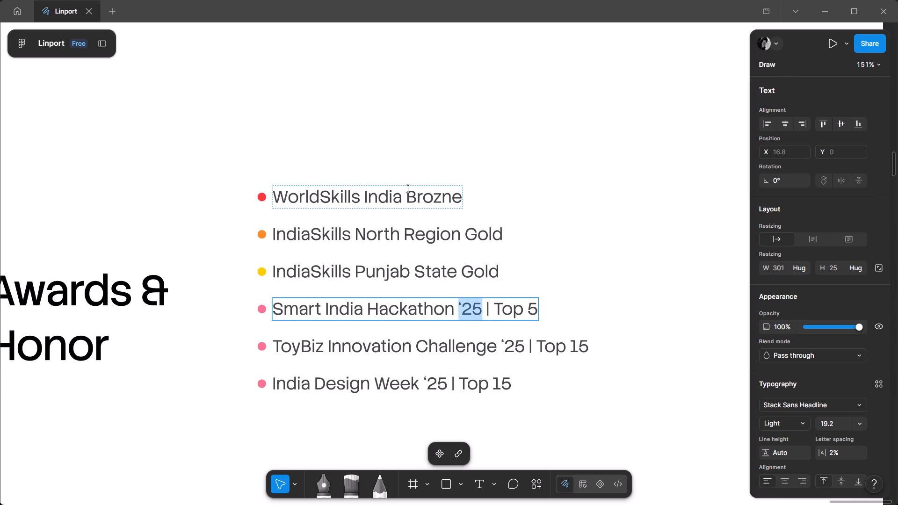
pyautogui.click(405, 190)
pyautogui.hotkey('ctrl', 'v')
pyautogui.press('BackSpace')
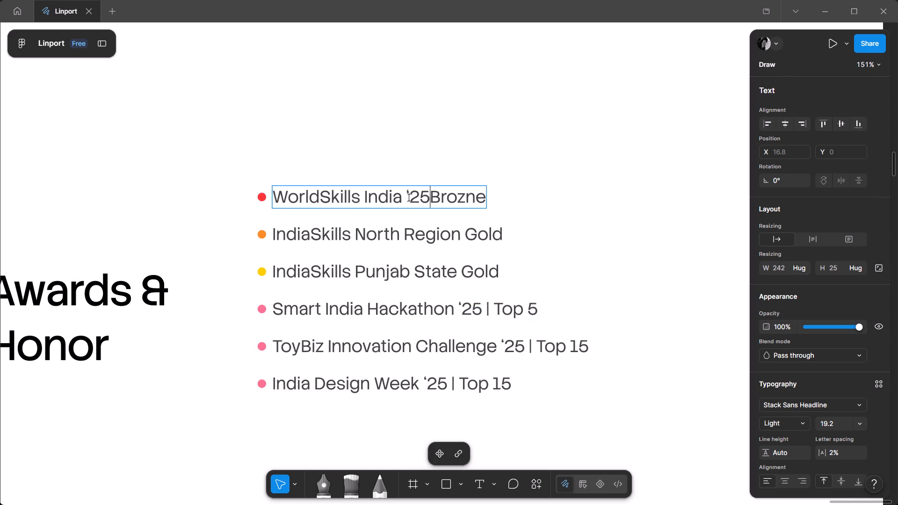
pyautogui.write('6')
pyautogui.press('space')
# Add the year to the second awards list item so it reads "IndiaSkills North Region ‘26 Gold".
pyautogui.click(460, 240)
pyautogui.press('space')
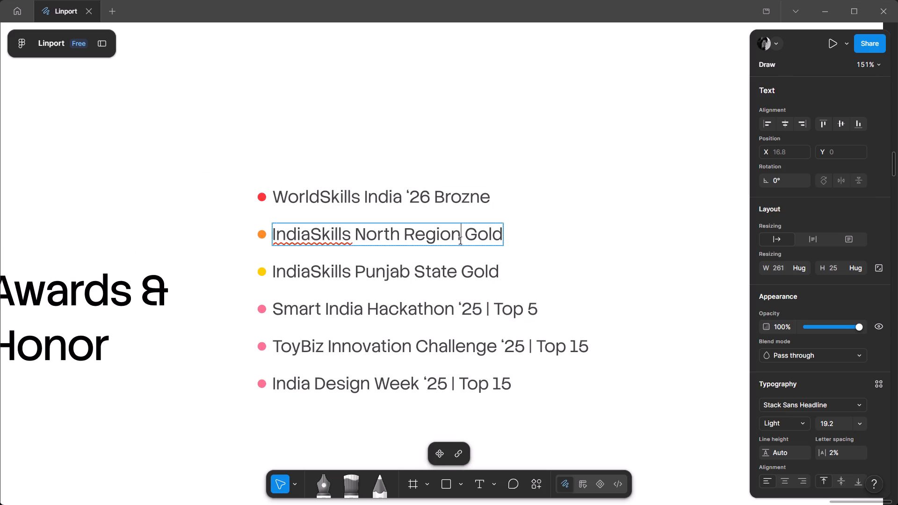
pyautogui.hotkey('ctrl', 'v')
pyautogui.press('BackSpace')
pyautogui.press('6')
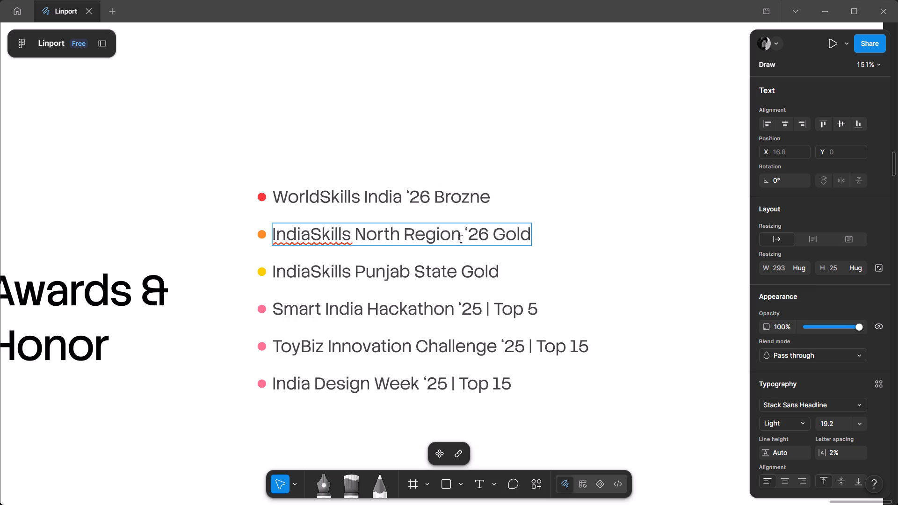
# Add the year to the third awards list item so it reads "IndiaSkills Punjab State ‘26 Gold".
pyautogui.click(454, 263)
pyautogui.press('space')
pyautogui.hotkey('ctrl', 'v')
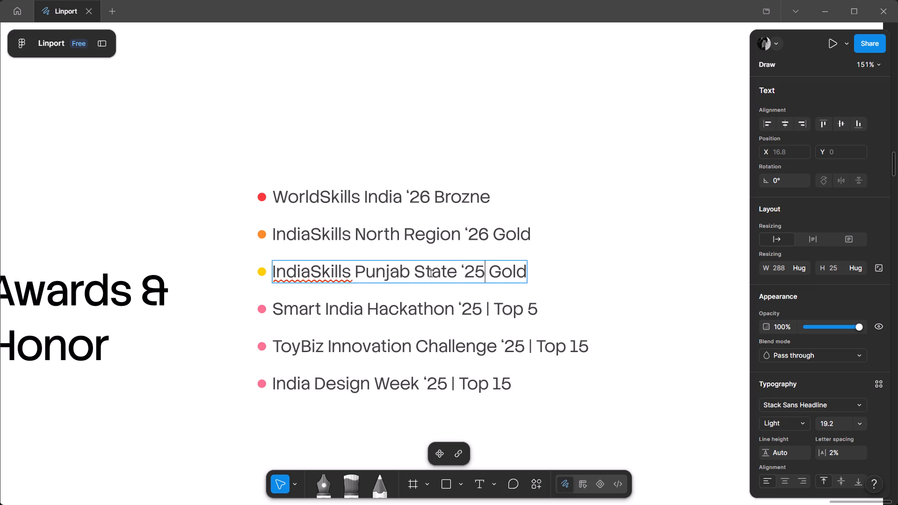
pyautogui.press('BackSpace')
pyautogui.press('6')
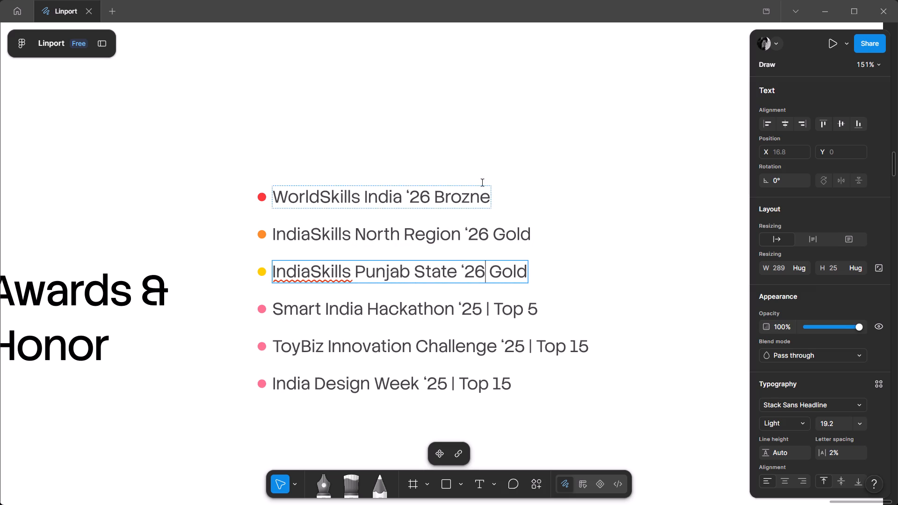
pyautogui.doubleClick(544, 80)
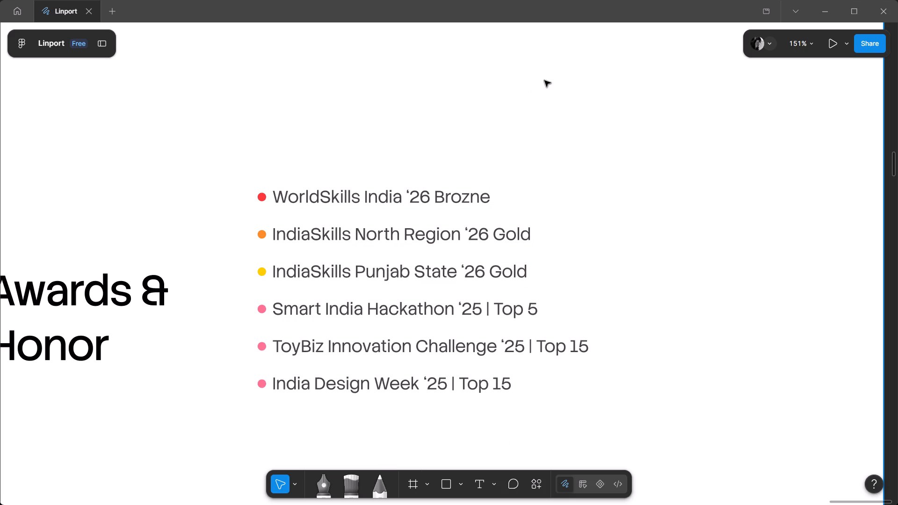
# Review the Awards & Honor board next to the Services board and reread its award entries.
pyautogui.keyDown('ctrl'); pyautogui.scroll(-3, 639, 224); pyautogui.keyUp('ctrl')
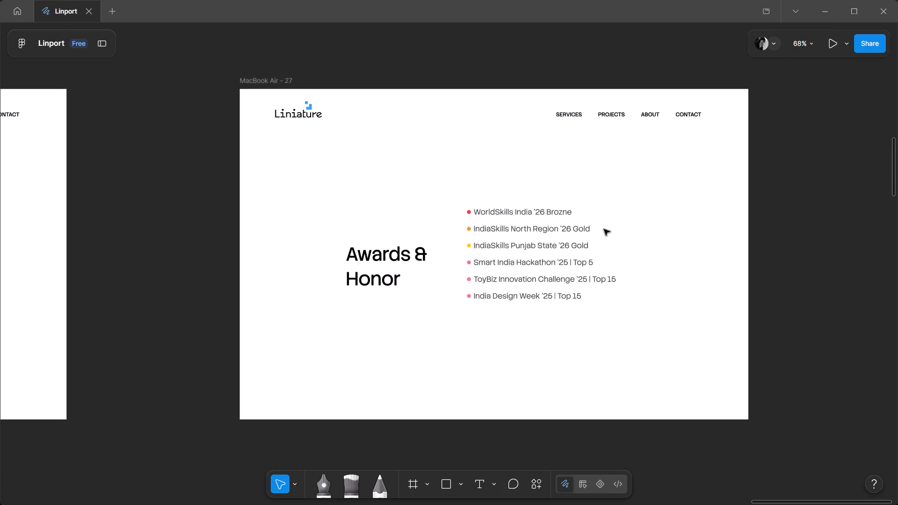
pyautogui.keyDown('ctrl'); pyautogui.scroll(5, 546, 220); pyautogui.keyUp('ctrl')
pyautogui.keyDown('ctrl'); pyautogui.scroll(-4, 635, 195); pyautogui.keyUp('ctrl')
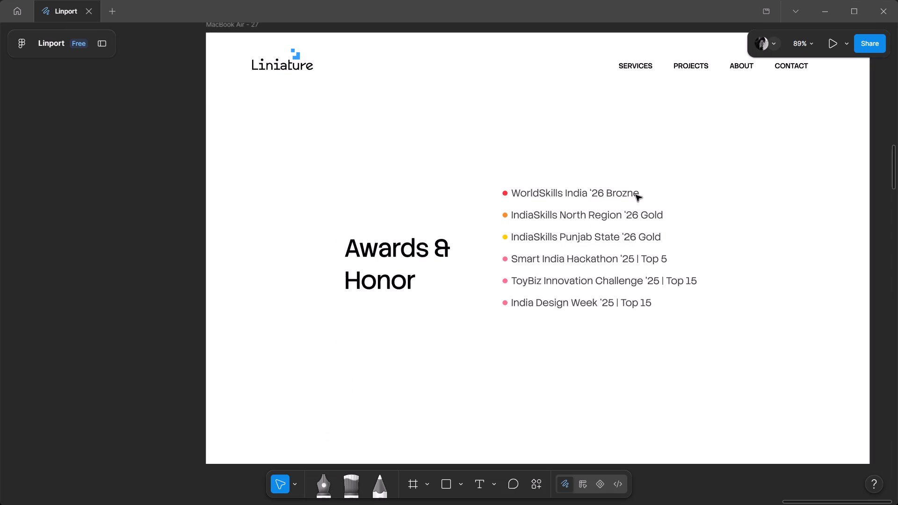
pyautogui.scroll(-2, 636, 195)
pyautogui.keyDown('ctrl'); pyautogui.scroll(-3, 589, 313); pyautogui.keyUp('ctrl')
pyautogui.moveTo(650, 383); pyautogui.dragTo(567, 423, button='middle')
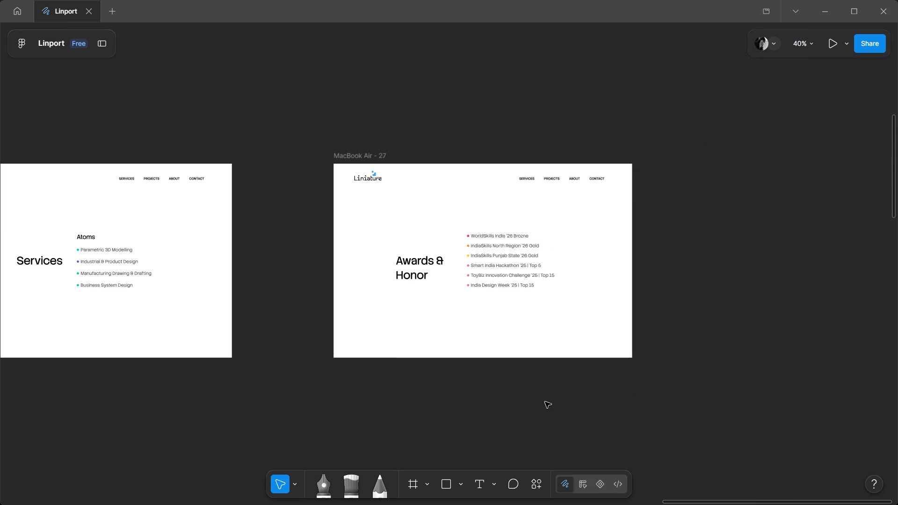
pyautogui.keyDown('ctrl'); pyautogui.scroll(4, 500, 312); pyautogui.keyUp('ctrl')
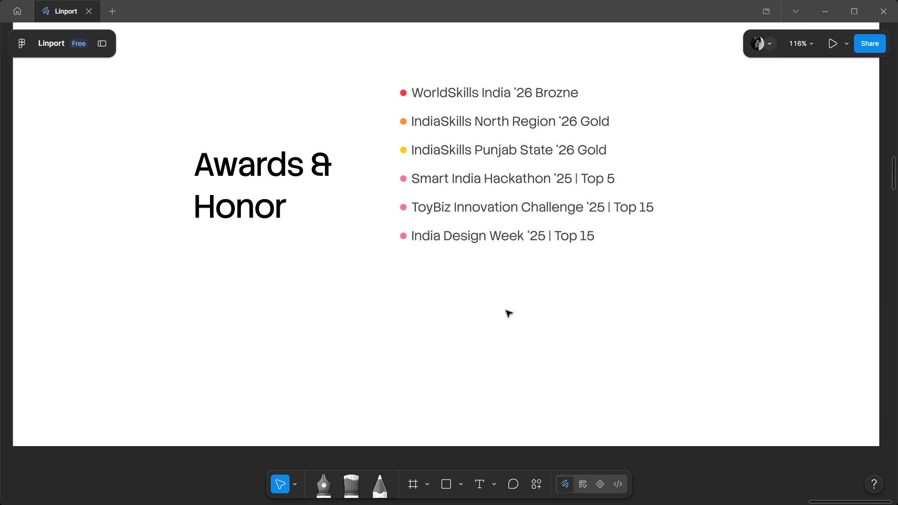
pyautogui.scroll(2, 506, 310)
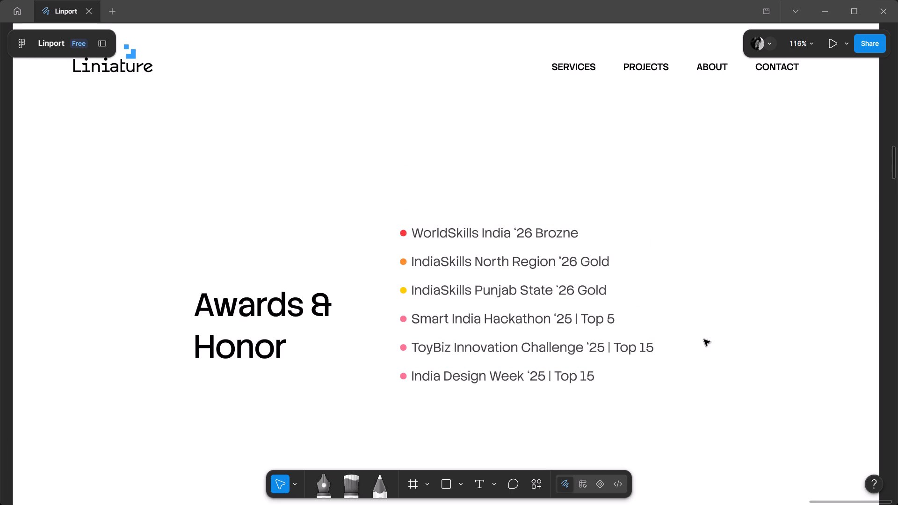
# Add "Medal" to the first awards list item so it reads "WorldSkills India ‘26 Brozne Medal".
pyautogui.keyDown('ctrl'); pyautogui.doubleClick(578, 236); pyautogui.keyUp('ctrl')
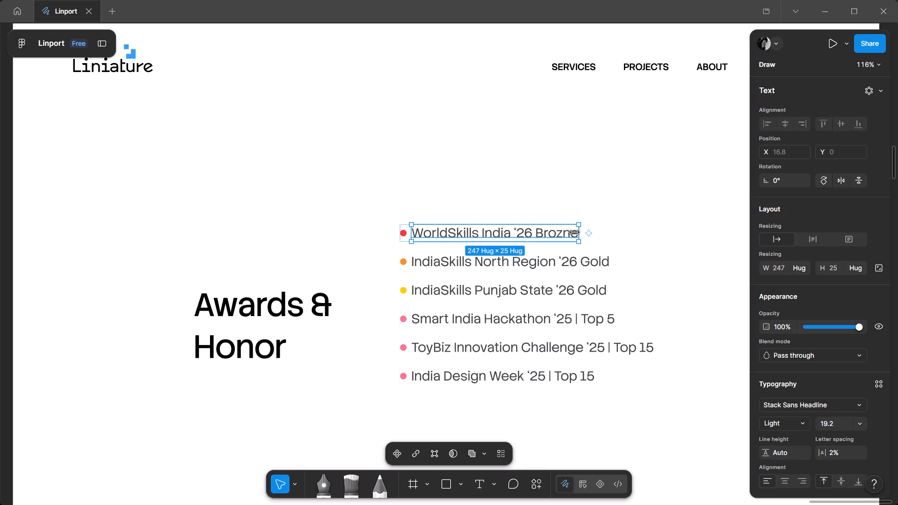
pyautogui.doubleClick(572, 229)
pyautogui.click(577, 232)
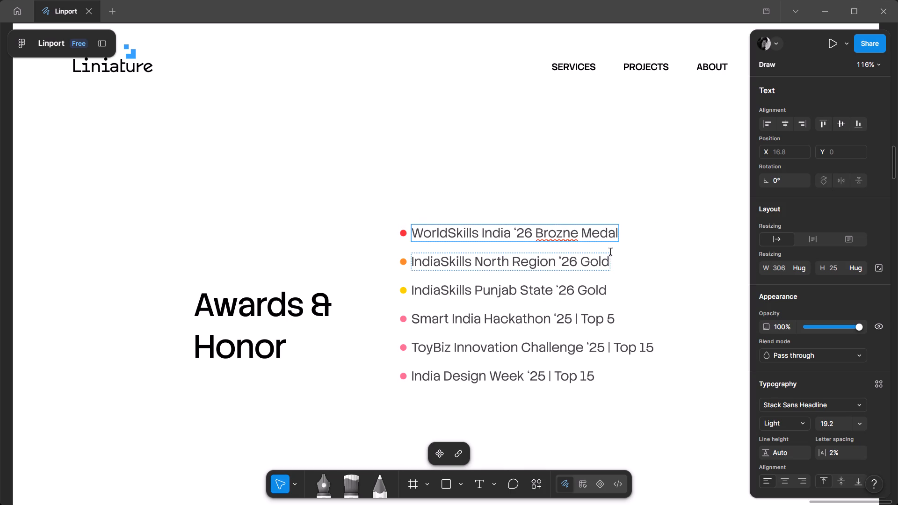
# Add "Medal" to the second awards list item so it reads "IndiaSkills North Region ‘26 Gold Medal".
pyautogui.click(606, 262)
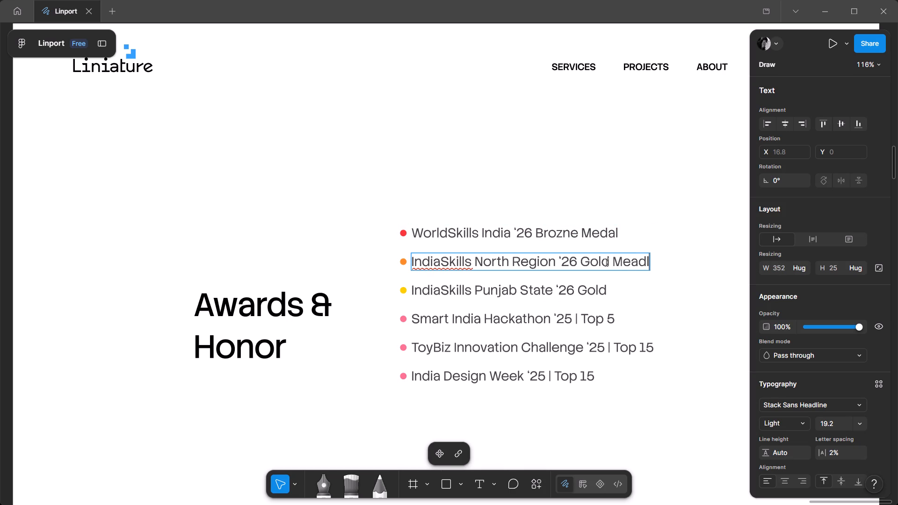
pyautogui.press('BackSpace')
pyautogui.press('BackSpace')
pyautogui.press('BackSpace')
pyautogui.write('dal')
pyautogui.press('space')
pyautogui.press('BackSpace')
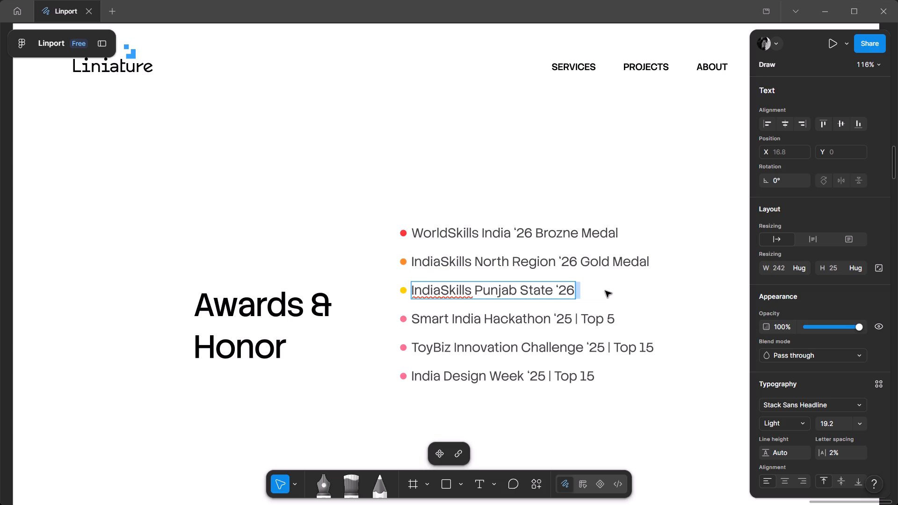
# Restore the third awards list item's ending and add "Medal" so it reads "IndiaSkills Punjab State ‘26 Gold Medal".
pyautogui.hotkey('ctrl', 'z')
pyautogui.hotkey('ctrl', 'z')
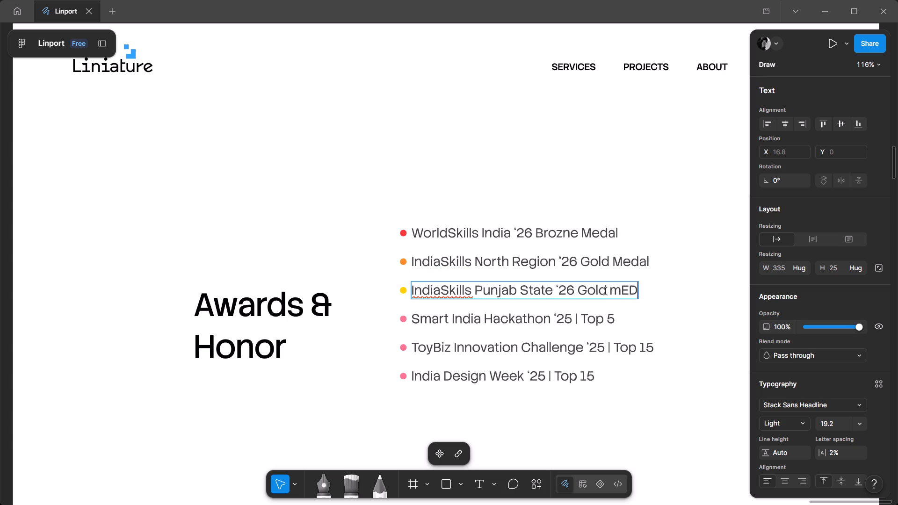
pyautogui.press('BackSpace')
pyautogui.press('BackSpace')
pyautogui.press('BackSpace')
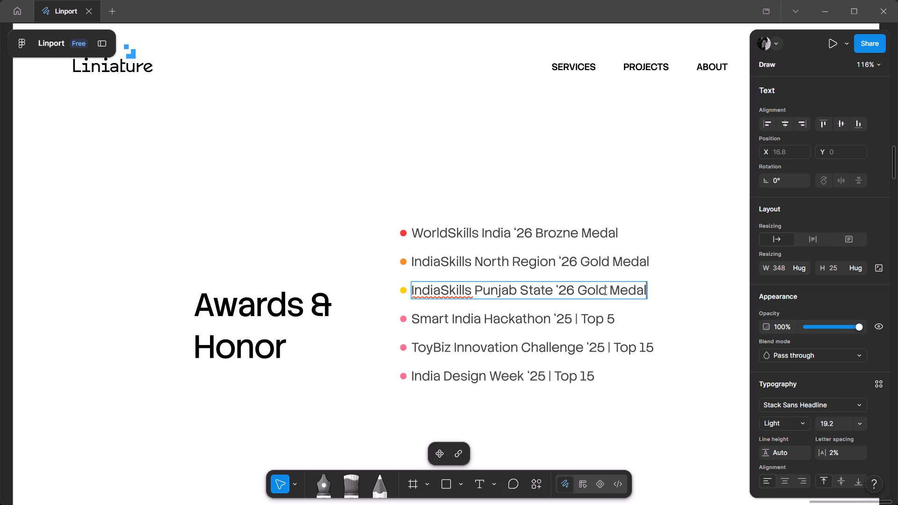
pyautogui.doubleClick(526, 206)
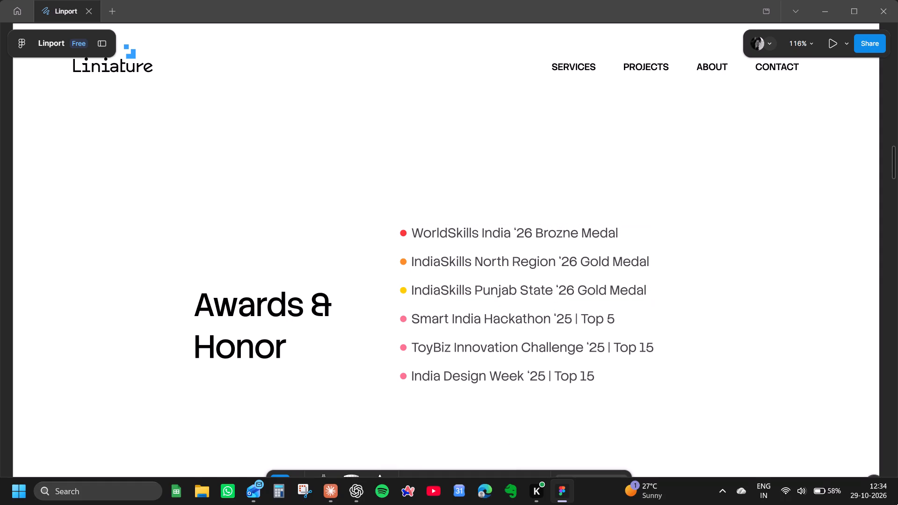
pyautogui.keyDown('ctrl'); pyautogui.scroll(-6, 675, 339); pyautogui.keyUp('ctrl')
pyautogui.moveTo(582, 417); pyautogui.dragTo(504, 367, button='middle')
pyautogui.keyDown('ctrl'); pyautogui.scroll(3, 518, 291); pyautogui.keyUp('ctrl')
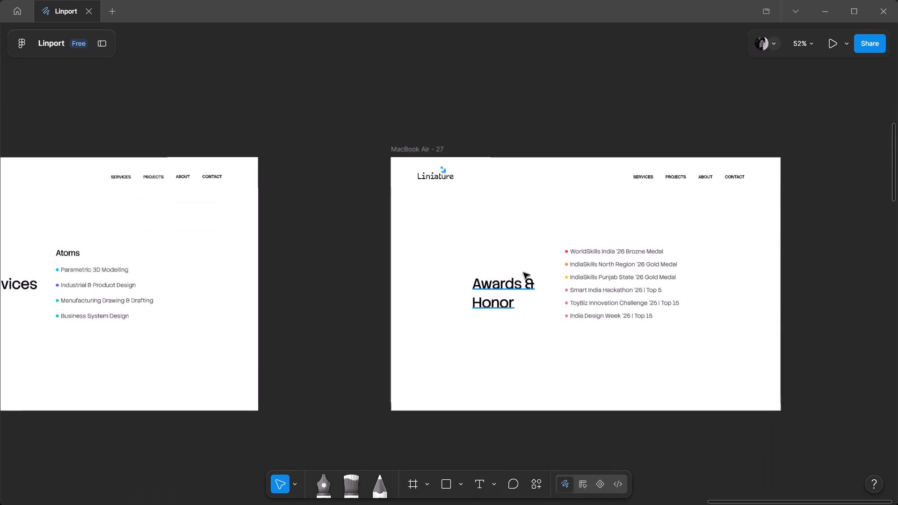
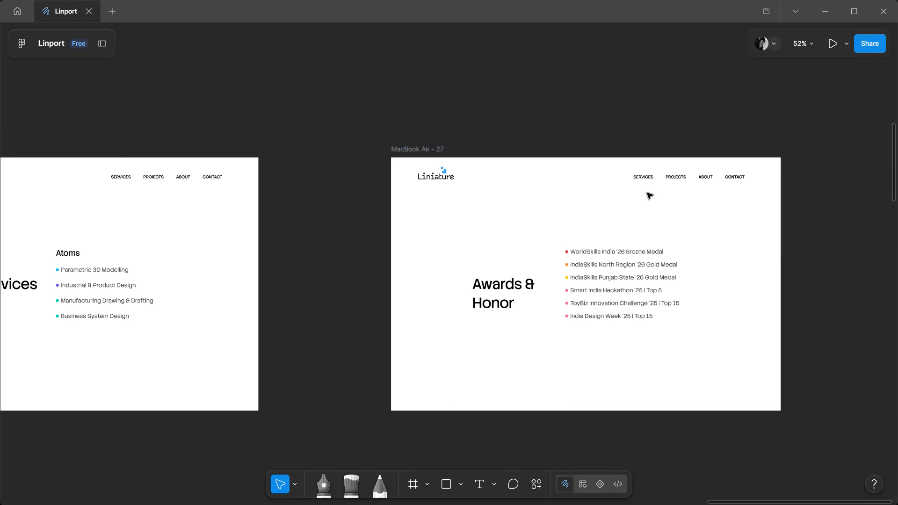
# Add "North" to the last awards list item so it reads "India Design Week North ‘25 | Top 15".
pyautogui.keyDown('ctrl'); pyautogui.scroll(5, 651, 260); pyautogui.keyUp('ctrl')
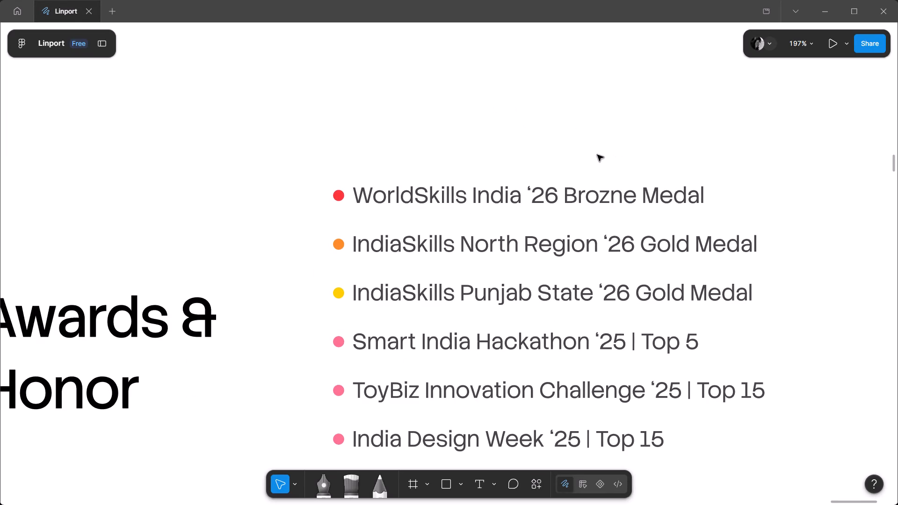
pyautogui.scroll(-1, 542, 395)
pyautogui.keyDown('ctrl'); pyautogui.doubleClick(526, 358); pyautogui.keyUp('ctrl')
pyautogui.click(548, 373)
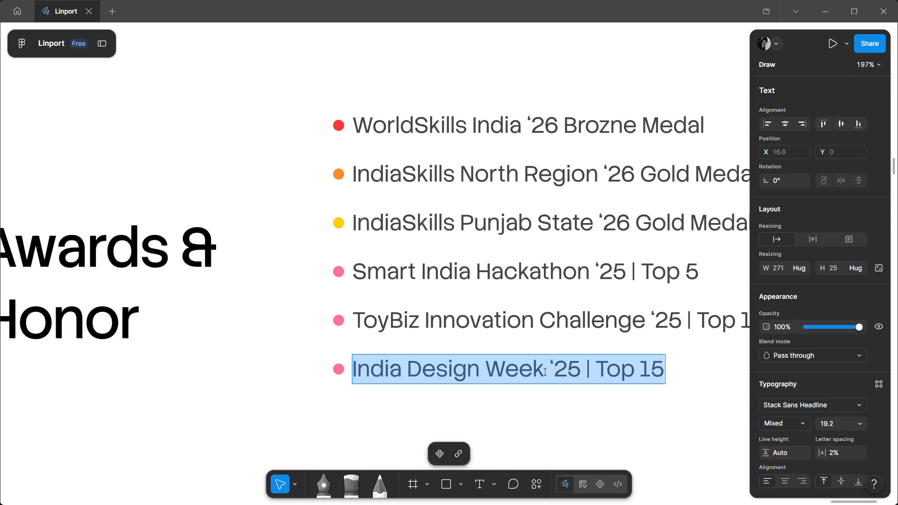
pyautogui.press('space')
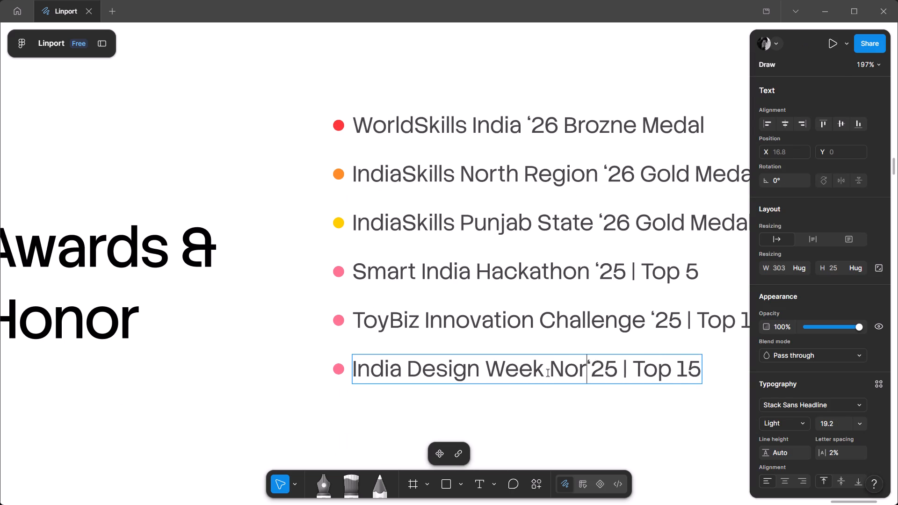
pyautogui.doubleClick(533, 424)
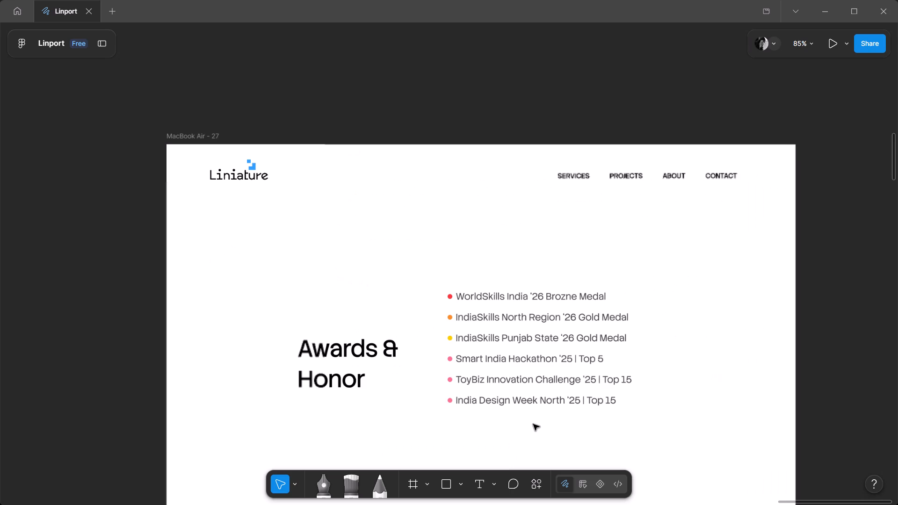
# Nudge the whole awards list to X 574, Y 298, vertically centred on the Awards & Honor board.
pyautogui.scroll(-1, 533, 424)
pyautogui.moveTo(533, 424); pyautogui.dragTo(500, 214)
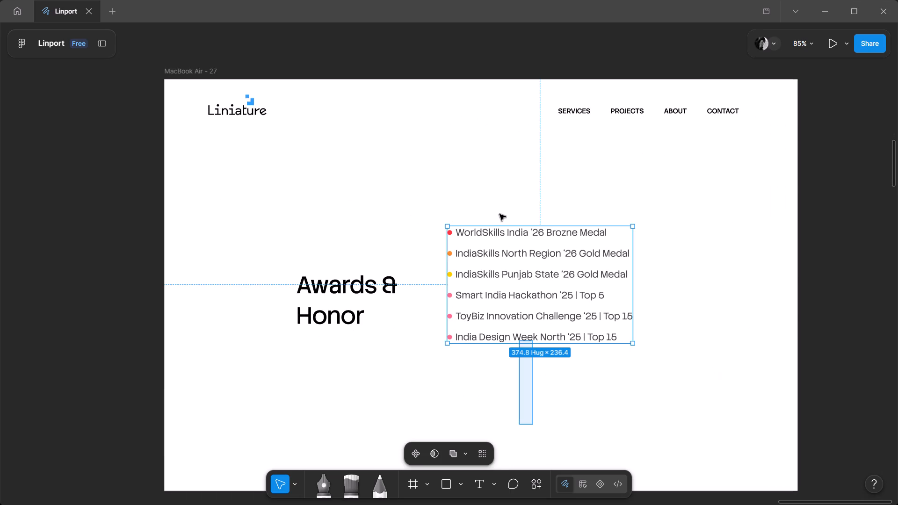
pyautogui.moveTo(500, 214); pyautogui.dragTo(499, 214)
pyautogui.click(500, 251)
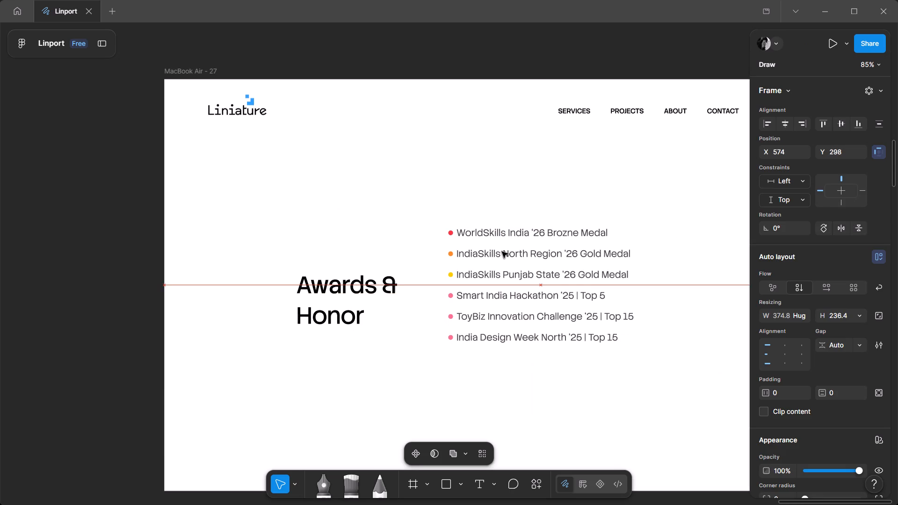
pyautogui.click(505, 349)
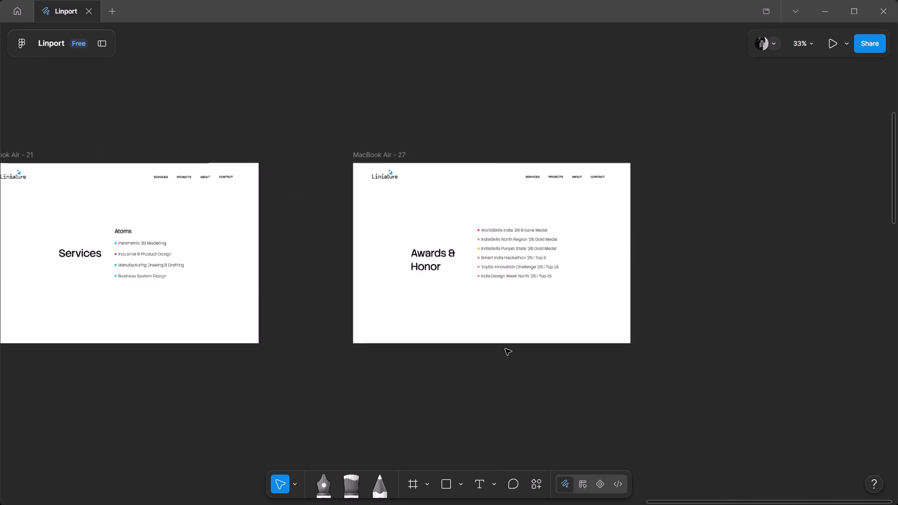
# Duplicate the Awards & Honor board and place the copy directly below the original.
pyautogui.keyDown('alt'); pyautogui.moveTo(359, 105); pyautogui.dragTo(335, 242); pyautogui.keyUp('alt')
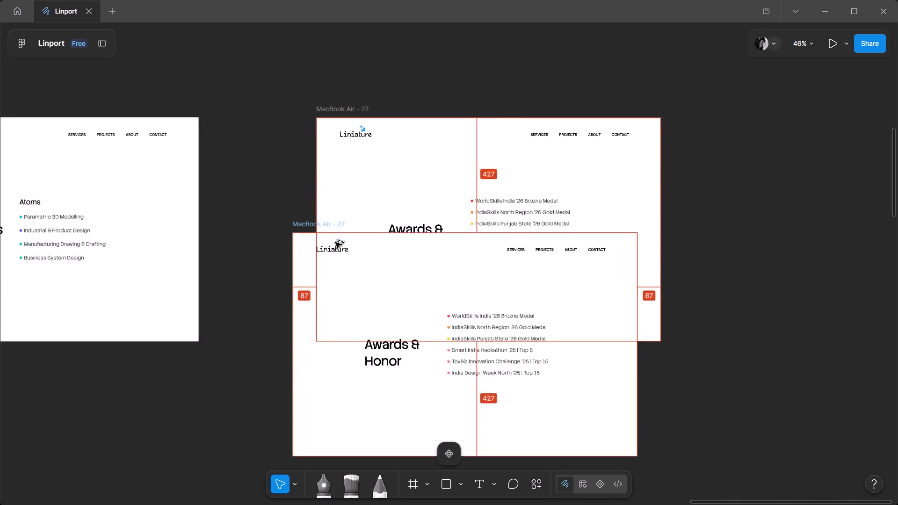
pyautogui.keyDown('alt'); pyautogui.moveTo(335, 242); pyautogui.dragTo(362, 347); pyautogui.keyUp('alt')
pyautogui.scroll(-1, 366, 333)
pyautogui.click(717, 331)
# Review the original and duplicated Awards & Honor boards alongside the neighbouring Services and Projects boards.
pyautogui.scroll(1, 717, 331)
pyautogui.hscroll(5, 717, 331)
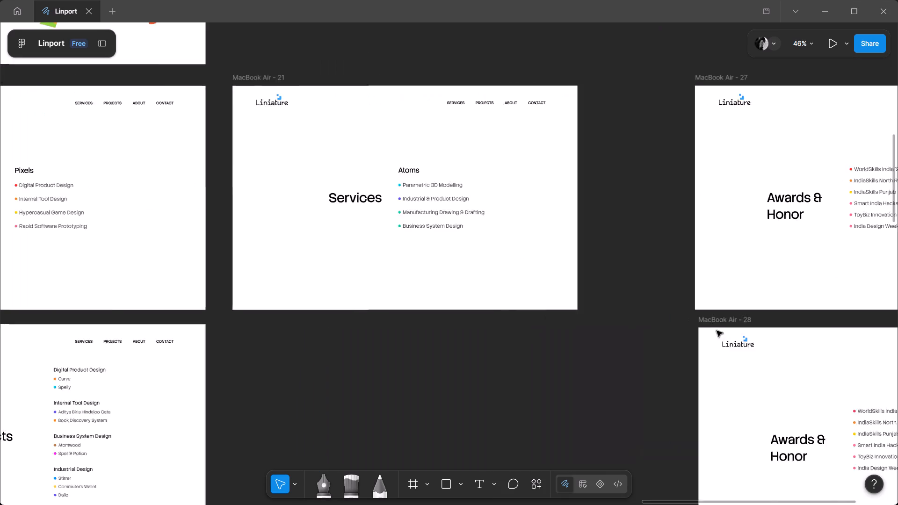
pyautogui.hscroll(3, 717, 331)
pyautogui.scroll(1, 717, 331)
pyautogui.scroll(-1, 717, 331)
pyautogui.scroll(1, 717, 331)
pyautogui.hscroll(-3, 717, 331)
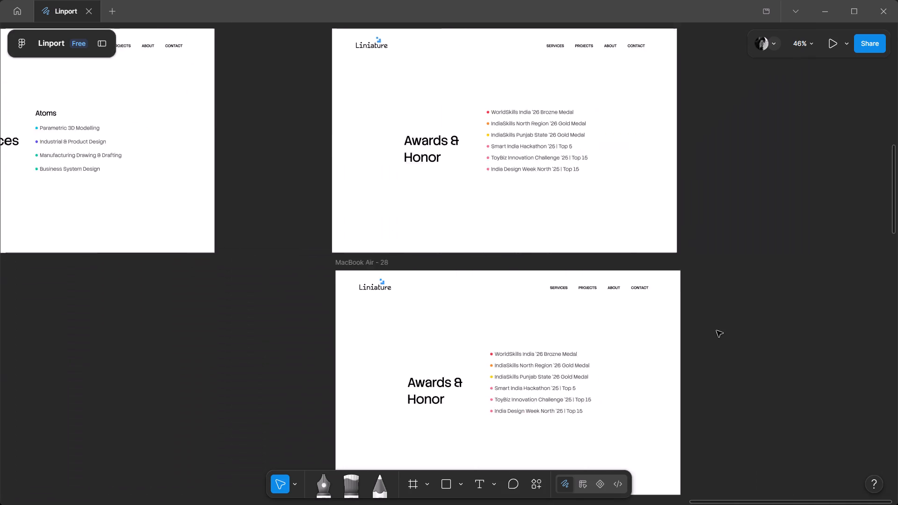
pyautogui.scroll(-1, 717, 331)
pyautogui.scroll(2, 507, 251)
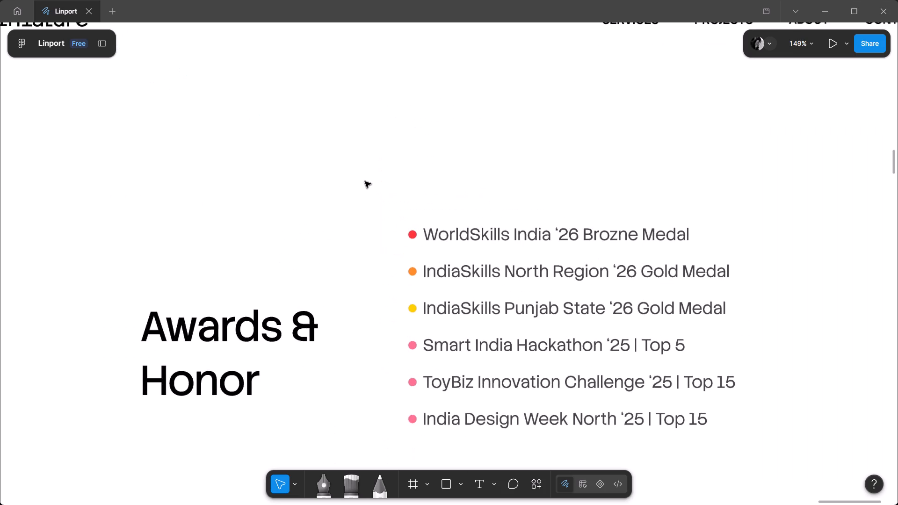
pyautogui.scroll(-2, 365, 181)
# Replace the duplicated board's "Awards & Honor" heading with "Experience".
pyautogui.scroll(1, 367, 260)
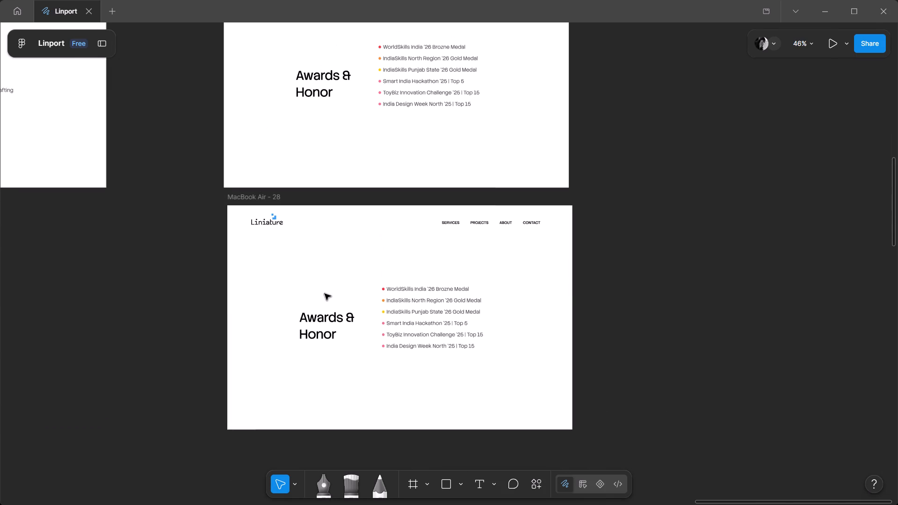
pyautogui.hotkey('ctrl', 'a')
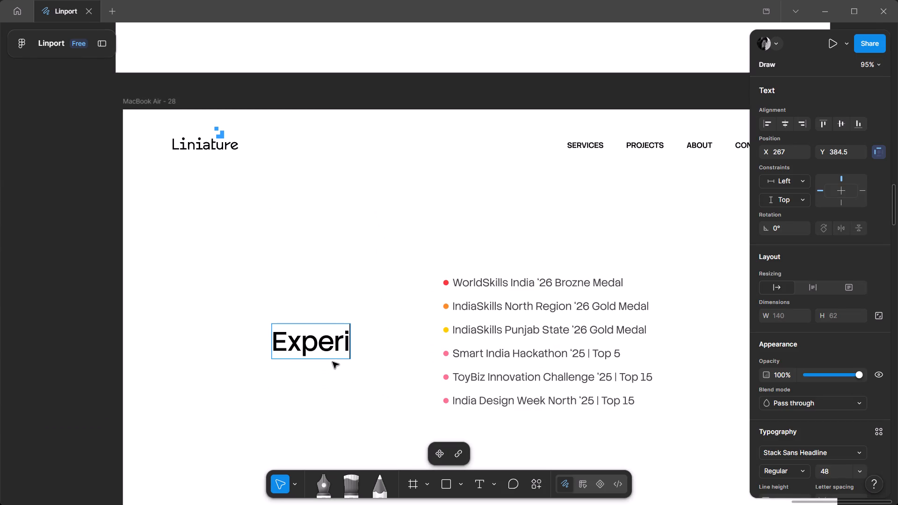
pyautogui.doubleClick(357, 420)
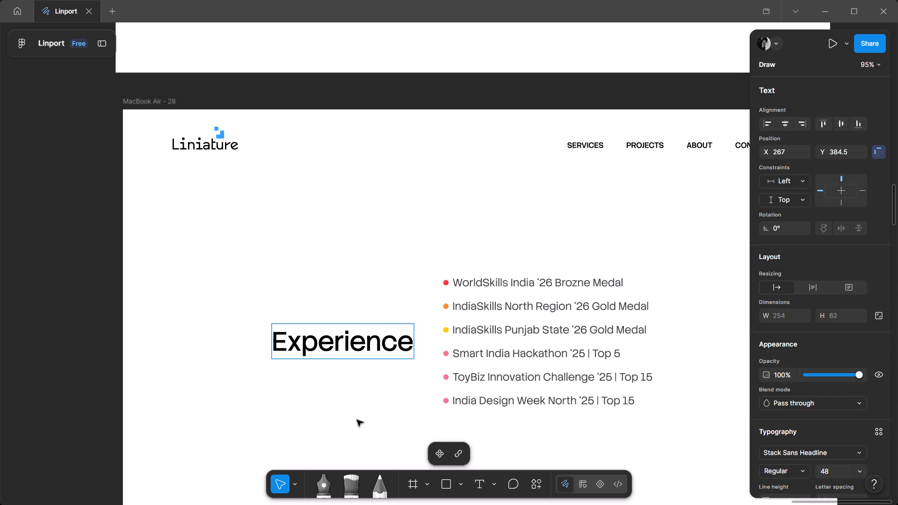
# Survey the wider canvas around the portfolio boards and the loose text notes.
pyautogui.hscroll(4, 357, 420)
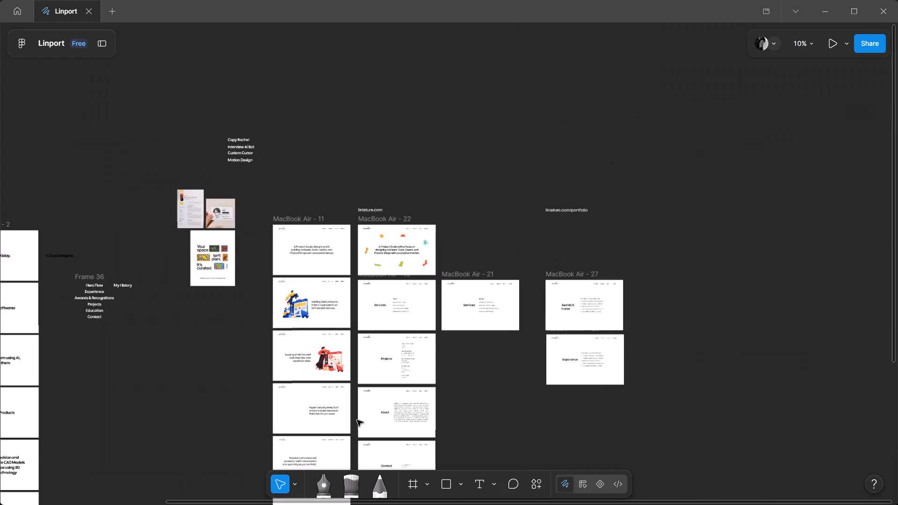
# Examine the Experience cards beside the Projects, Awards & Honor and Education cards, and return to the Experience board's list.
pyautogui.hscroll(2, 357, 420)
pyautogui.scroll(-1, 464, 409)
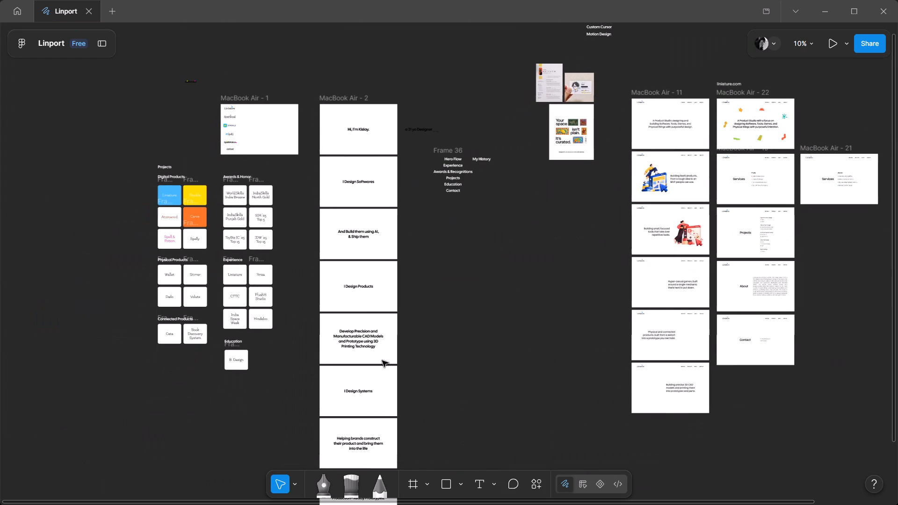
pyautogui.keyDown('ctrl'); pyautogui.scroll(4, 111, 256); pyautogui.keyUp('ctrl')
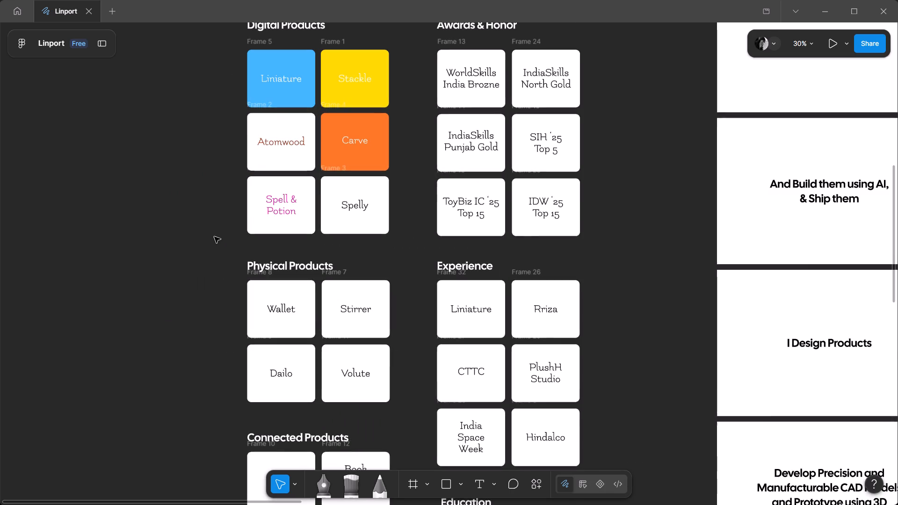
pyautogui.scroll(-2, 235, 216)
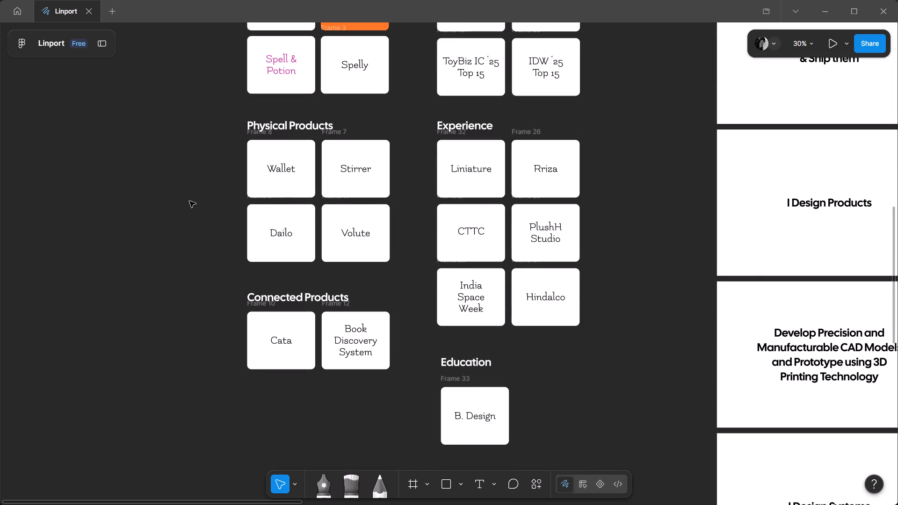
pyautogui.keyDown('ctrl'); pyautogui.scroll(-2, 189, 201); pyautogui.keyUp('ctrl')
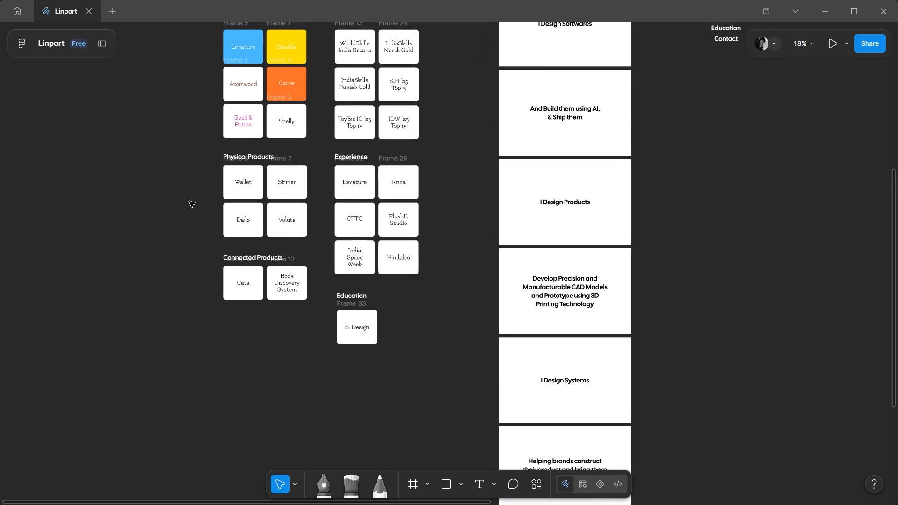
pyautogui.scroll(1, 391, 209)
pyautogui.keyDown('ctrl'); pyautogui.scroll(3, 373, 162); pyautogui.keyUp('ctrl')
pyautogui.keyDown('ctrl'); pyautogui.scroll(-2, 373, 162); pyautogui.keyUp('ctrl')
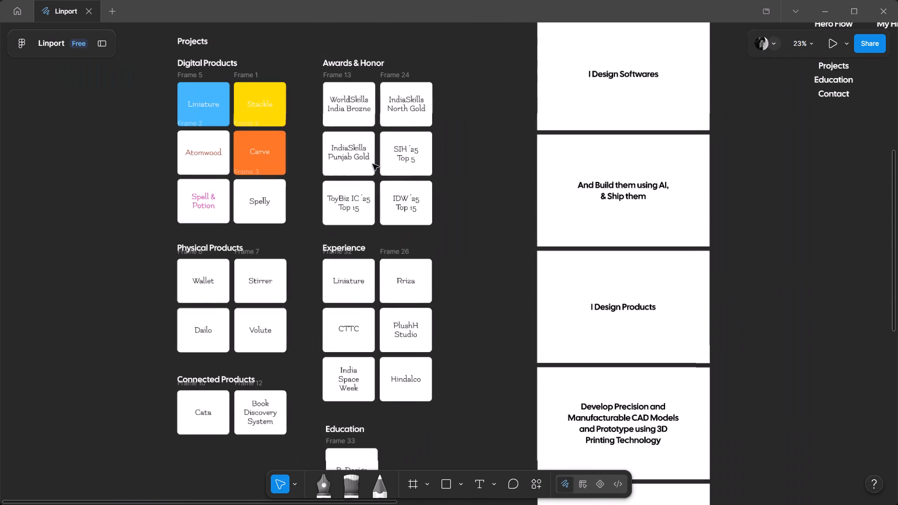
pyautogui.moveTo(533, 212); pyautogui.dragTo(189, 222, button='middle')
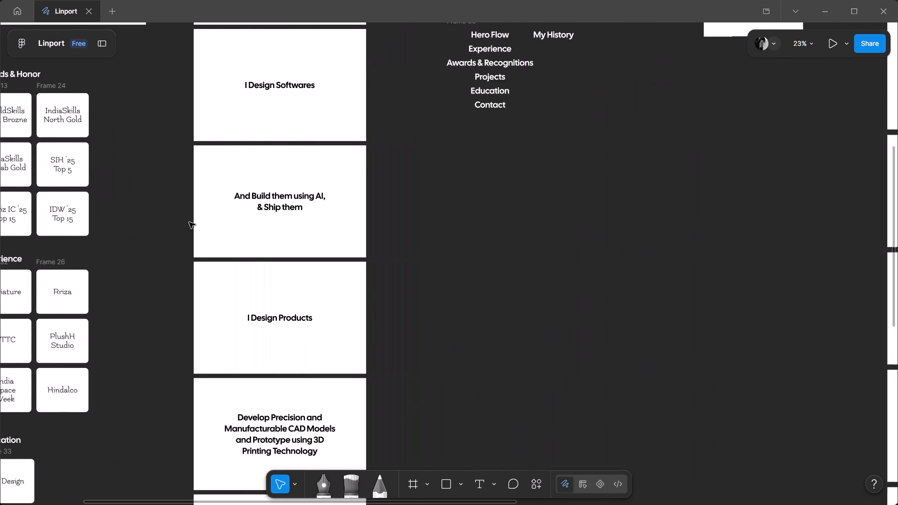
pyautogui.keyDown('ctrl'); pyautogui.scroll(-3, 189, 222); pyautogui.keyUp('ctrl')
pyautogui.moveTo(592, 245); pyautogui.dragTo(188, 296, button='middle')
pyautogui.keyDown('ctrl'); pyautogui.scroll(2, 559, 288); pyautogui.keyUp('ctrl')
pyautogui.keyDown('ctrl'); pyautogui.scroll(5, 190, 216); pyautogui.keyUp('ctrl')
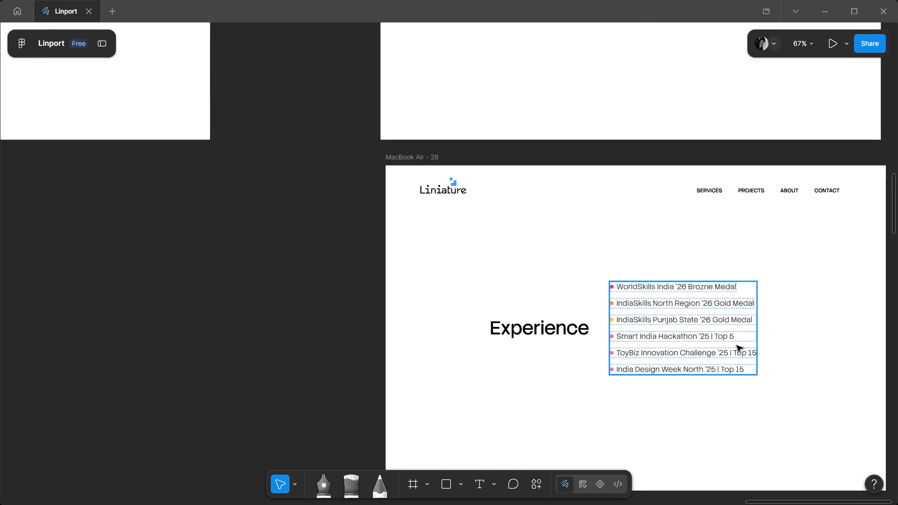
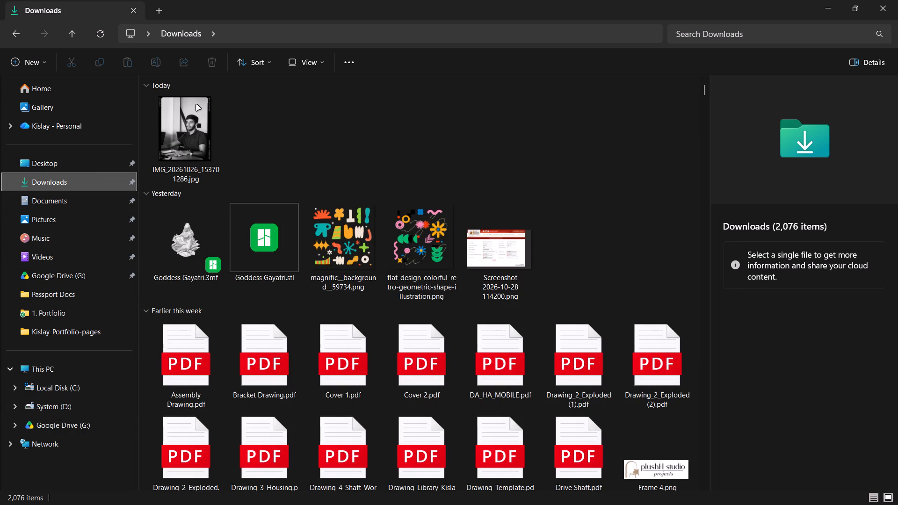
# Open the portrait photo IMG_20261026_153701286.jpg from the Downloads folder for viewing.
pyautogui.doubleClick(196, 105)
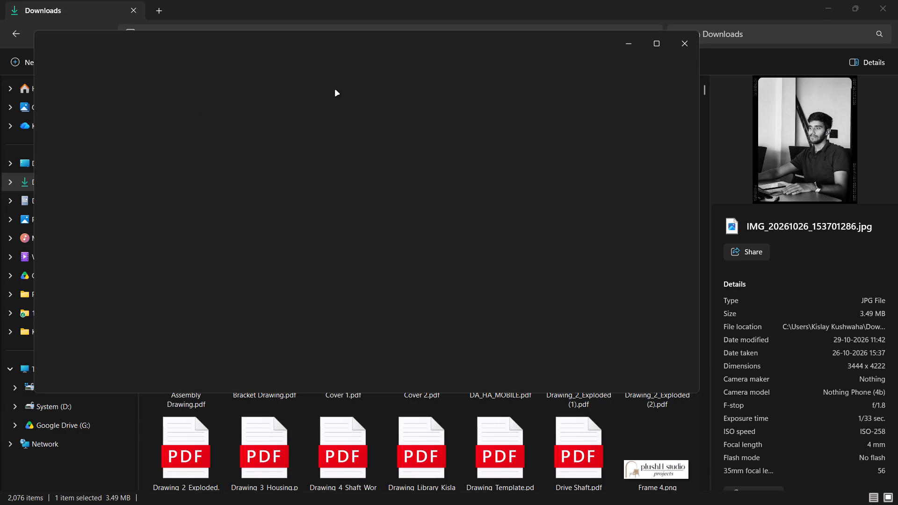
# Close the photo preview and browse drive D: to the 1. Portfolio folder inside End Term Exam.
pyautogui.click(685, 46)
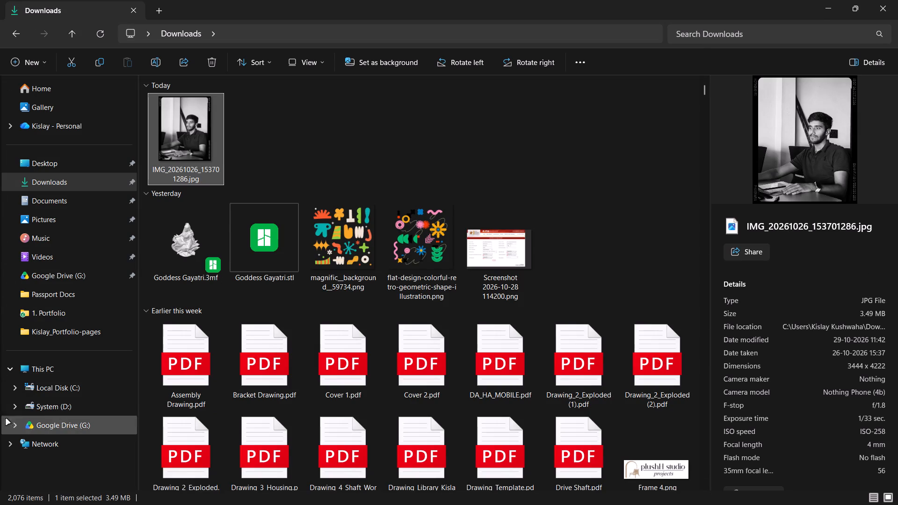
pyautogui.click(89, 408)
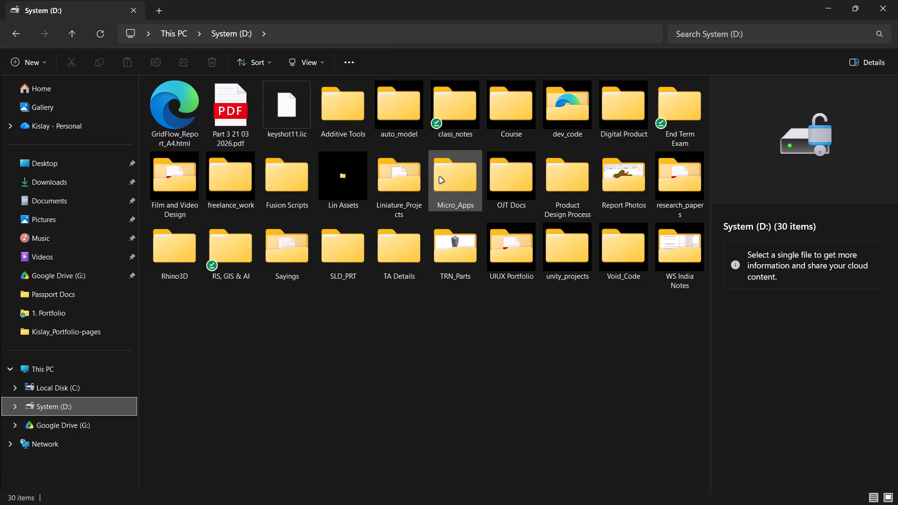
pyautogui.doubleClick(345, 122)
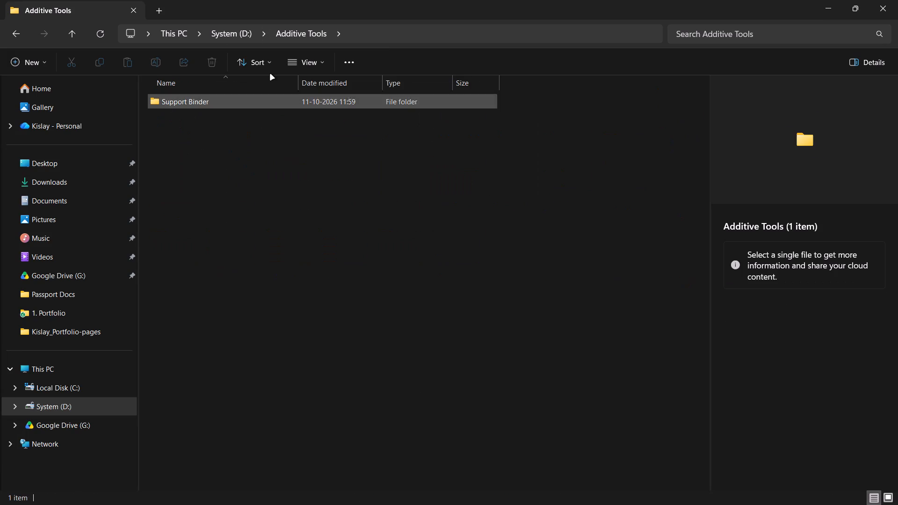
pyautogui.click(218, 28)
pyautogui.click(485, 388)
pyautogui.click(649, 123)
pyautogui.doubleClick(687, 122)
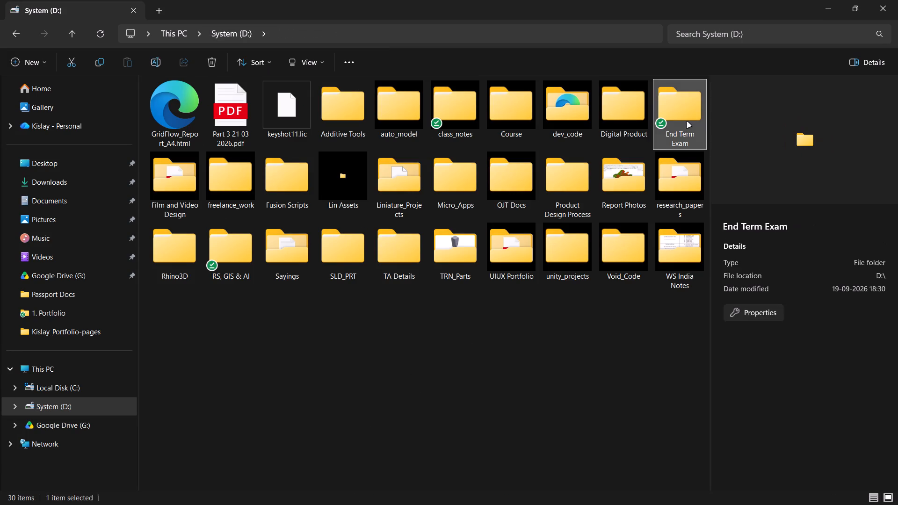
pyautogui.click(275, 46)
pyautogui.click(247, 31)
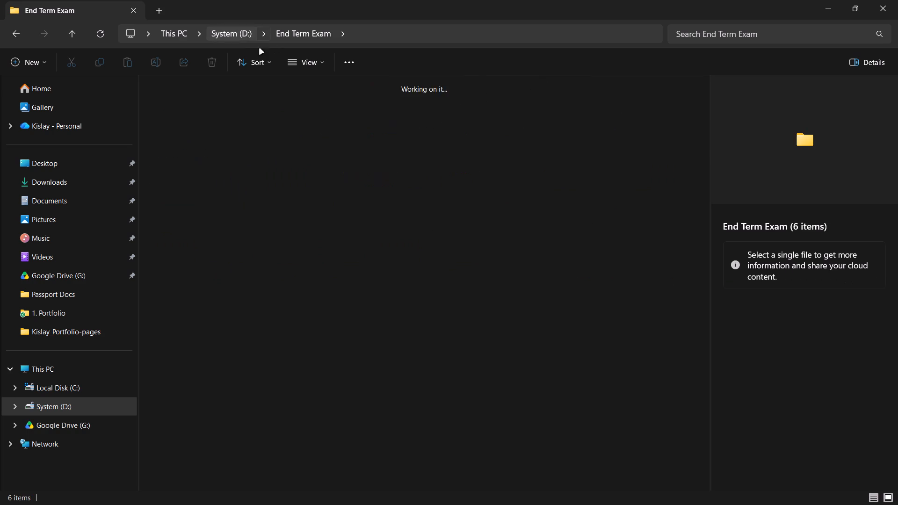
pyautogui.click(402, 317)
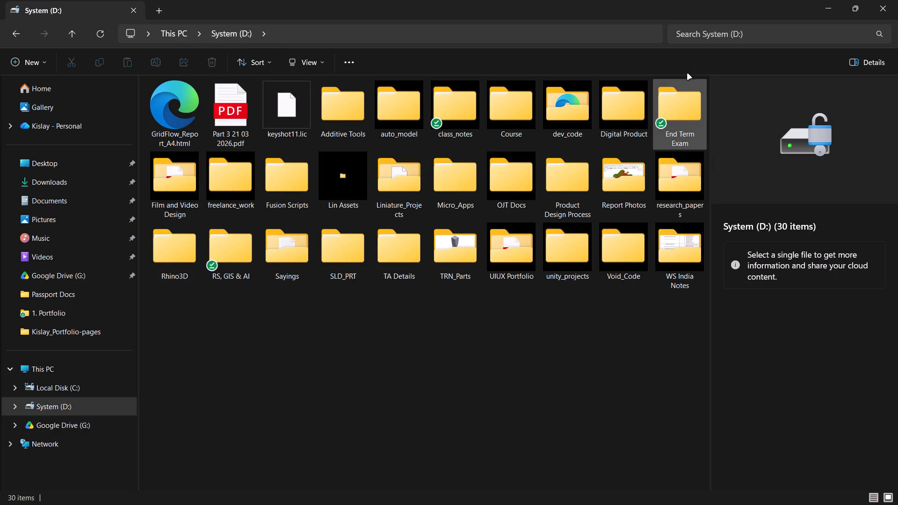
pyautogui.doubleClick(669, 96)
pyautogui.click(201, 108)
pyautogui.doubleClick(202, 100)
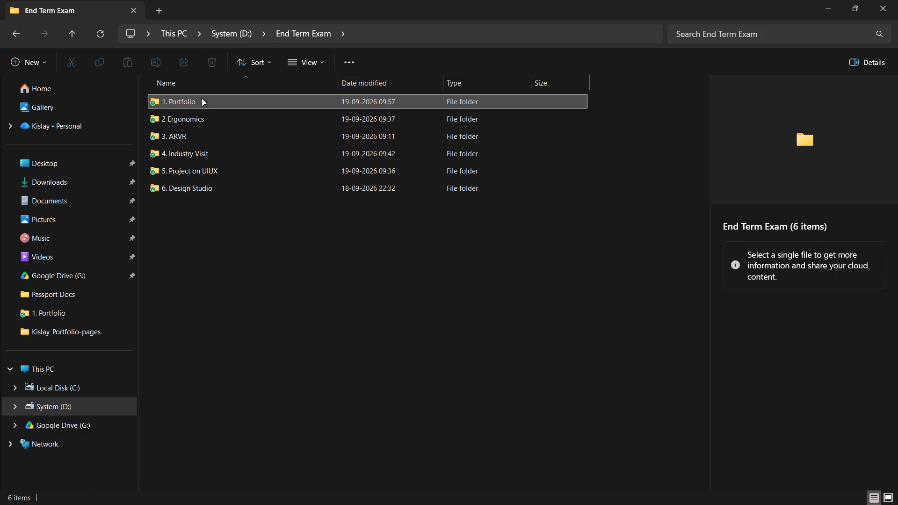
# Open CAD Portfolio.pdf, check its pages and close it.
pyautogui.doubleClick(202, 100)
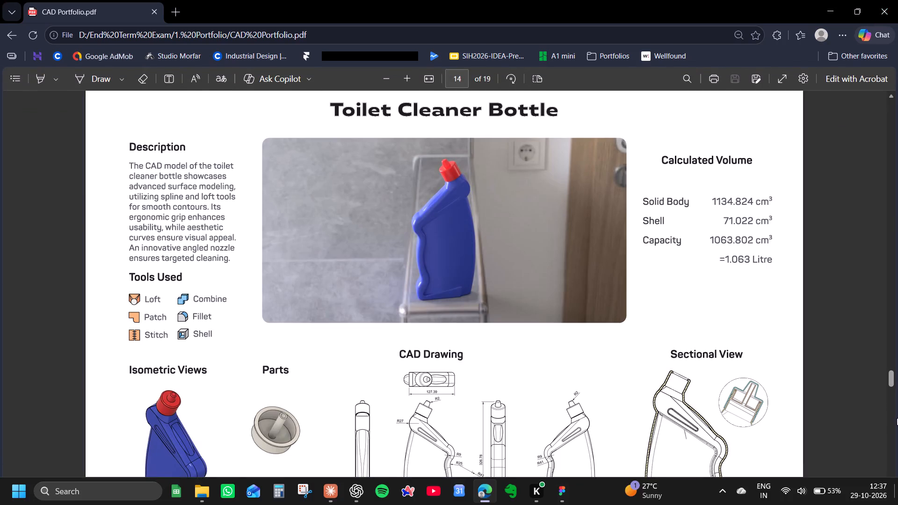
pyautogui.scroll(6, 792, 319)
pyautogui.click(154, 10)
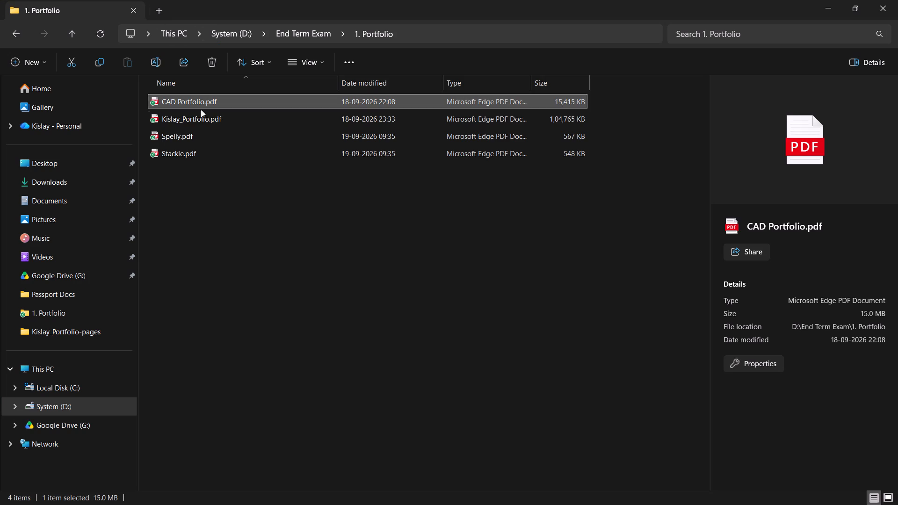
# Open Kislay_Portfolio.pdf and find the Experience list on page 2.
pyautogui.doubleClick(188, 125)
pyautogui.scroll(2, 897, 226)
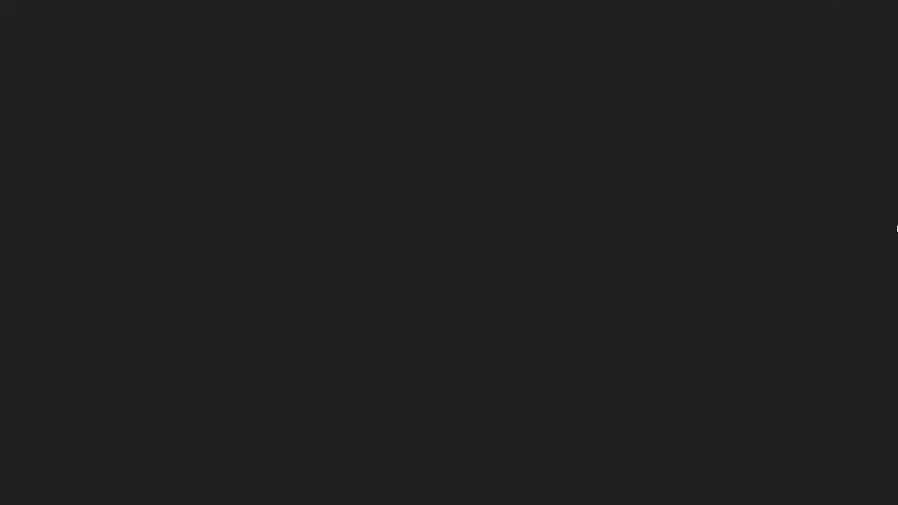
pyautogui.scroll(9, 897, 226)
pyautogui.scroll(-7, 897, 226)
pyautogui.scroll(-7, 428, 182)
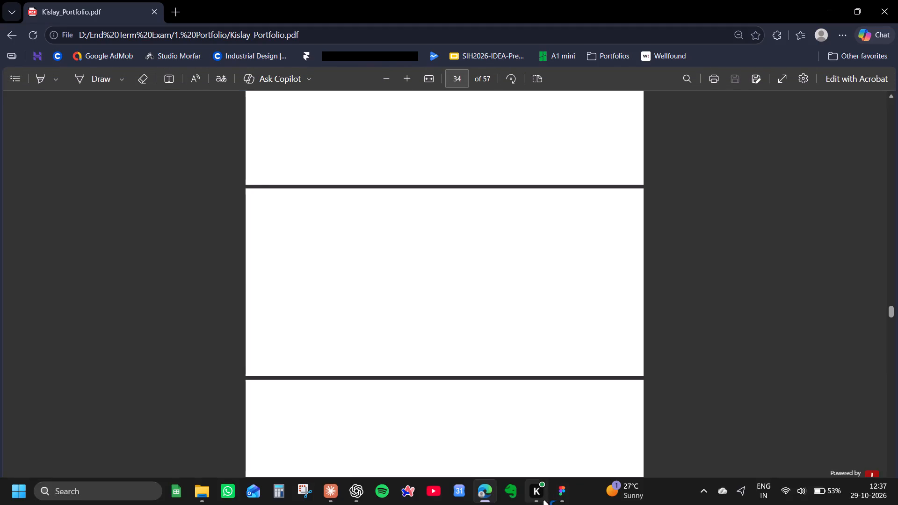
pyautogui.scroll(7, 509, 276)
pyautogui.scroll(2, 608, 296)
pyautogui.moveTo(896, 286); pyautogui.dragTo(895, 256)
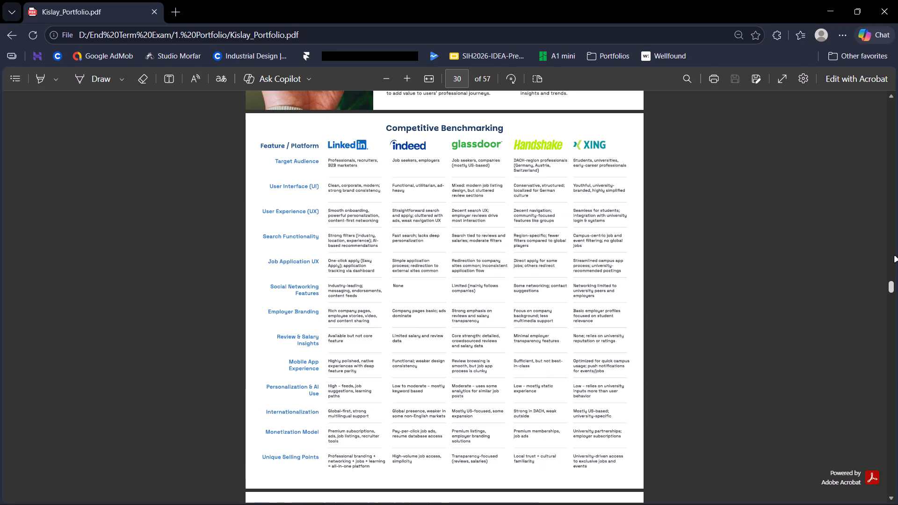
pyautogui.moveTo(895, 256); pyautogui.dragTo(876, 133)
pyautogui.moveTo(892, 287); pyautogui.dragTo(879, 59)
pyautogui.keyDown('ctrl'); pyautogui.scroll(4, 395, 216); pyautogui.keyUp('ctrl')
pyautogui.scroll(-3, 395, 215)
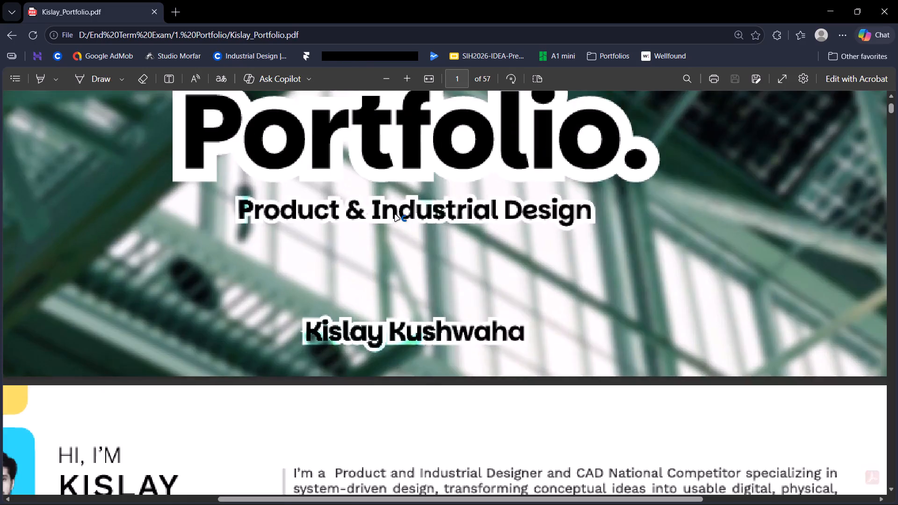
pyautogui.scroll(-2, 395, 215)
pyautogui.keyDown('ctrl'); pyautogui.scroll(1, 386, 274); pyautogui.keyUp('ctrl')
pyautogui.scroll(1, 395, 291)
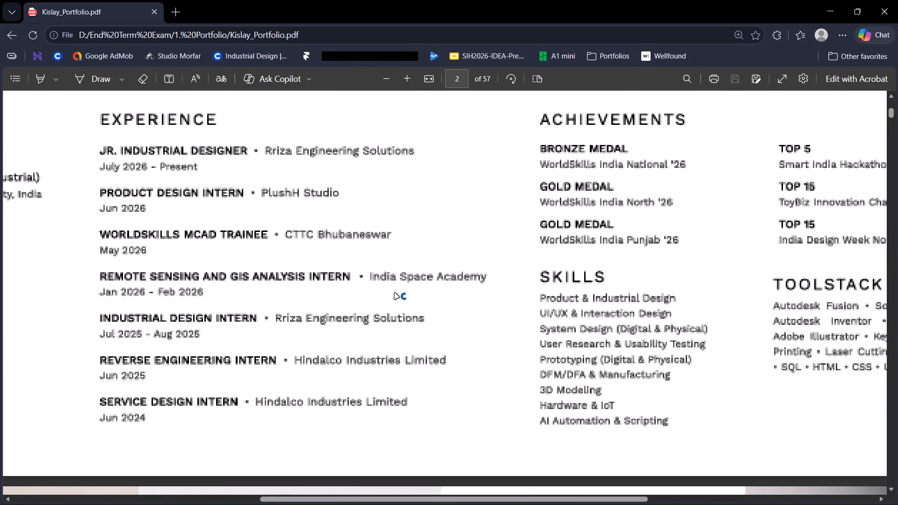
# Replace the first item of the Experience board in Figma with the "JR. INDUSTRIAL DESIGNER" title copied from the PDF.
pyautogui.doubleClick(242, 151)
pyautogui.moveTo(247, 149); pyautogui.dragTo(74, 150)
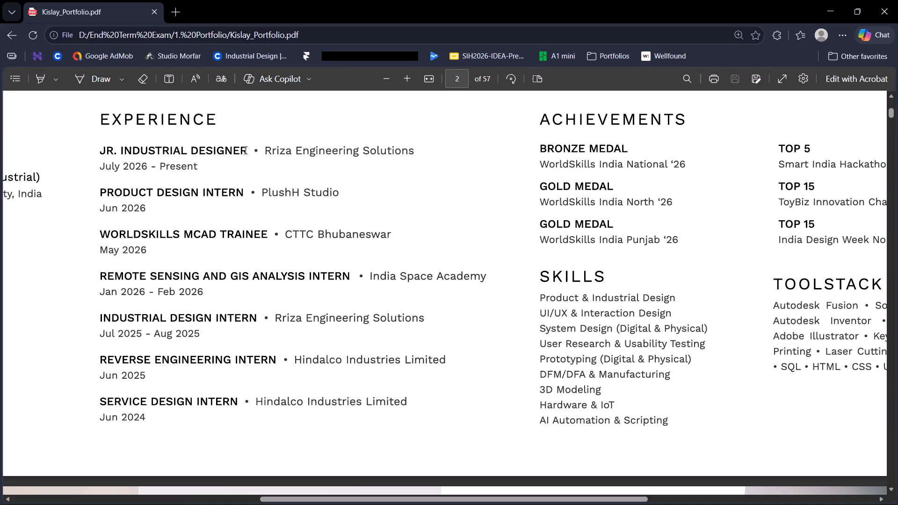
pyautogui.moveTo(246, 150); pyautogui.dragTo(76, 147)
pyautogui.hotkey('ctrl', 'x')
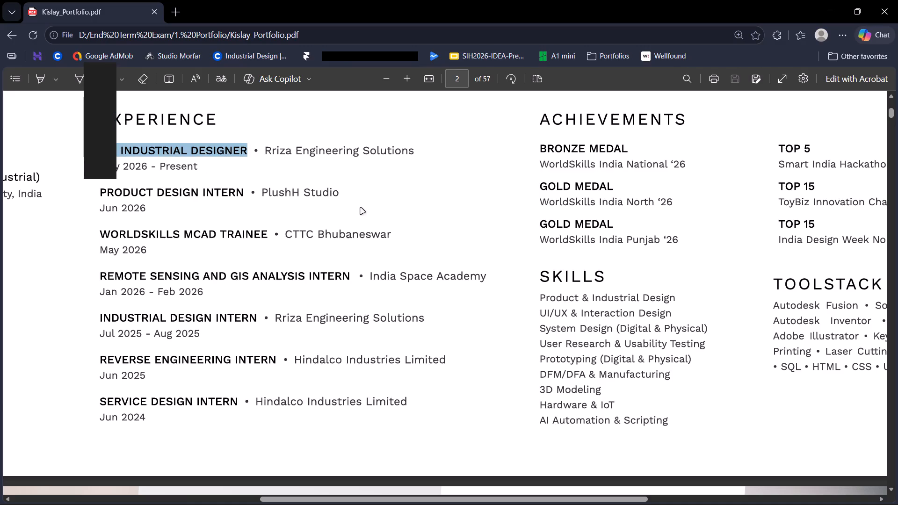
pyautogui.hotkey('alt', 'Tab')
pyautogui.hotkey('alt', 'Tab')
pyautogui.hotkey('alt', 'Tab')
pyautogui.hotkey('alt', 'Tab')
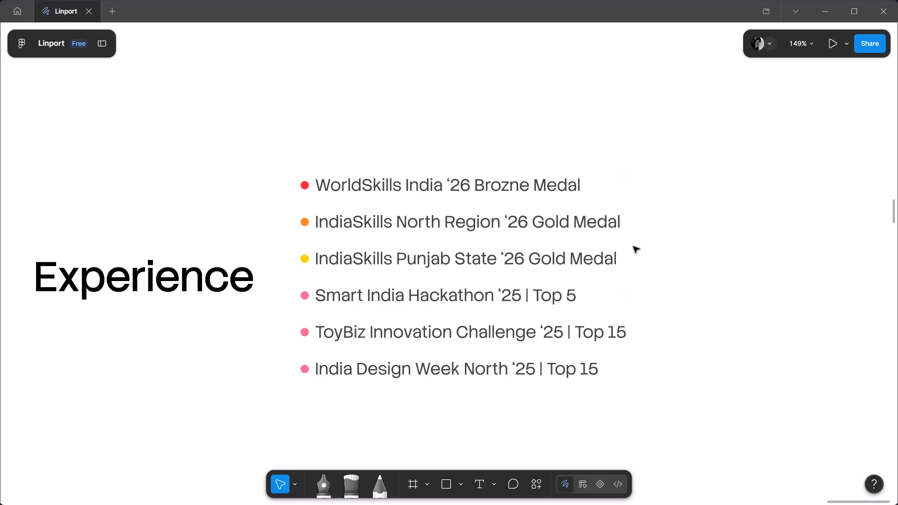
pyautogui.scroll(-9, 459, 204)
pyautogui.keyDown('ctrl'); pyautogui.scroll(10, 459, 204); pyautogui.keyUp('ctrl')
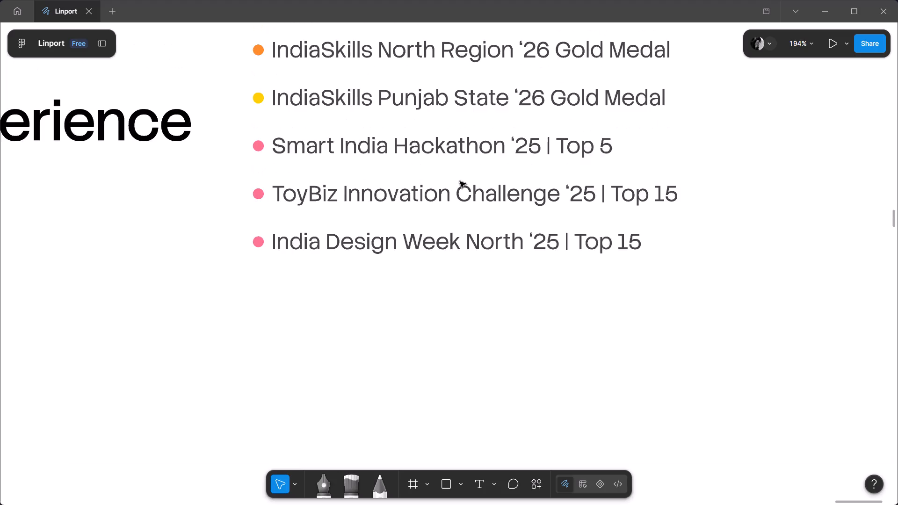
pyautogui.keyDown('ctrl'); pyautogui.doubleClick(468, 71); pyautogui.keyUp('ctrl')
pyautogui.hotkey('ctrl', 'v')
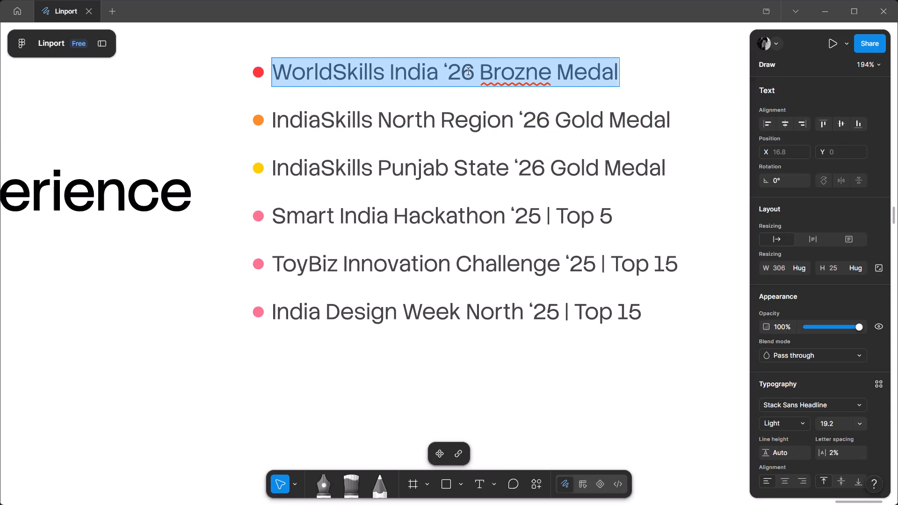
pyautogui.hotkey('ctrl', 'z')
pyautogui.hotkey('alt', 'Tab')
pyautogui.hotkey('ctrl', 'c')
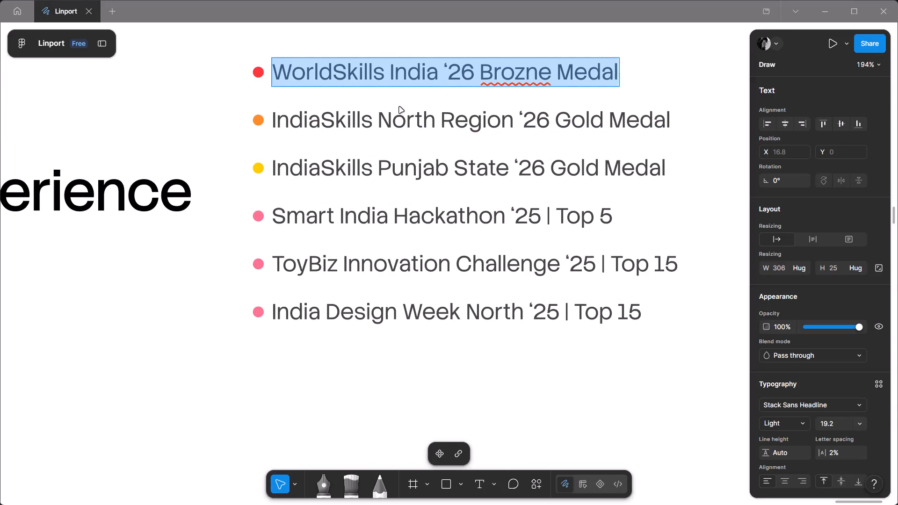
pyautogui.hotkey('alt', 'Tab')
pyautogui.hotkey('ctrl', 'v')
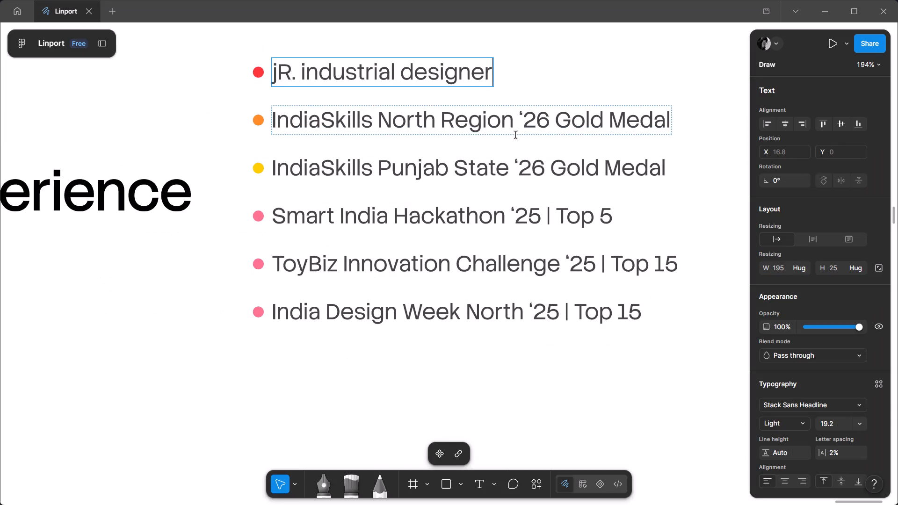
# Correct the first Experience item's capitalization to read "Jr. Industrial Designer".
pyautogui.click(285, 70)
pyautogui.click(285, 70)
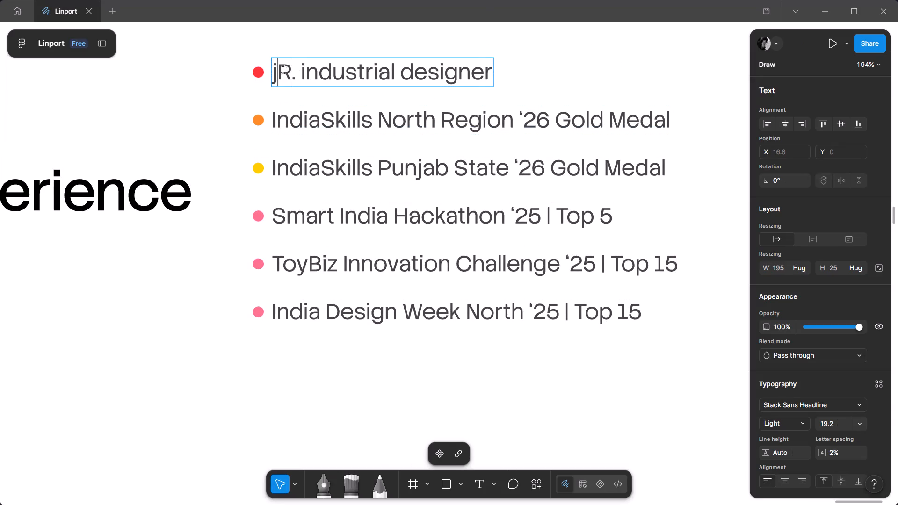
pyautogui.press('BackSpace')
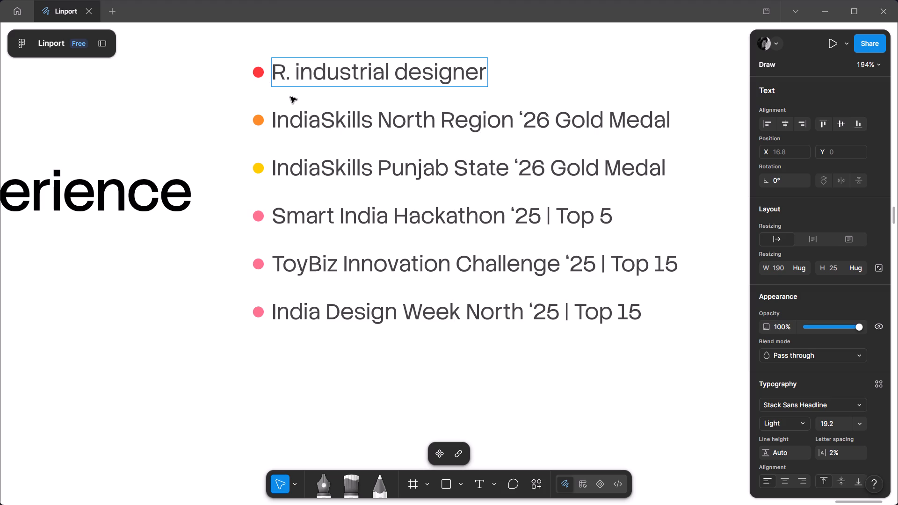
pyautogui.press('BackSpace')
pyautogui.press('BackSpace')
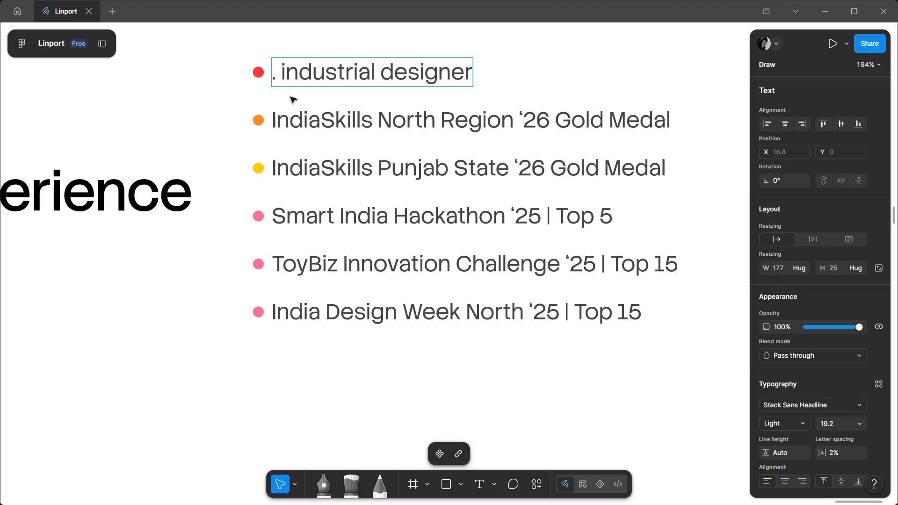
pyautogui.press('Right')
pyautogui.press('Right')
pyautogui.press('Right')
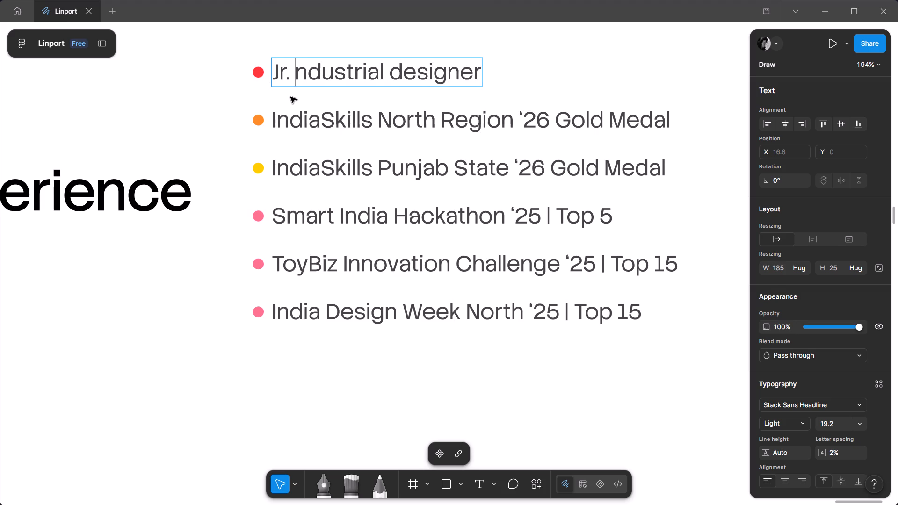
pyautogui.press('i')
pyautogui.press('Right')
pyautogui.press('Right')
pyautogui.press('Right')
pyautogui.press('Right')
pyautogui.press('Right')
pyautogui.press('Right')
pyautogui.press('Right')
pyautogui.press('Right')
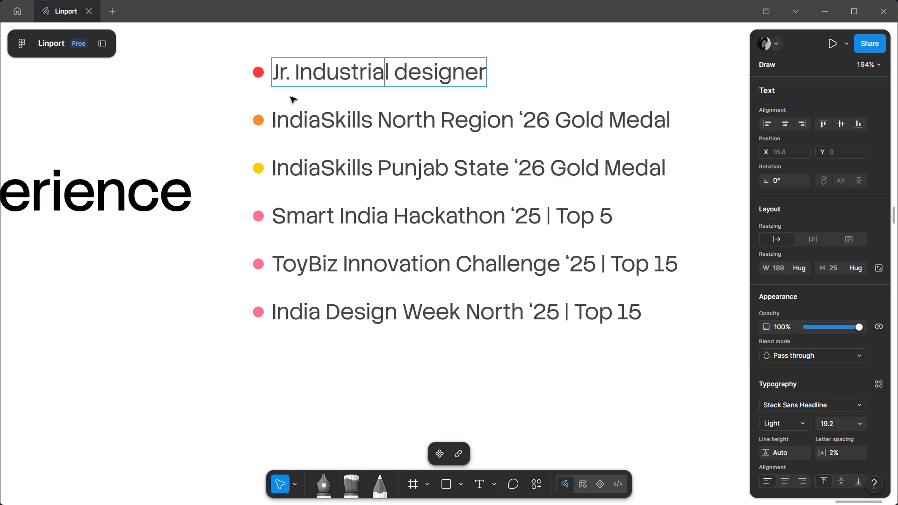
pyautogui.press('Right')
pyautogui.press('Right')
pyautogui.press('Right')
pyautogui.press('BackSpace')
pyautogui.press('d')
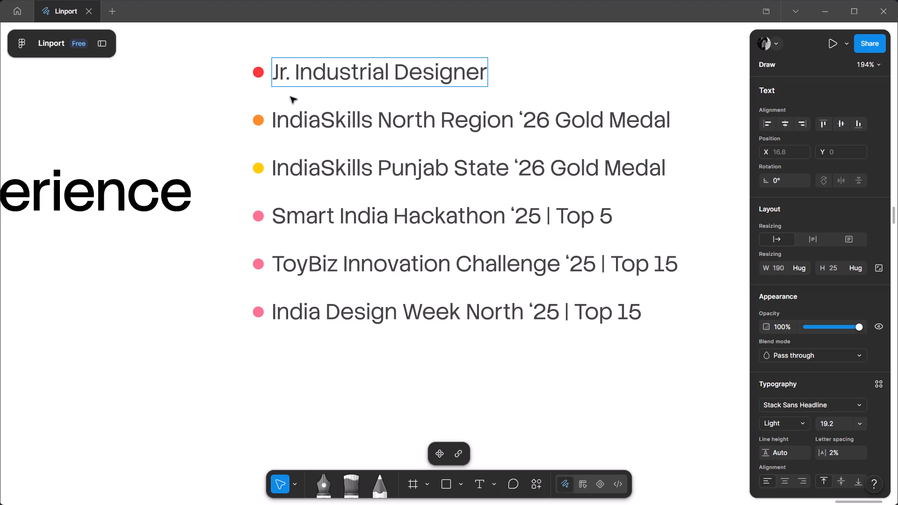
# Replace the second Experience item with "Product Design Intern", copied from the PDF's Experience list.
pyautogui.hotkey('alt', 'Tab')
pyautogui.moveTo(243, 192); pyautogui.dragTo(116, 205)
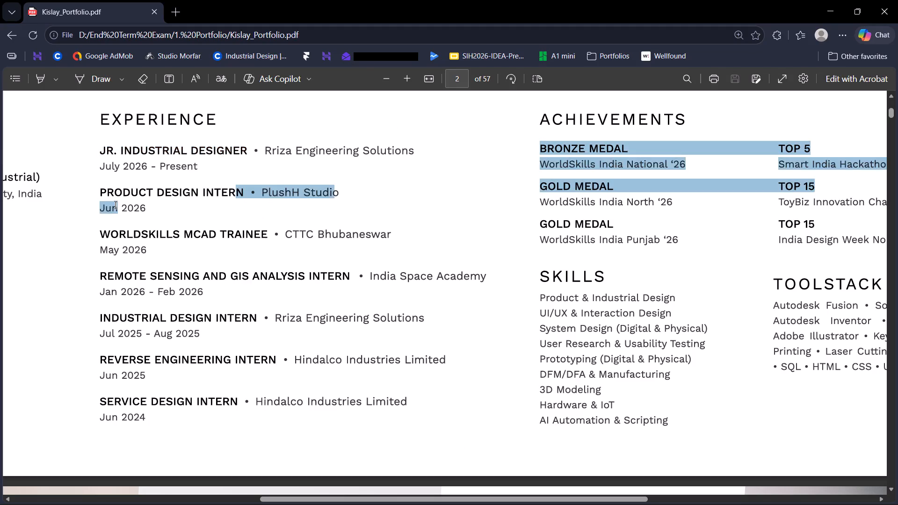
pyautogui.moveTo(116, 205); pyautogui.dragTo(88, 190)
pyautogui.hotkey('ctrl', 'c')
pyautogui.hotkey('alt', 'Tab')
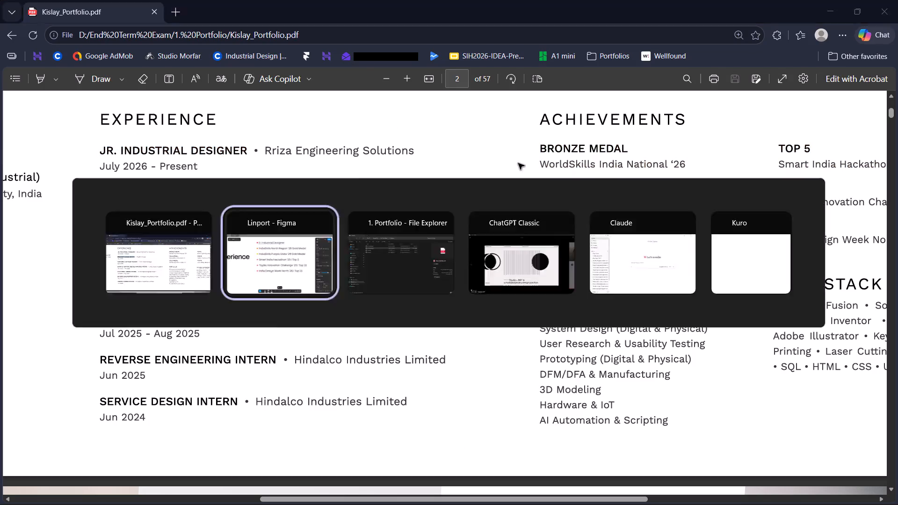
pyautogui.tripleClick(438, 130)
pyautogui.hotkey('ctrl', 'v')
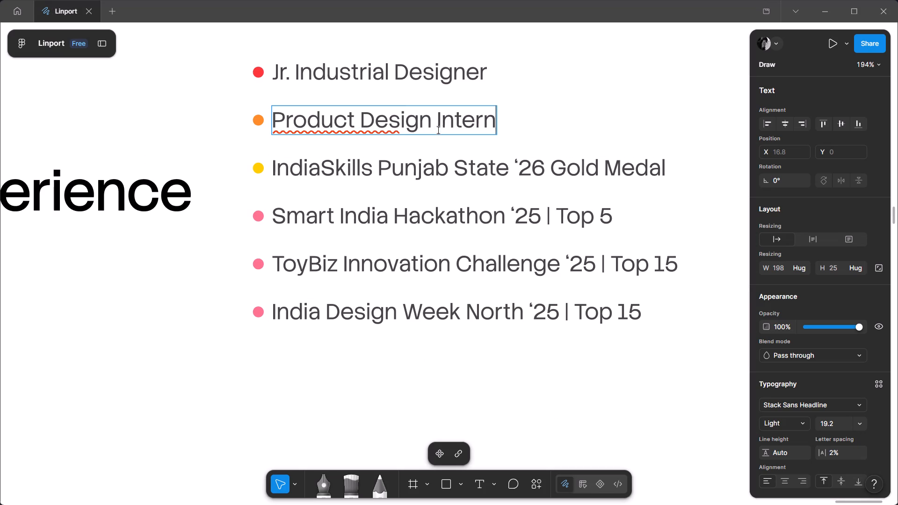
# Replace the third Experience item with "WorldSkills MCAD Trainee", copied from the PDF's Experience list.
pyautogui.hotkey('alt', 'Tab')
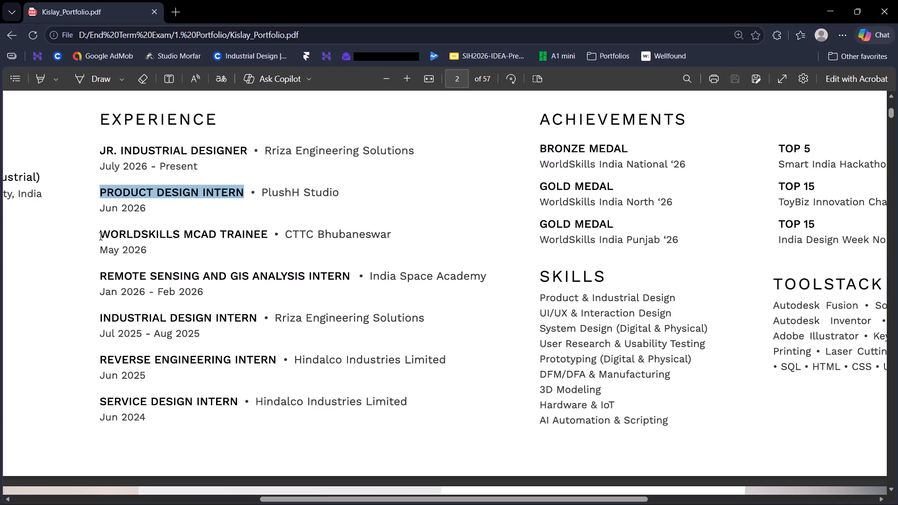
pyautogui.moveTo(101, 236); pyautogui.dragTo(264, 231)
pyautogui.hotkey('ctrl', 'c')
pyautogui.hotkey('alt', 'Tab')
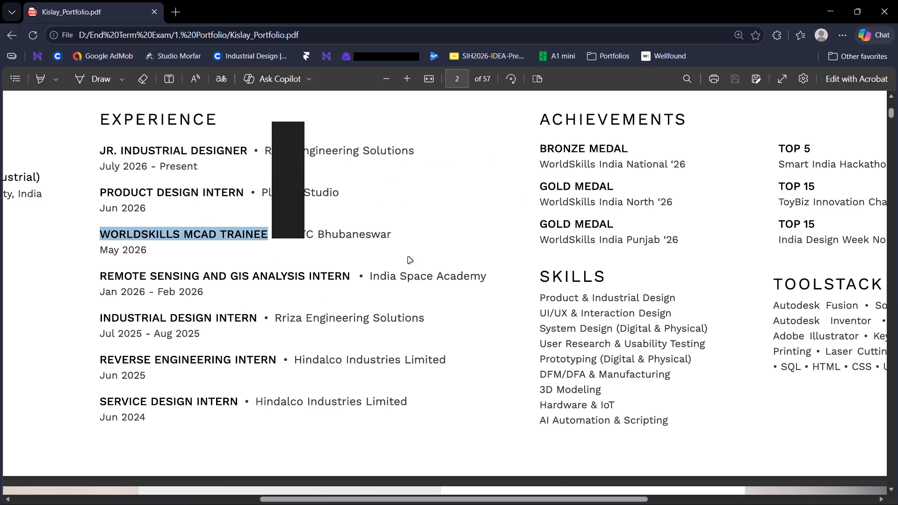
pyautogui.doubleClick(471, 181)
pyautogui.hotkey('ctrl', 'a')
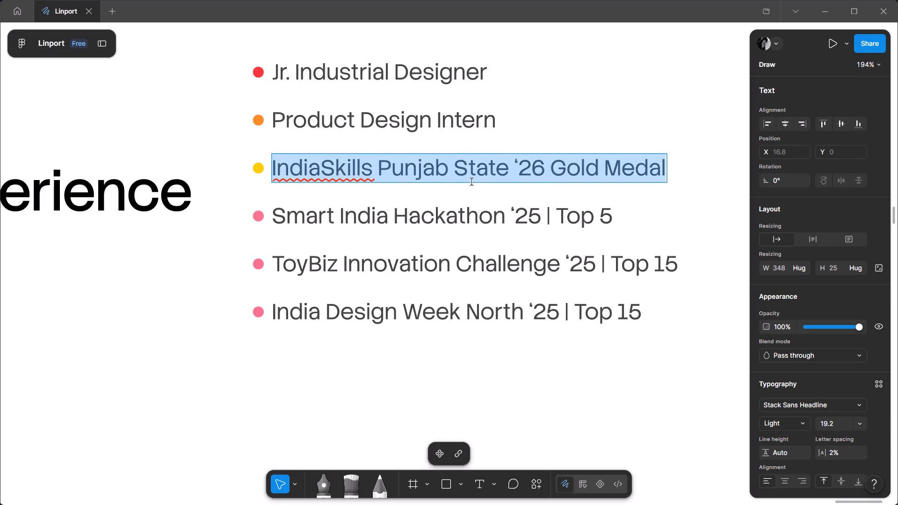
pyautogui.hotkey('ctrl', 'v')
# Reword the third Experience item to read "3D CAD WorldSkills Trainee".
pyautogui.moveTo(448, 165); pyautogui.dragTo(391, 169)
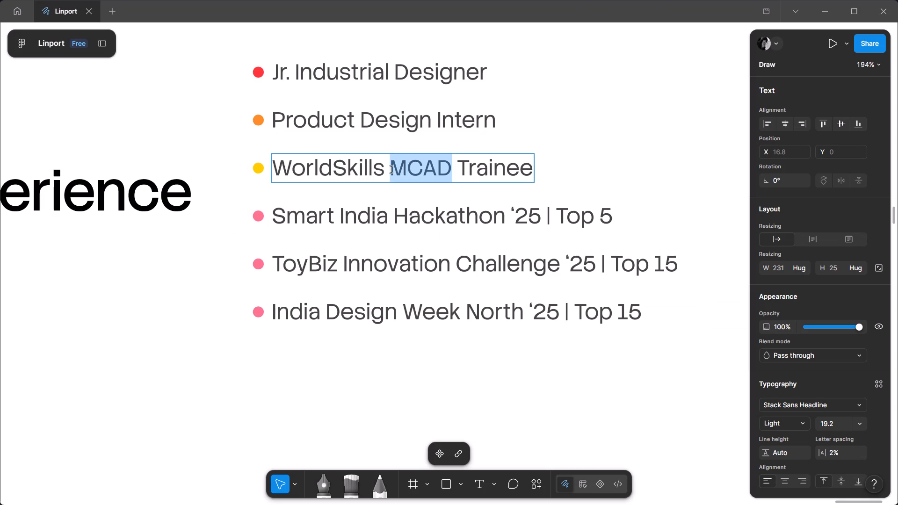
pyautogui.press('BackSpace')
pyautogui.press('BackSpace')
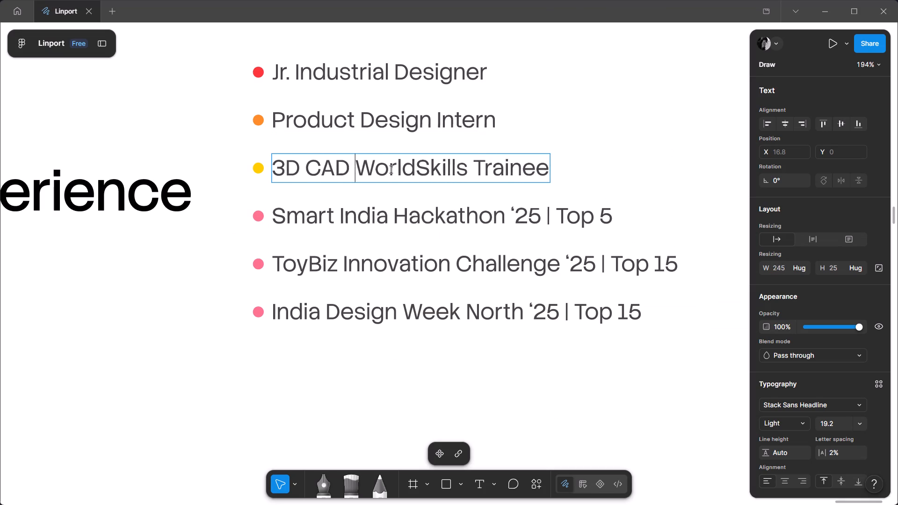
pyautogui.doubleClick(248, 380)
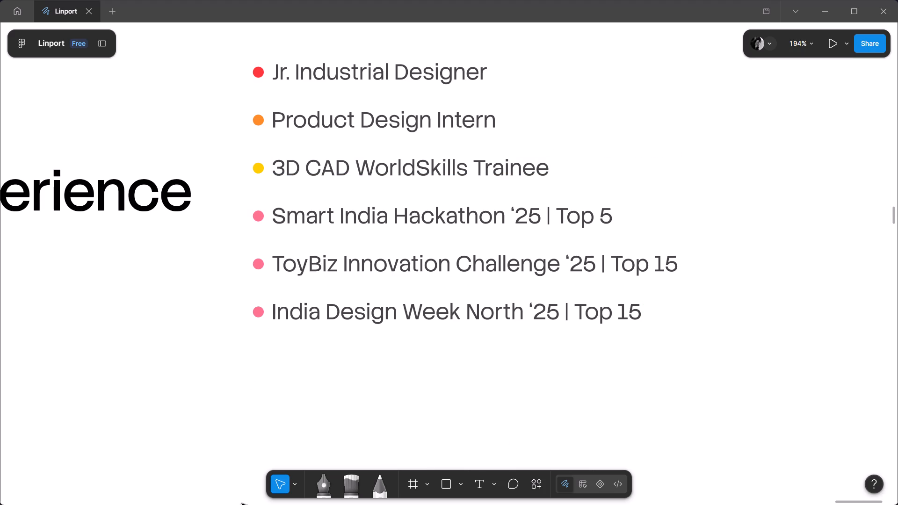
# Replace the fourth Experience item with the "REMOTE SENSING AND GIS ANALYSIS INTERN" title copied from the PDF.
pyautogui.hotkey('alt', 'Tab')
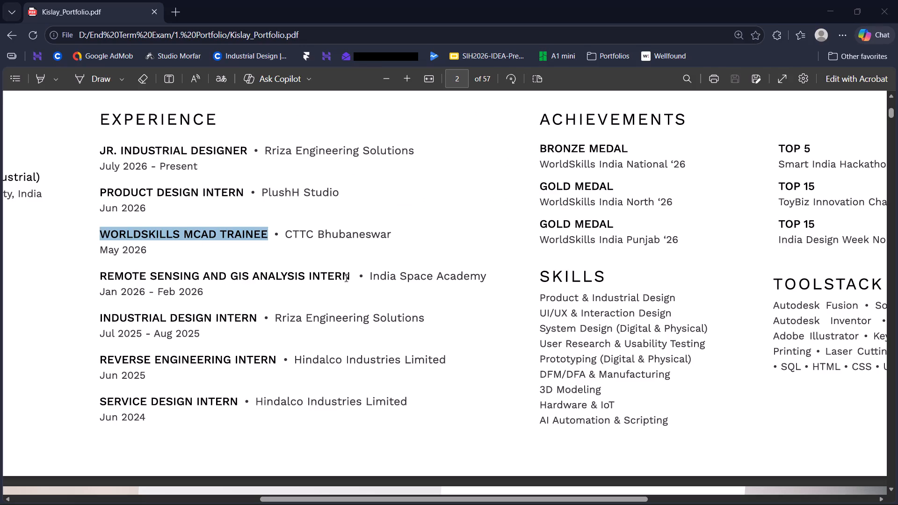
pyautogui.moveTo(348, 275); pyautogui.dragTo(85, 282)
pyautogui.hotkey('ctrl', 'c')
pyautogui.hotkey('alt', 'Tab')
pyautogui.click(502, 218)
pyautogui.keyDown('ctrl'); pyautogui.tripleClick(502, 218); pyautogui.keyUp('ctrl')
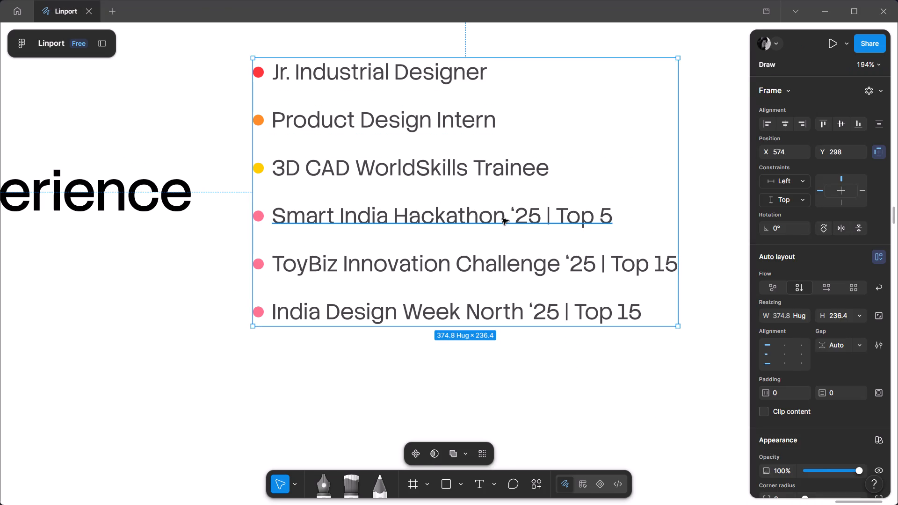
pyautogui.hotkey('ctrl', 'v')
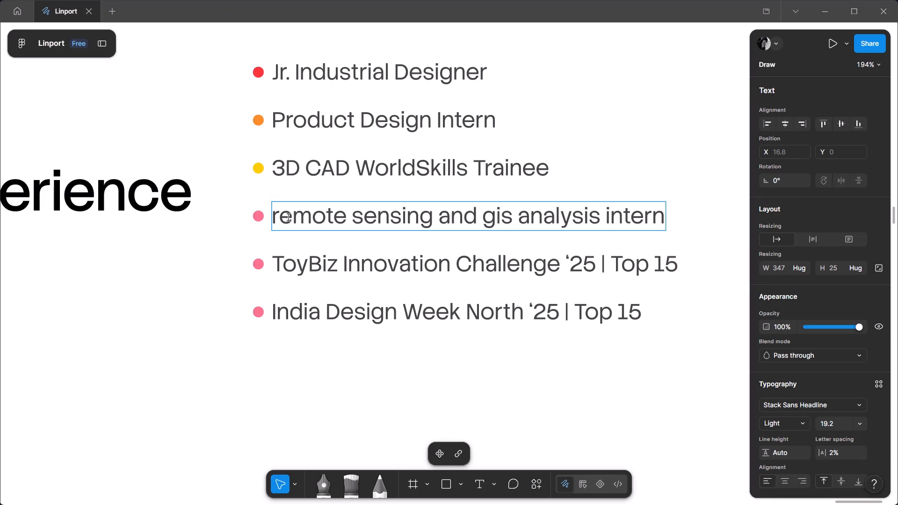
# Correct the fourth Experience item's capitalization to read "Remote Sensing and GIS Analysis Intern".
pyautogui.press('BackSpace')
pyautogui.press('r')
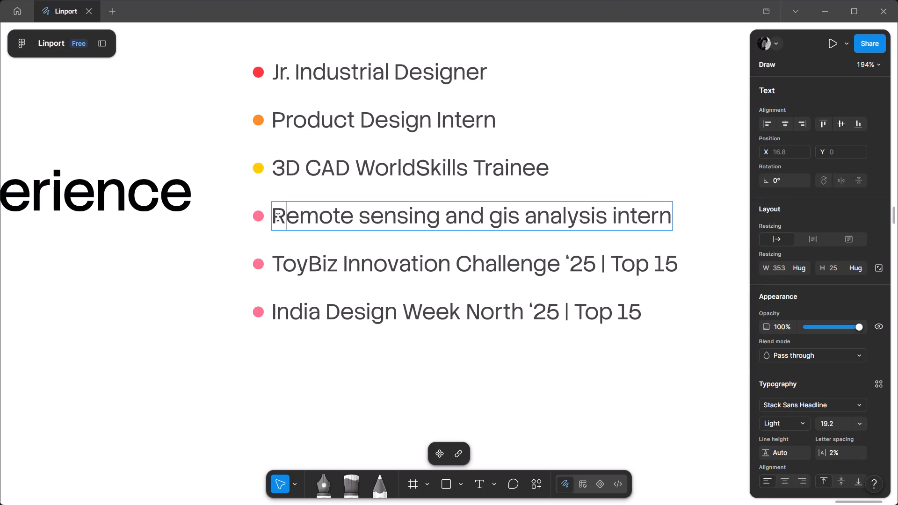
pyautogui.press('Right')
pyautogui.press('Right')
pyautogui.press('Right')
pyautogui.press('Right')
pyautogui.press('Right')
pyautogui.press('Right')
pyautogui.press('Right')
pyautogui.press('BackSpace')
pyautogui.press('s')
pyautogui.press('Right')
pyautogui.press('Right')
pyautogui.press('Right')
pyautogui.press('Right')
pyautogui.press('Right')
pyautogui.press('Right')
pyautogui.press('Right')
pyautogui.press('Right')
pyautogui.press('Right')
pyautogui.press('Right')
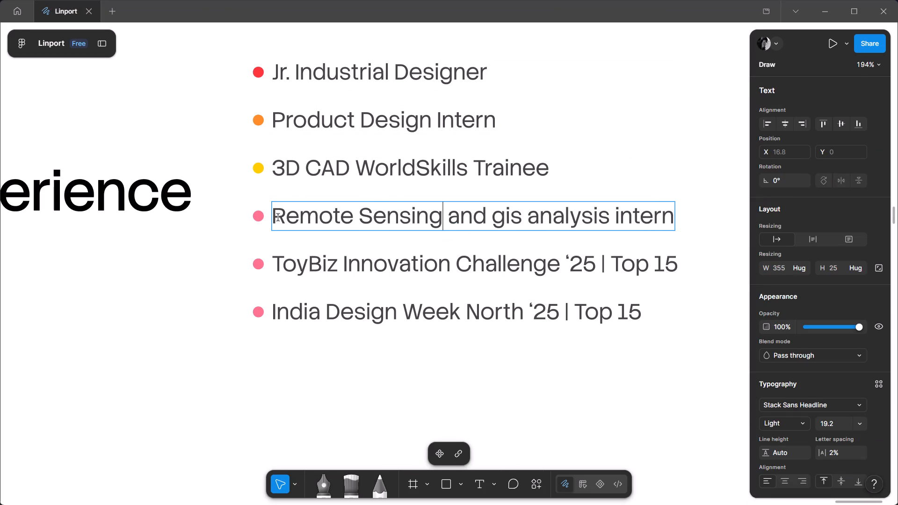
pyautogui.press('Right')
pyautogui.press('Right')
pyautogui.press('Right')
pyautogui.press('Right')
pyautogui.press('BackSpace')
pyautogui.press('BackSpace')
pyautogui.write('GIS')
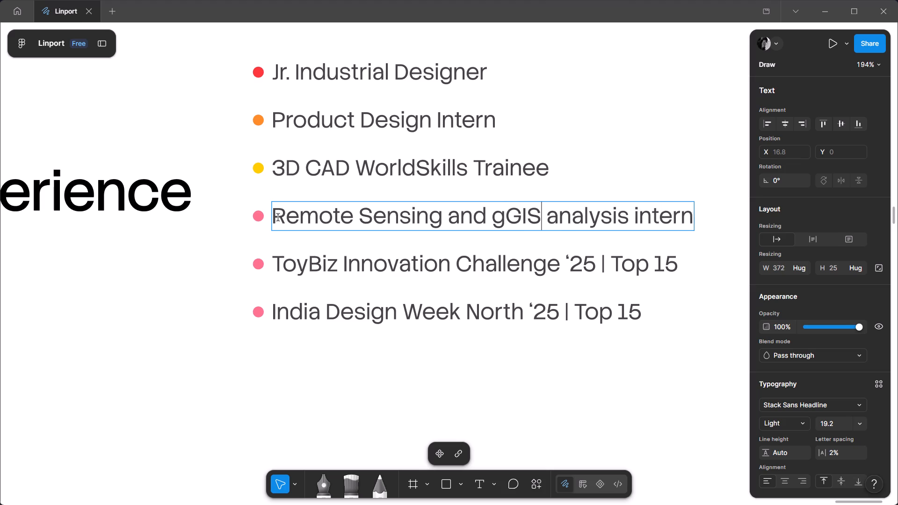
pyautogui.press('BackSpace')
pyautogui.press('BackSpace')
pyautogui.press('BackSpace')
pyautogui.press('BackSpace')
pyautogui.write('GIS')
pyautogui.press('Right')
pyautogui.press('Right')
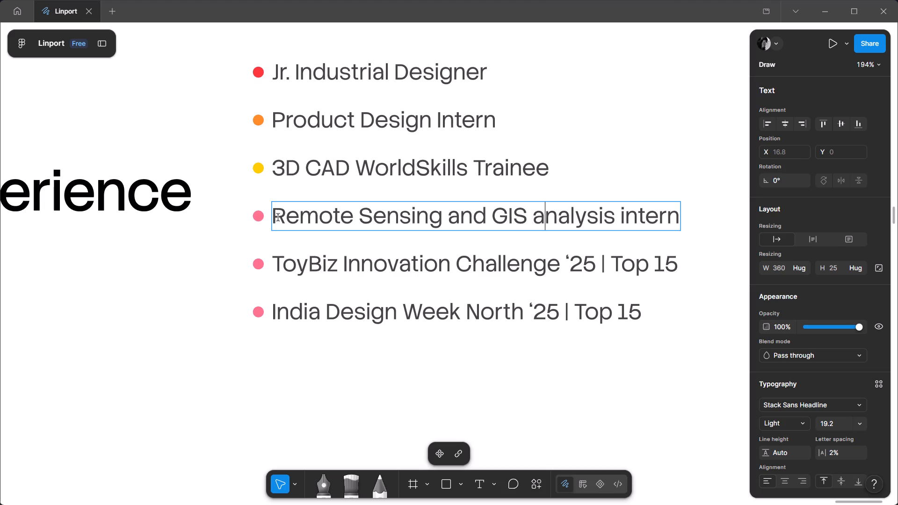
pyautogui.press('BackSpace')
pyautogui.press('a')
pyautogui.press('Right')
pyautogui.press('Right')
pyautogui.press('Right')
pyautogui.press('Right')
pyautogui.press('Right')
pyautogui.press('Right')
pyautogui.press('Right')
pyautogui.press('Right')
pyautogui.press('Right')
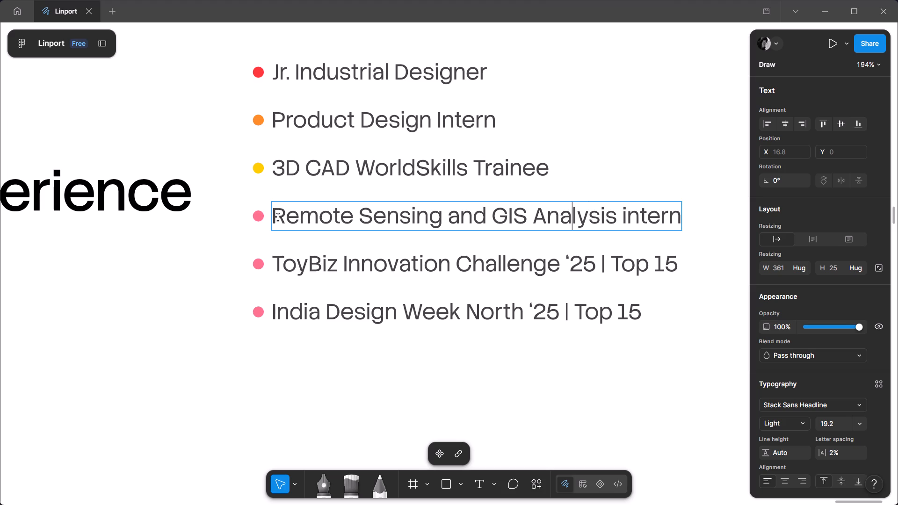
pyautogui.press('BackSpace')
pyautogui.press('i')
pyautogui.doubleClick(216, 397)
# Replace the fifth Experience item with "Industrial Design Intern", copied from the PDF's Experience list.
pyautogui.hotkey('alt', 'Tab')
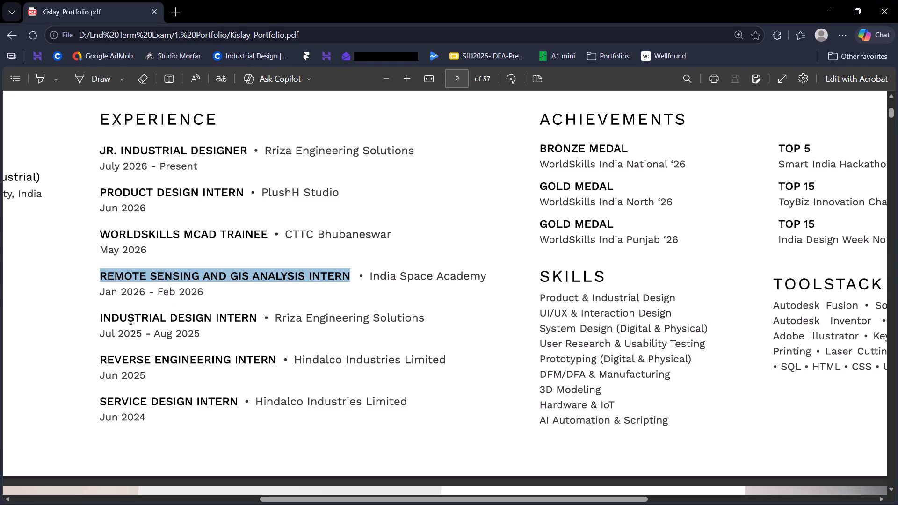
pyautogui.moveTo(257, 319); pyautogui.dragTo(60, 320)
pyautogui.hotkey('ctrl', 'c')
pyautogui.hotkey('alt', 'Tab')
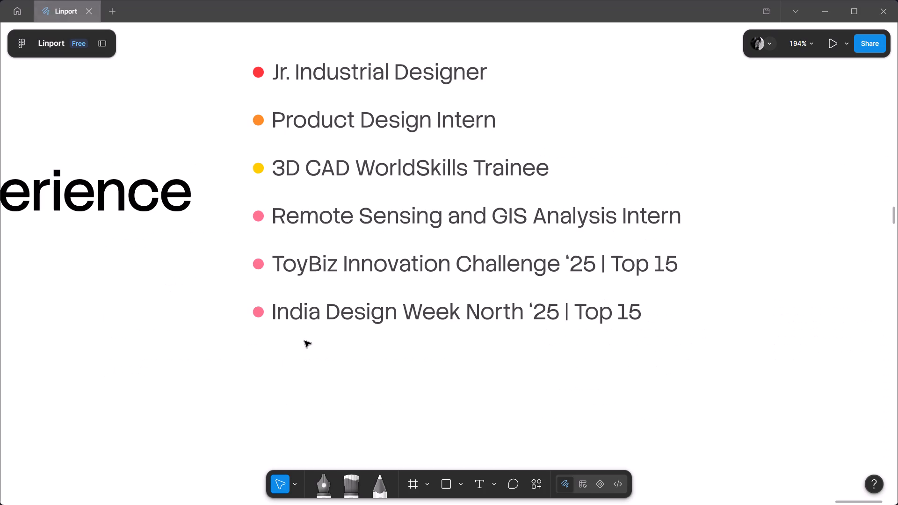
pyautogui.keyDown('ctrl'); pyautogui.tripleClick(370, 263); pyautogui.keyUp('ctrl')
pyautogui.hotkey('ctrl', 'v')
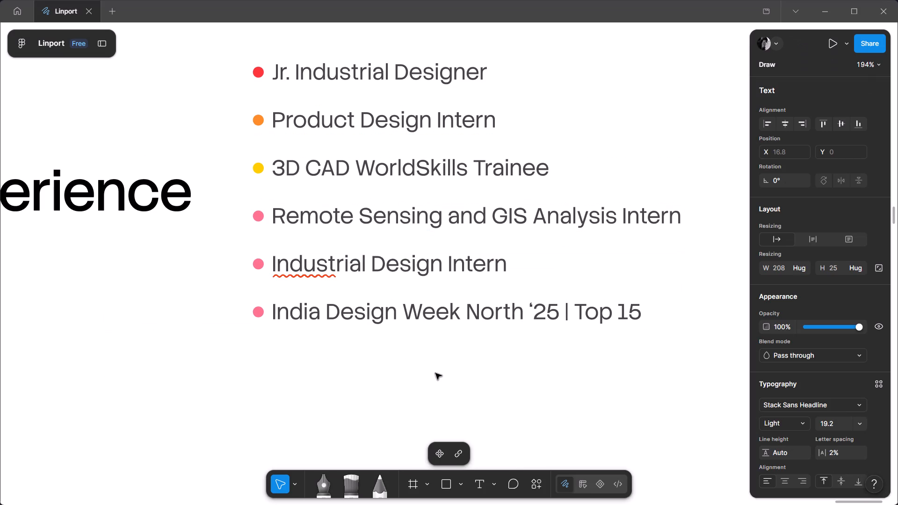
pyautogui.click(271, 270)
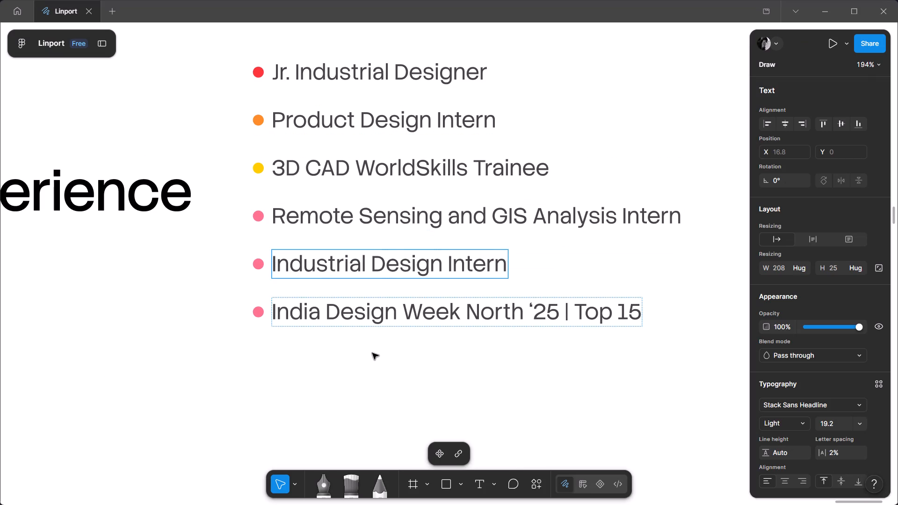
pyautogui.doubleClick(375, 366)
# Replace the sixth Experience item with the "REVERSE ENGINEERING INTERN" title copied from the PDF.
pyautogui.hotkey('alt', 'Tab')
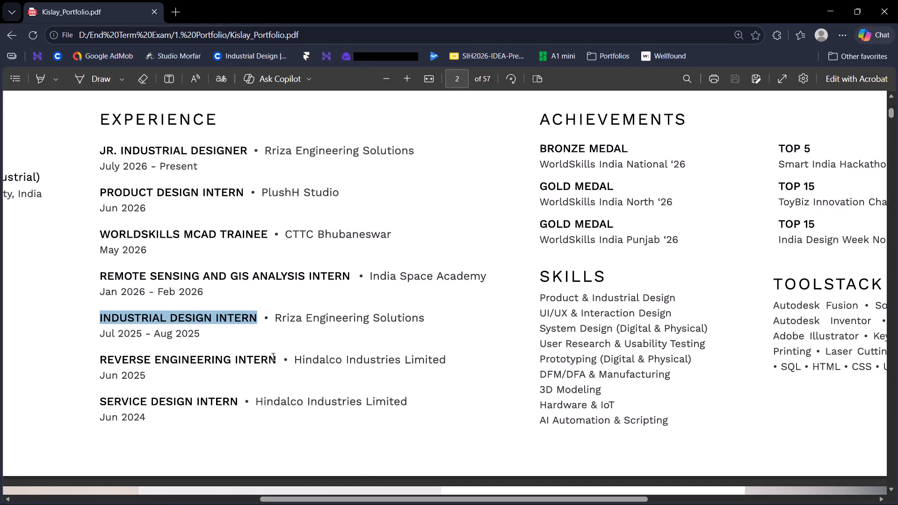
pyautogui.moveTo(276, 357); pyautogui.dragTo(68, 361)
pyautogui.hotkey('ctrl', 'c')
pyautogui.hotkey('alt', 'Tab')
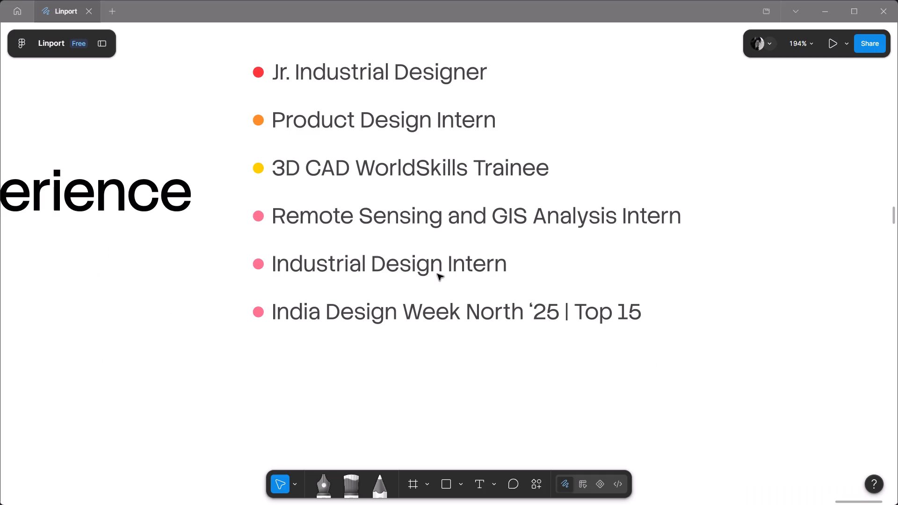
pyautogui.keyDown('ctrl'); pyautogui.tripleClick(425, 310); pyautogui.keyUp('ctrl')
pyautogui.hotkey('ctrl', 'v')
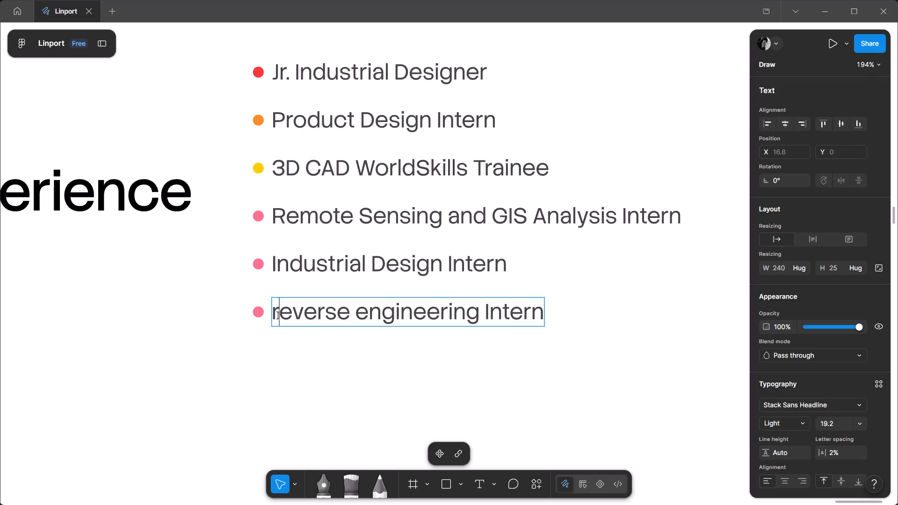
# Correct the sixth Experience item's capitalization to read "Reverse Engineering Intern".
pyautogui.press('Right')
pyautogui.press('Right')
pyautogui.press('Right')
pyautogui.press('Right')
pyautogui.press('Right')
pyautogui.press('Right')
pyautogui.press('Right')
pyautogui.press('Right')
pyautogui.press('Right')
pyautogui.press('Left')
pyautogui.press('BackSpace')
pyautogui.press('e')
pyautogui.press('Right')
pyautogui.press('Right')
pyautogui.press('Right')
pyautogui.press('Right')
pyautogui.press('Right')
pyautogui.press('Right')
pyautogui.press('Right')
pyautogui.press('Right')
pyautogui.press('Right')
pyautogui.press('Right')
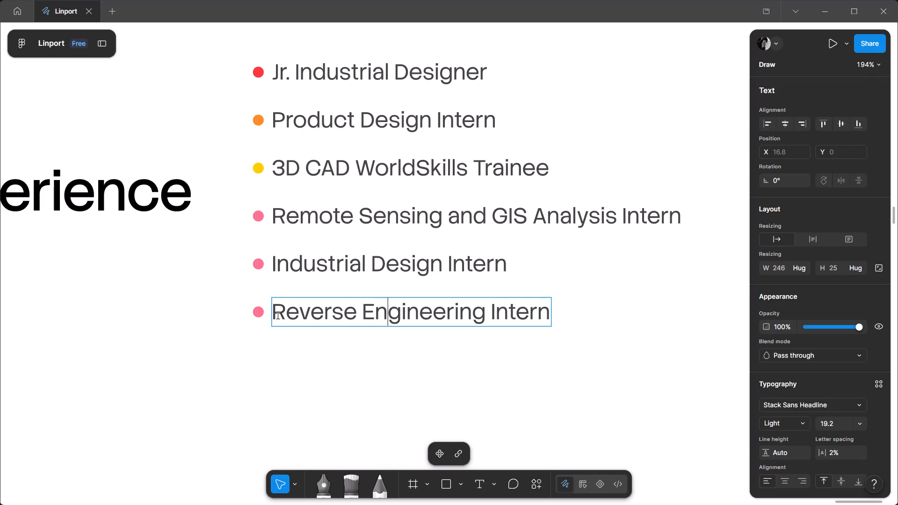
pyautogui.press('Right')
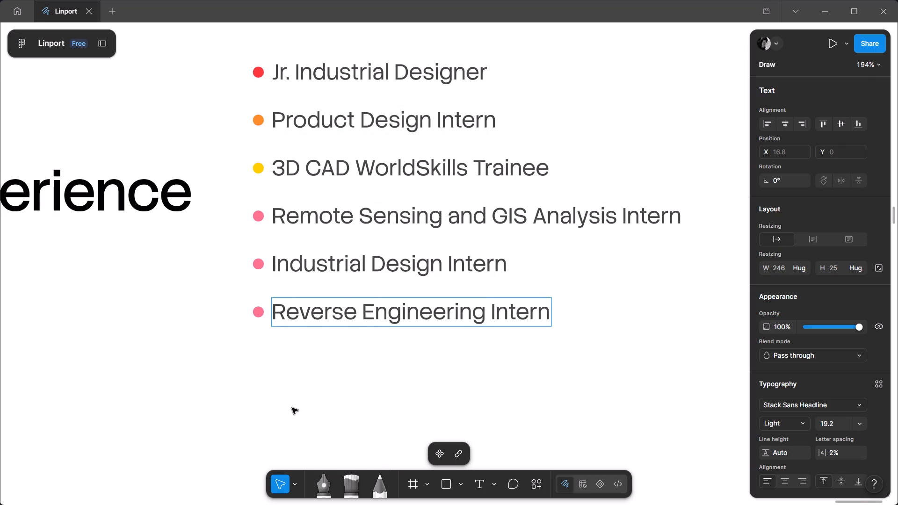
pyautogui.doubleClick(291, 412)
# Duplicate the "Reverse Engineering Intern" row to add a seventh item to the Experience list.
pyautogui.click(333, 312)
pyautogui.doubleClick(368, 309)
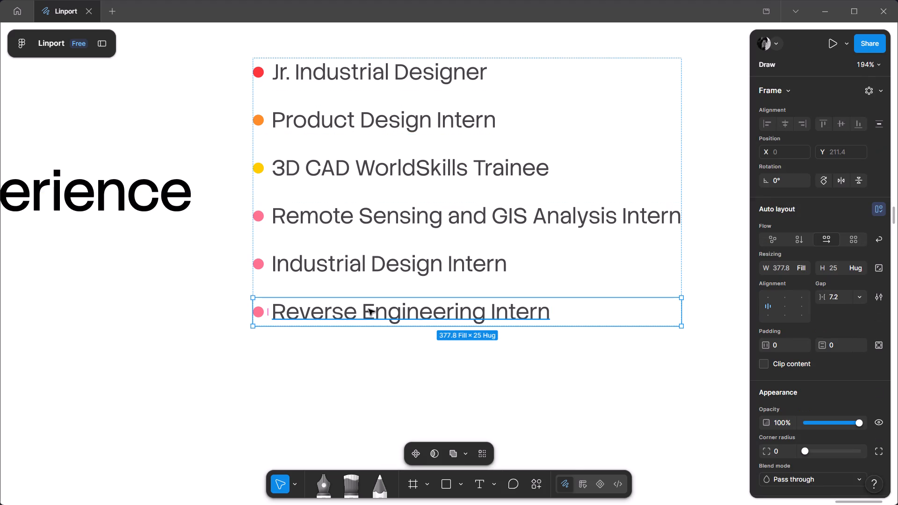
pyautogui.hotkey('ctrl', 'c')
pyautogui.hotkey('ctrl', 'v')
pyautogui.click(431, 389)
# Replace the seventh Experience item with "Service Design Intern", copied from the PDF's Experience list.
pyautogui.hotkey('alt', 'Tab')
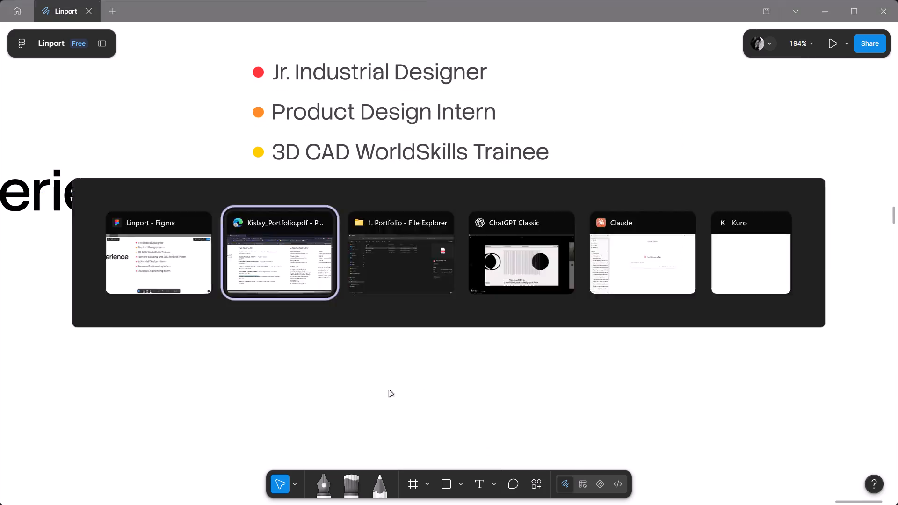
pyautogui.moveTo(237, 403); pyautogui.dragTo(0, 402)
pyautogui.hotkey('ctrl', 'c')
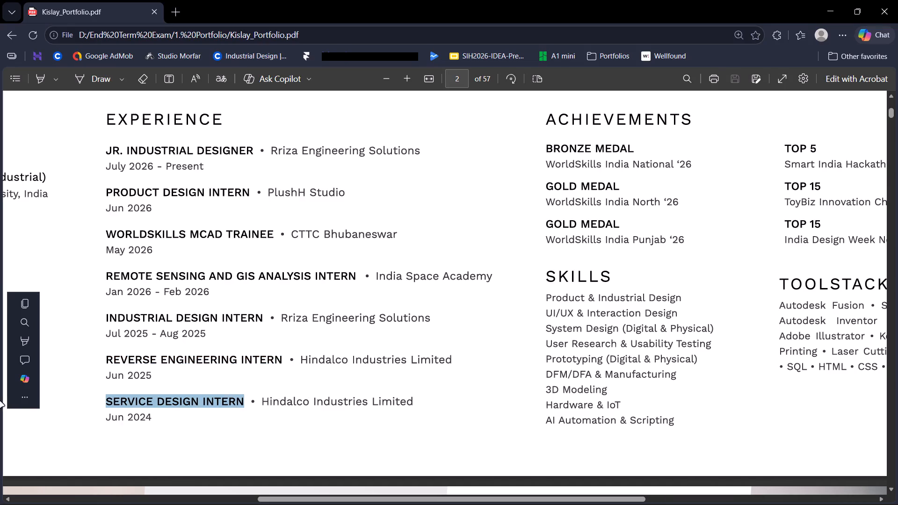
pyautogui.hotkey('alt', 'Tab')
pyautogui.keyDown('ctrl'); pyautogui.tripleClick(429, 304); pyautogui.keyUp('ctrl')
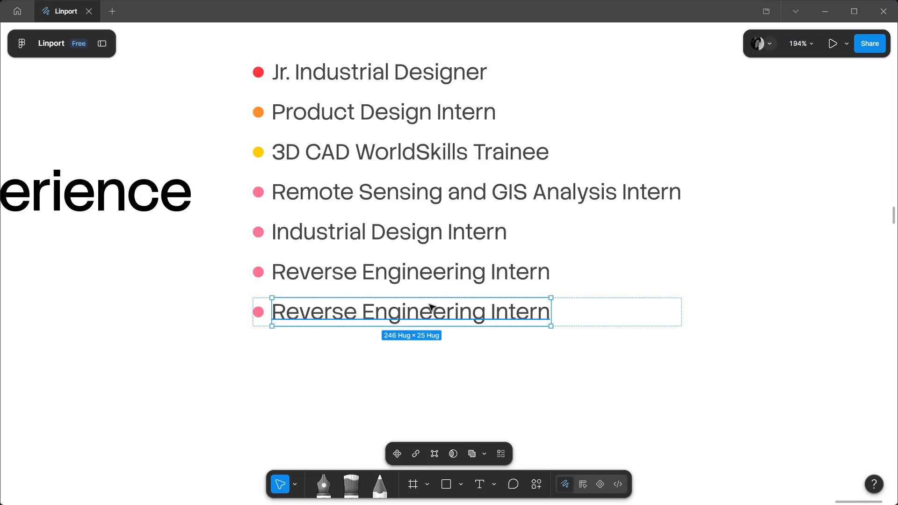
pyautogui.hotkey('ctrl', 'v')
pyautogui.doubleClick(469, 403)
# Align the whole Experience list frame to the vertical centre of its board.
pyautogui.keyDown('ctrl'); pyautogui.scroll(-2, 460, 347); pyautogui.keyUp('ctrl')
pyautogui.click(532, 274)
pyautogui.keyDown('ctrl'); pyautogui.scroll(-2, 425, 328); pyautogui.keyUp('ctrl')
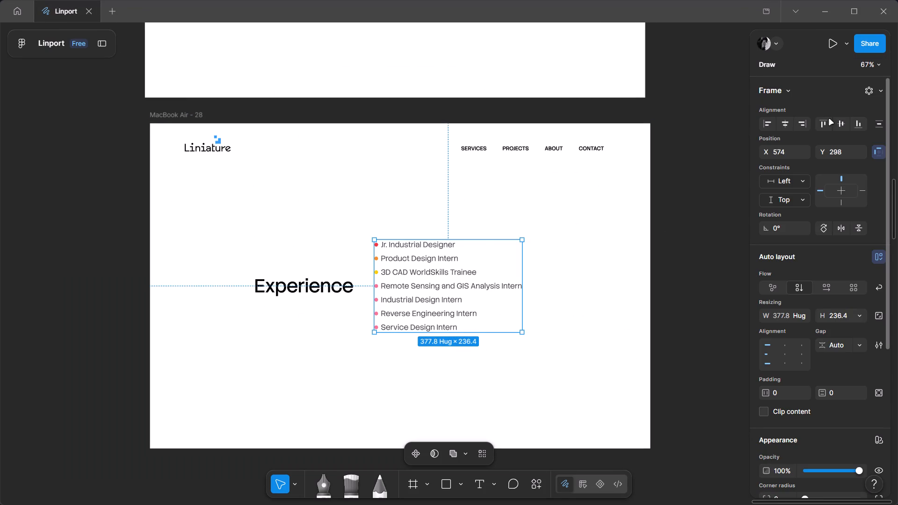
pyautogui.click(838, 120)
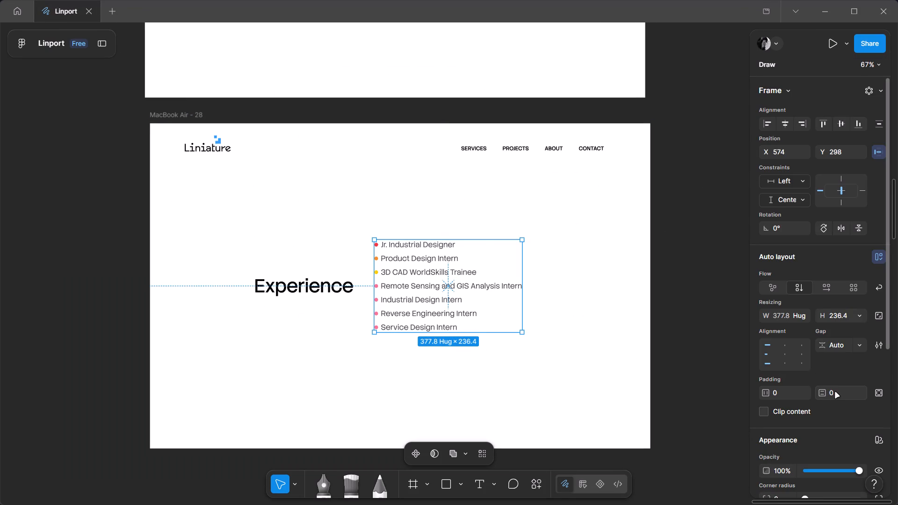
# Change the Experience list's auto layout gap from Auto to the fixed value 20.4.
pyautogui.click(858, 344)
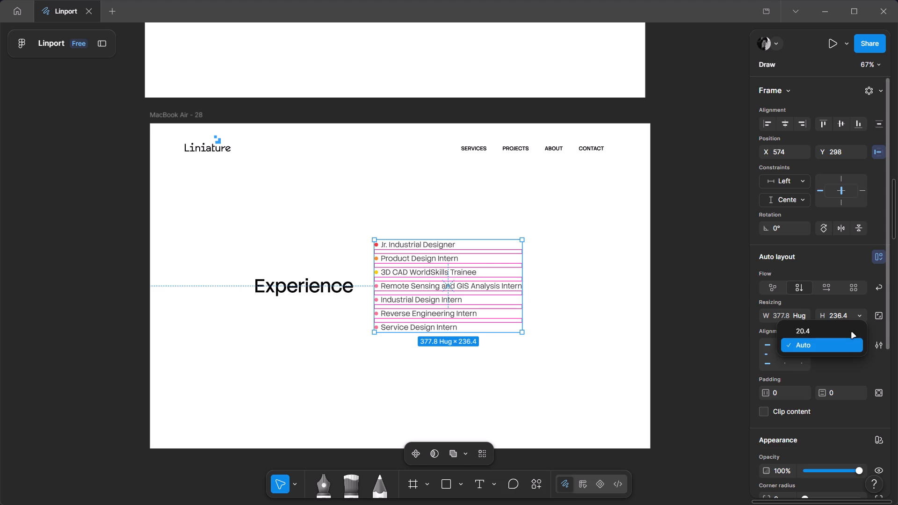
pyautogui.click(758, 325)
pyautogui.click(857, 310)
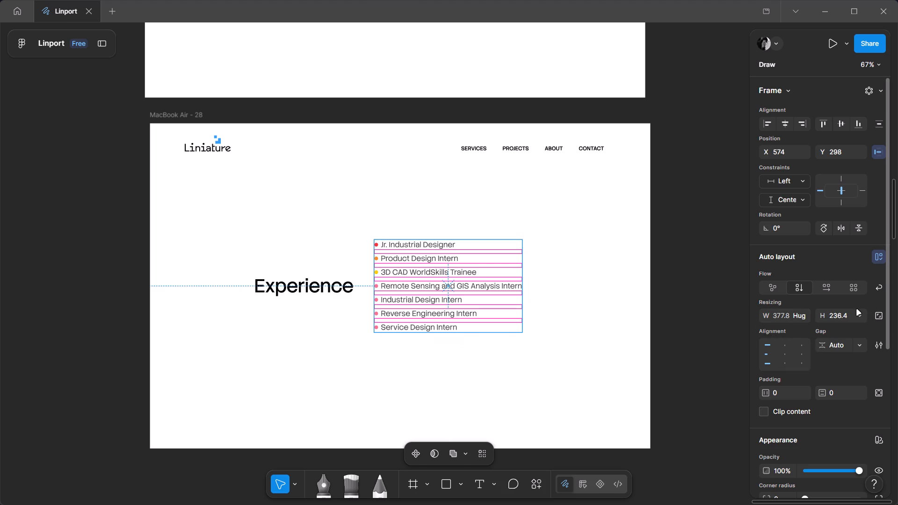
pyautogui.click(833, 330)
pyautogui.click(590, 366)
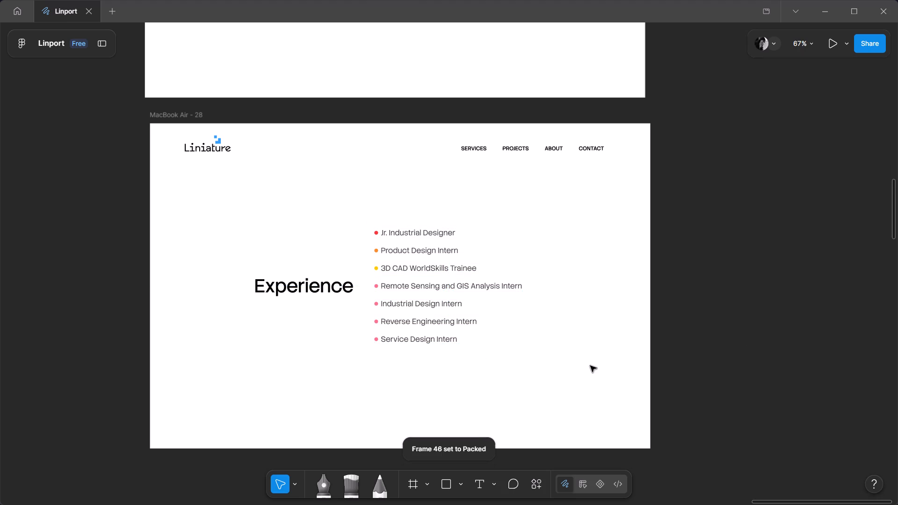
# Set the Experience list's auto layout alignment to top right.
pyautogui.keyDown('ctrl'); pyautogui.scroll(3, 416, 222); pyautogui.keyUp('ctrl')
pyautogui.keyDown('ctrl'); pyautogui.scroll(-1, 416, 222); pyautogui.keyUp('ctrl')
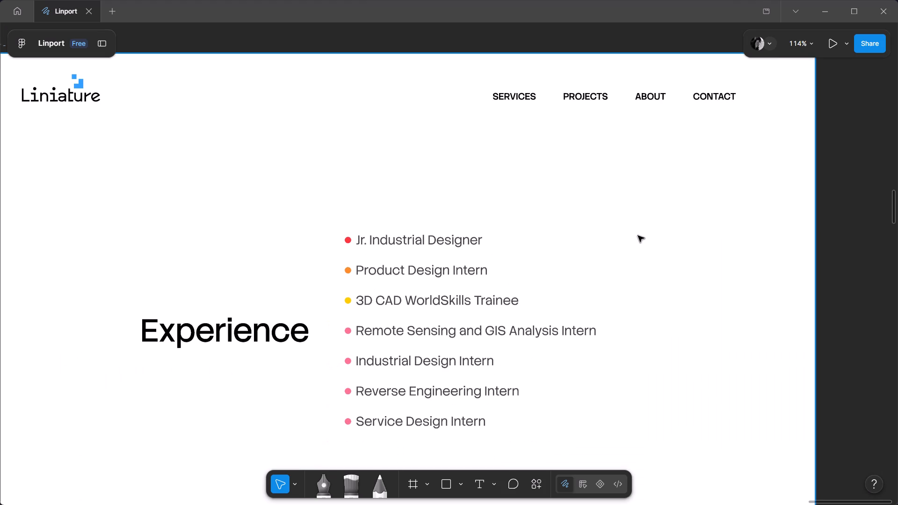
pyautogui.scroll(-1, 340, 206)
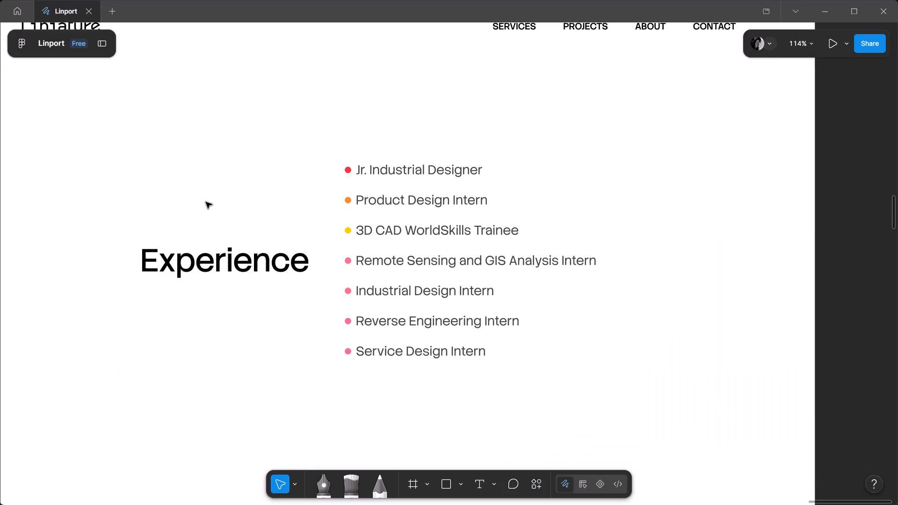
pyautogui.click(441, 194)
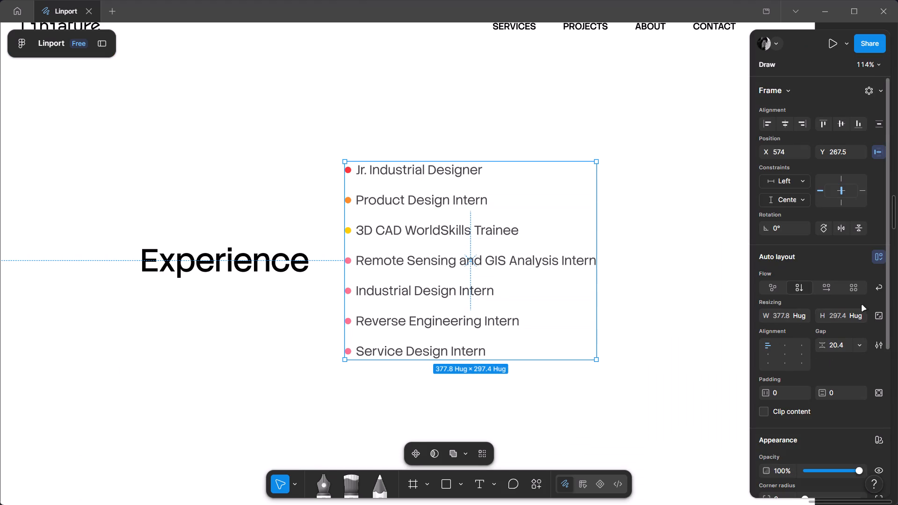
pyautogui.click(802, 344)
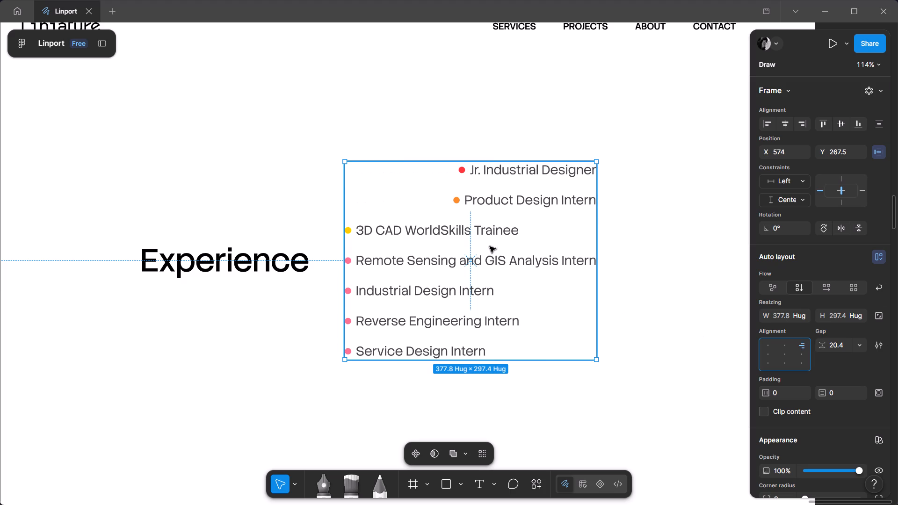
# Set the width of the third to seventh Experience list rows to Hug contents.
pyautogui.doubleClick(463, 240)
pyautogui.keyDown('shift'); pyautogui.click(489, 251); pyautogui.keyUp('shift')
pyautogui.keyDown('shift'); pyautogui.click(471, 289); pyautogui.keyUp('shift')
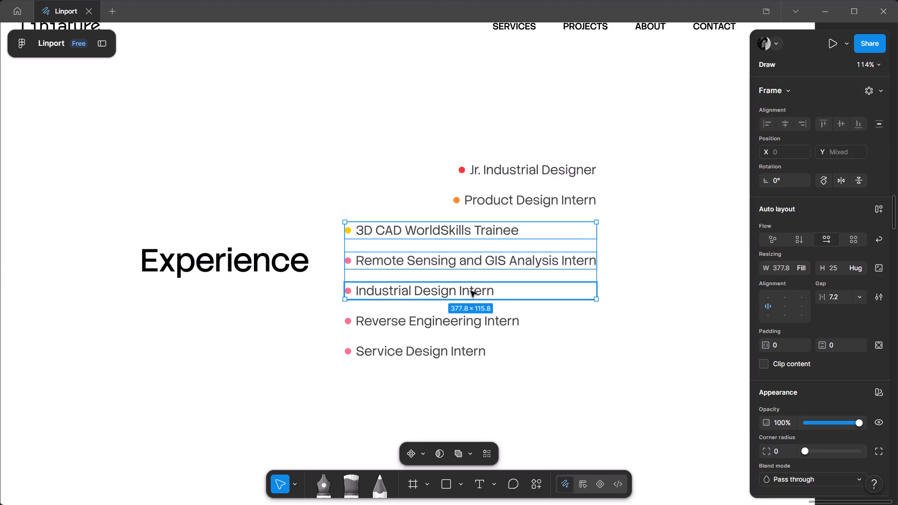
pyautogui.keyDown('shift'); pyautogui.click(469, 315); pyautogui.keyUp('shift')
pyautogui.keyDown('shift'); pyautogui.click(449, 349); pyautogui.keyUp('shift')
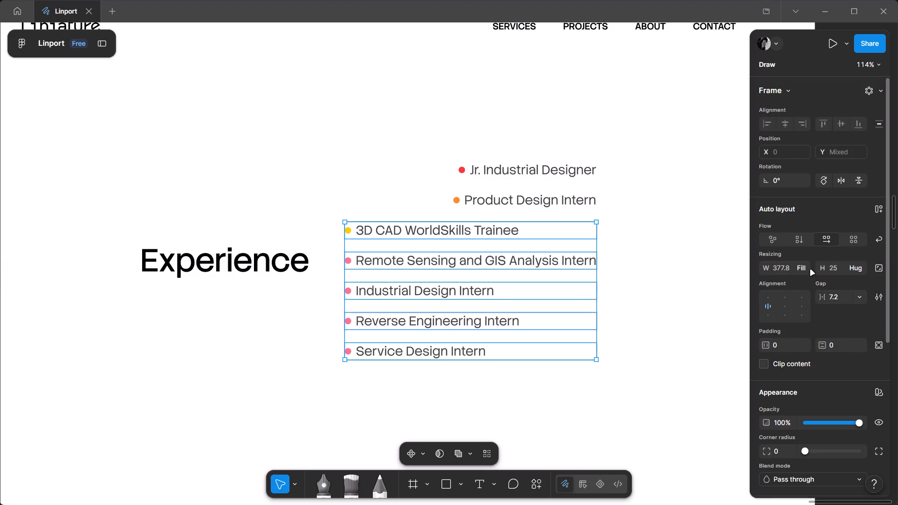
pyautogui.click(811, 270)
pyautogui.click(789, 258)
pyautogui.click(656, 266)
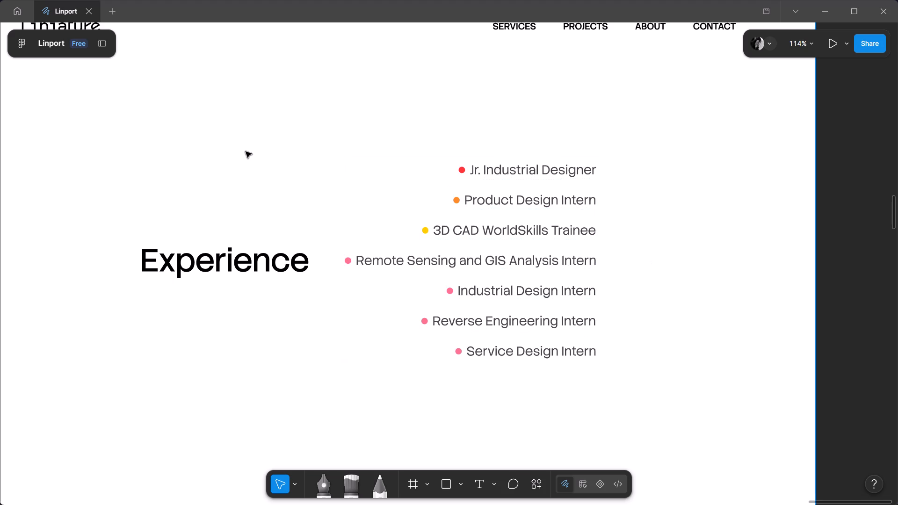
# Move the "Experience" heading above its list, 66 below the navigation links, and centre it horizontally on the board.
pyautogui.keyDown('ctrl'); pyautogui.scroll(-2, 246, 151); pyautogui.keyUp('ctrl')
pyautogui.keyDown('ctrl'); pyautogui.scroll(3, 438, 213); pyautogui.keyUp('ctrl')
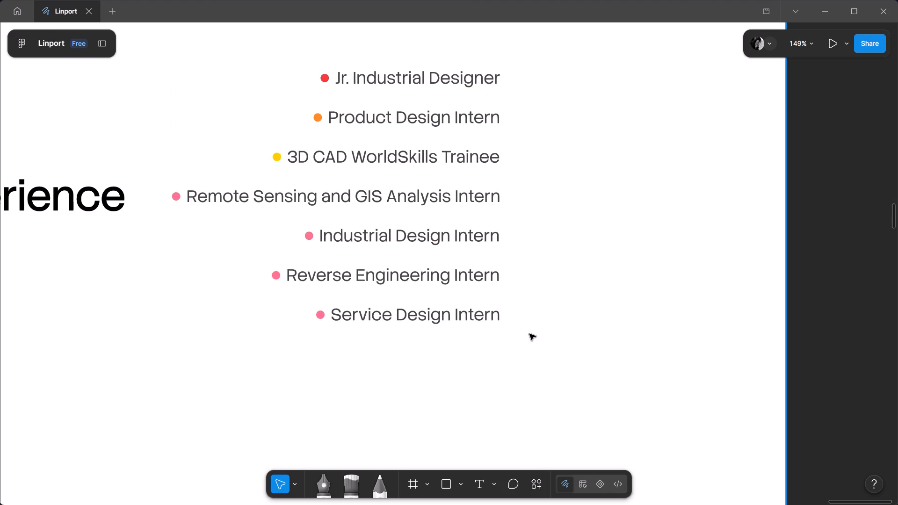
pyautogui.keyDown('ctrl'); pyautogui.scroll(-3, 529, 334); pyautogui.keyUp('ctrl')
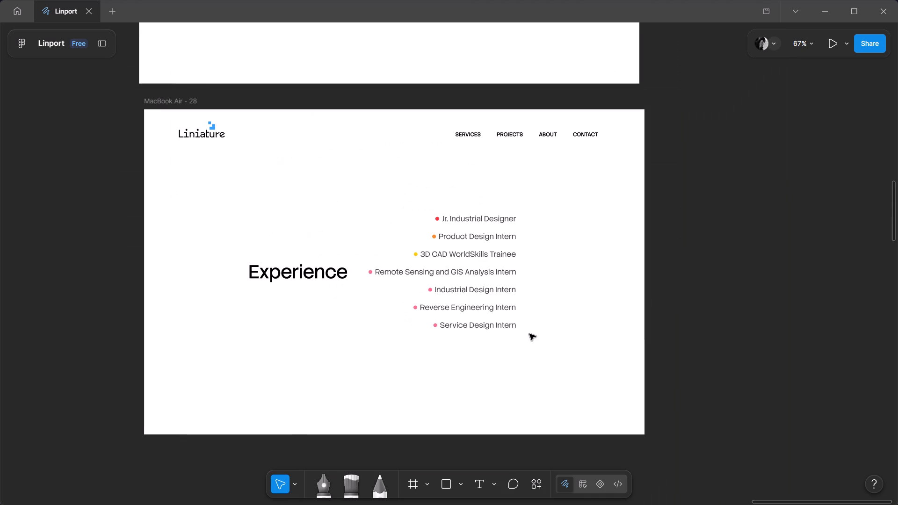
pyautogui.keyDown('ctrl'); pyautogui.scroll(3, 442, 291); pyautogui.keyUp('ctrl')
pyautogui.keyDown('ctrl'); pyautogui.scroll(-2, 442, 291); pyautogui.keyUp('ctrl')
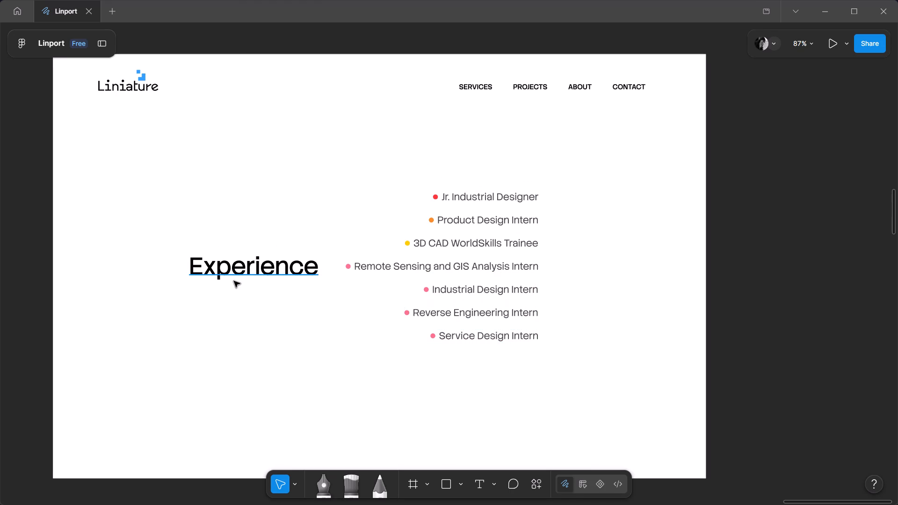
pyautogui.moveTo(249, 268); pyautogui.dragTo(379, 146)
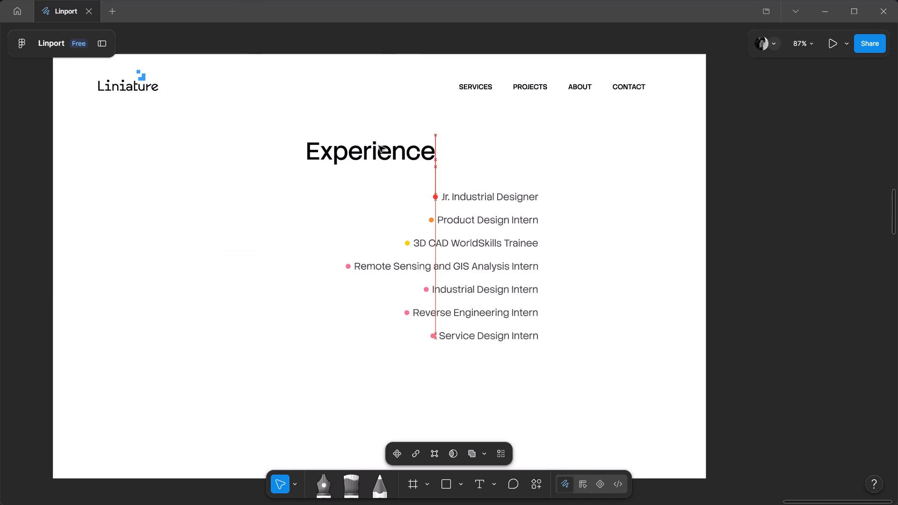
pyautogui.moveTo(379, 146); pyautogui.dragTo(429, 141)
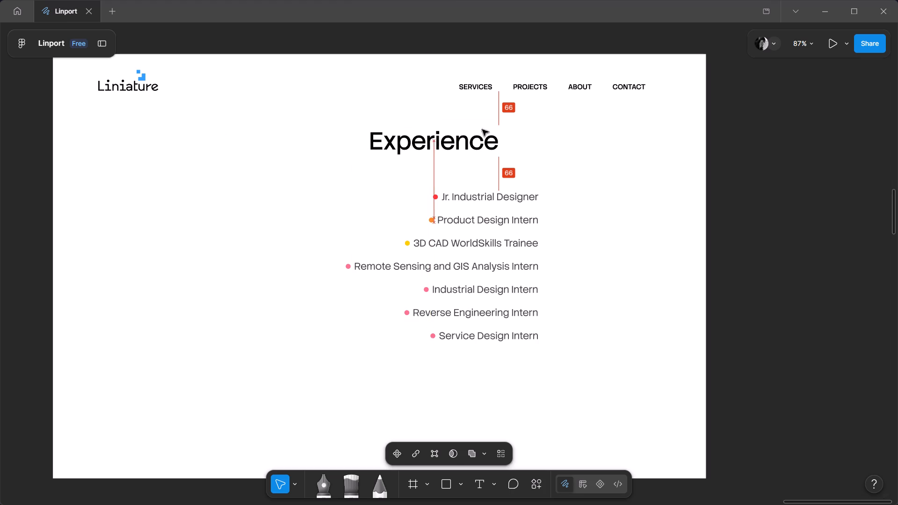
pyautogui.click(787, 124)
# Reorder the first three Experience rows so each coloured dot comes after its job title.
pyautogui.click(443, 258)
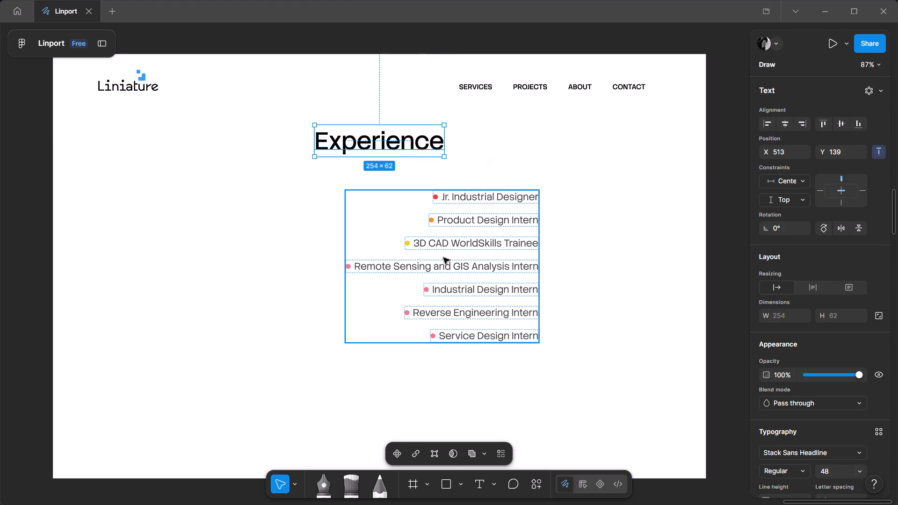
pyautogui.keyDown('ctrl'); pyautogui.click(433, 195); pyautogui.keyUp('ctrl')
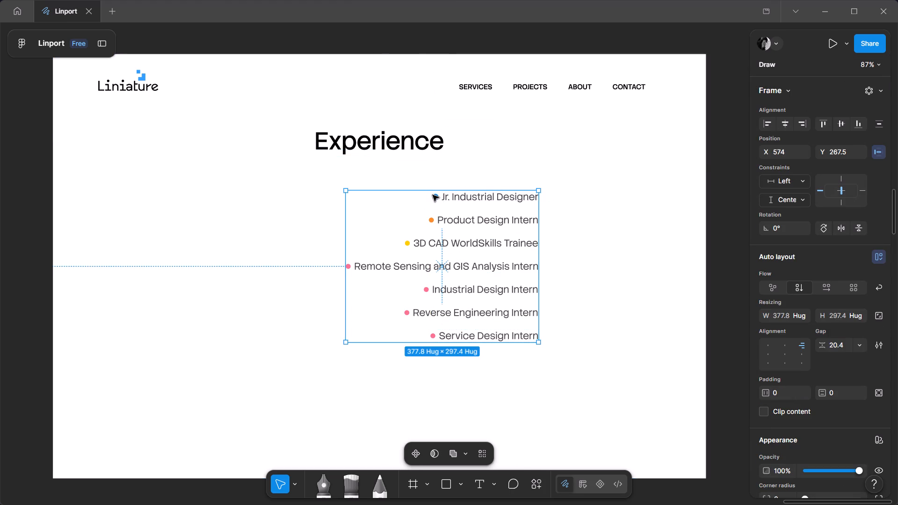
pyautogui.press('Right')
pyautogui.keyDown('ctrl'); pyautogui.scroll(1, 431, 222); pyautogui.keyUp('ctrl')
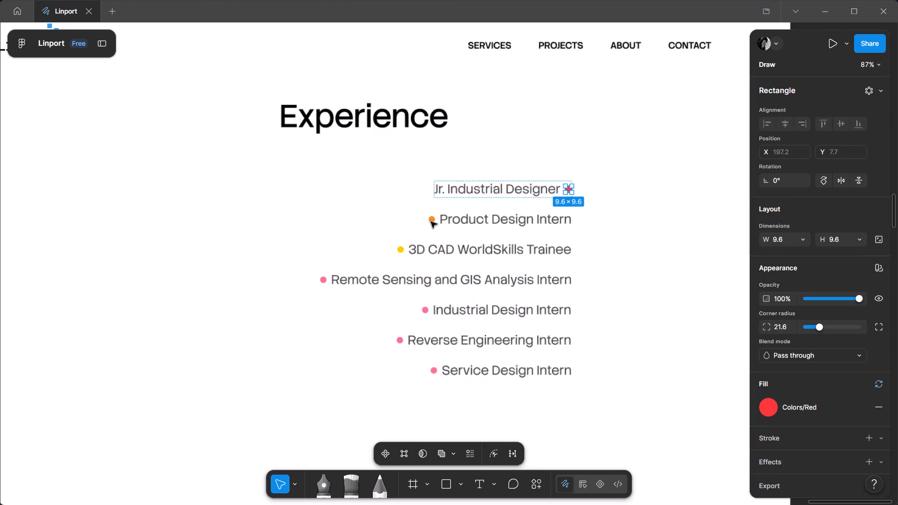
pyautogui.keyDown('ctrl'); pyautogui.scroll(1, 431, 222); pyautogui.keyUp('ctrl')
pyautogui.keyDown('ctrl'); pyautogui.click(431, 222); pyautogui.keyUp('ctrl')
pyautogui.press('Right')
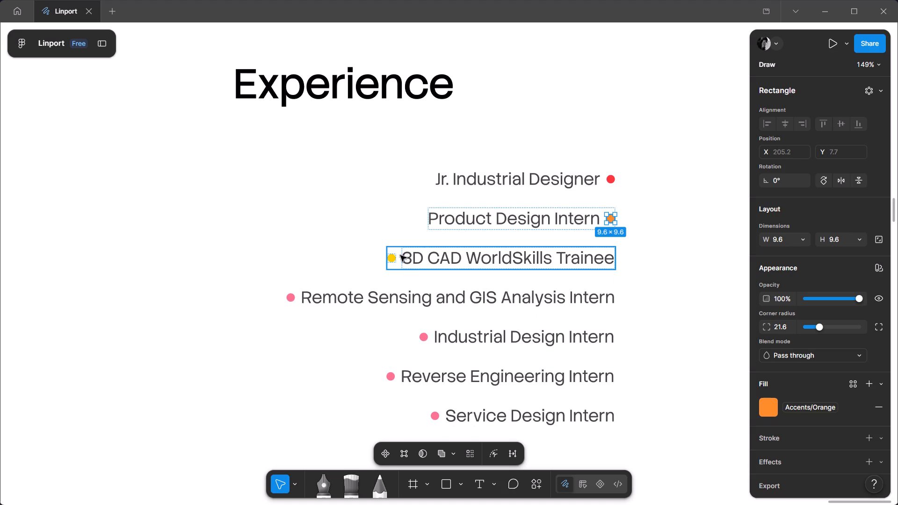
pyautogui.keyDown('ctrl'); pyautogui.click(393, 257); pyautogui.keyUp('ctrl')
pyautogui.press('Right')
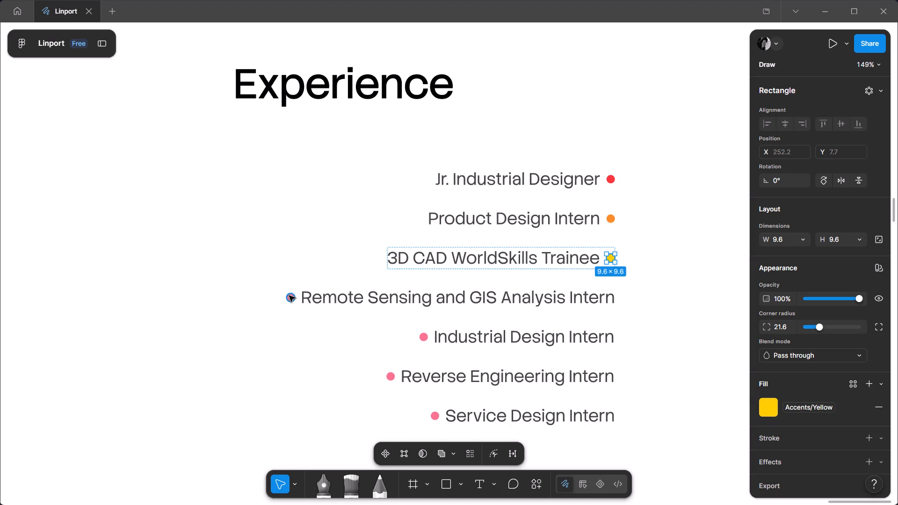
# Reorder the last four Experience rows so each pink dot comes after its job title.
pyautogui.keyDown('ctrl'); pyautogui.click(289, 296); pyautogui.keyUp('ctrl')
pyautogui.press('Right')
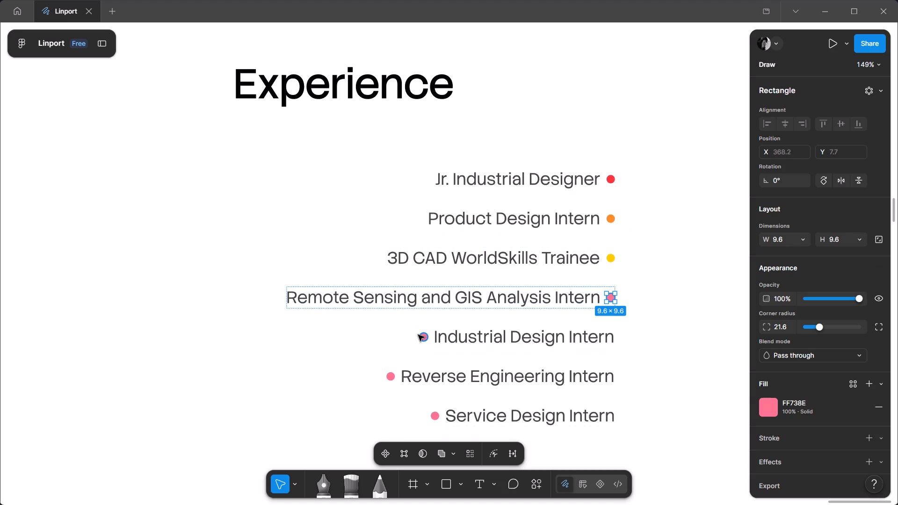
pyautogui.keyDown('ctrl'); pyautogui.click(418, 335); pyautogui.keyUp('ctrl')
pyautogui.press('Right')
pyautogui.keyDown('ctrl'); pyautogui.click(395, 378); pyautogui.keyUp('ctrl')
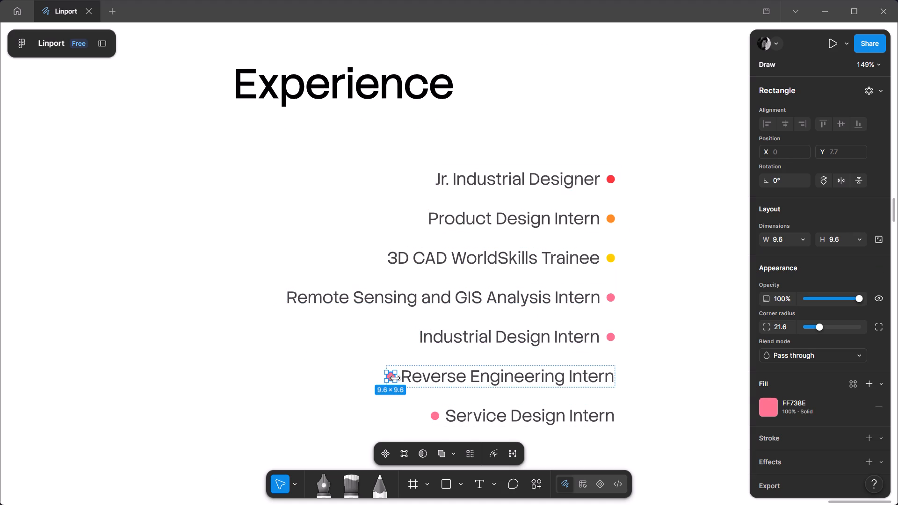
pyautogui.press('Right')
pyautogui.keyDown('ctrl'); pyautogui.click(429, 423); pyautogui.keyUp('ctrl')
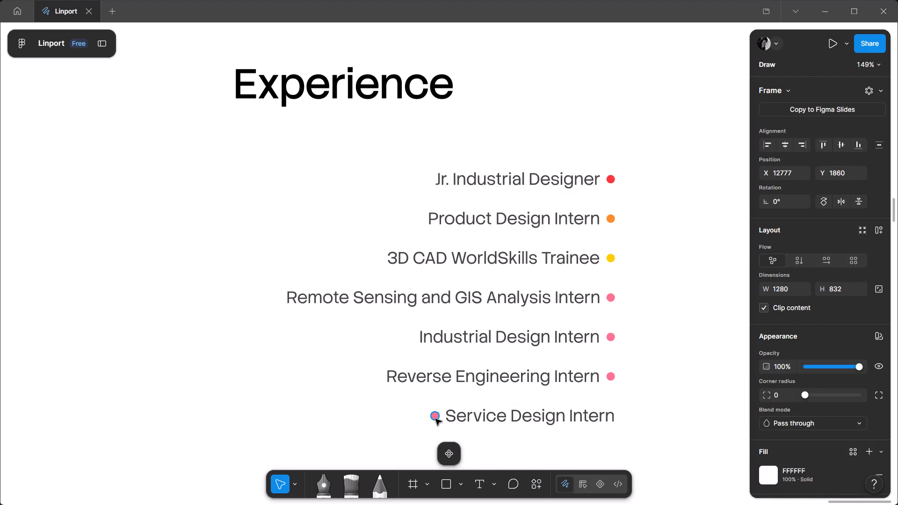
pyautogui.click(435, 419)
pyautogui.keyDown('ctrl'); pyautogui.click(435, 417); pyautogui.keyUp('ctrl')
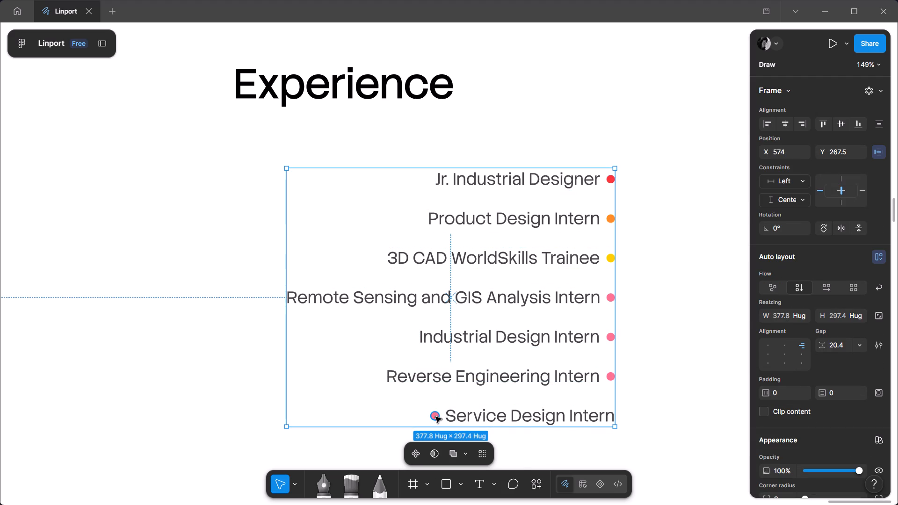
pyautogui.press('Right')
pyautogui.click(271, 343)
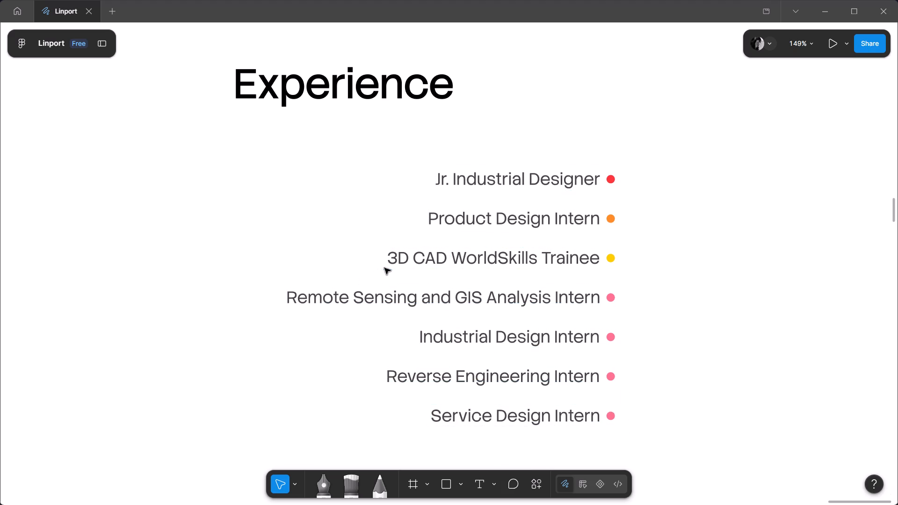
# Move the whole Experience list to about X 262, Y 288 on its board, below the heading.
pyautogui.click(479, 233)
pyautogui.keyDown('ctrl'); pyautogui.scroll(-5, 584, 203); pyautogui.keyUp('ctrl')
pyautogui.moveTo(579, 222); pyautogui.dragTo(516, 226)
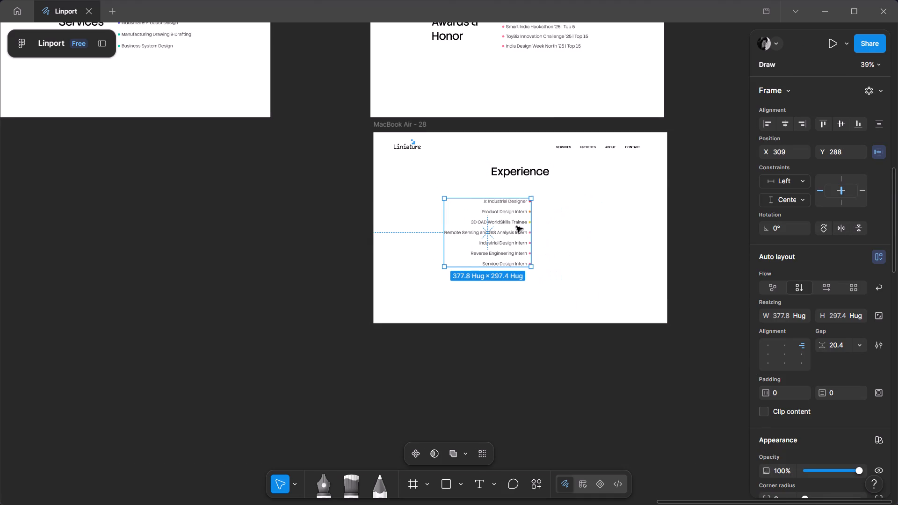
pyautogui.moveTo(516, 226); pyautogui.dragTo(509, 226)
pyautogui.keyDown('ctrl'); pyautogui.click(560, 207); pyautogui.keyUp('ctrl')
# Duplicate the "Jr. Industrial Designer" text within its row and place the copy after the red dot.
pyautogui.keyDown('ctrl'); pyautogui.scroll(4, 525, 211); pyautogui.keyUp('ctrl')
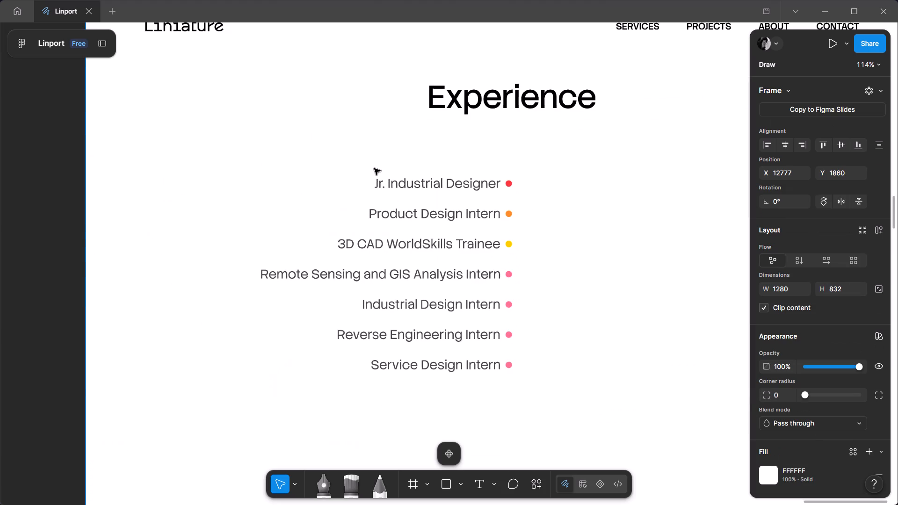
pyautogui.keyDown('ctrl'); pyautogui.click(390, 181); pyautogui.keyUp('ctrl')
pyautogui.hotkey('ctrl', 'c')
pyautogui.hotkey('ctrl', 'v')
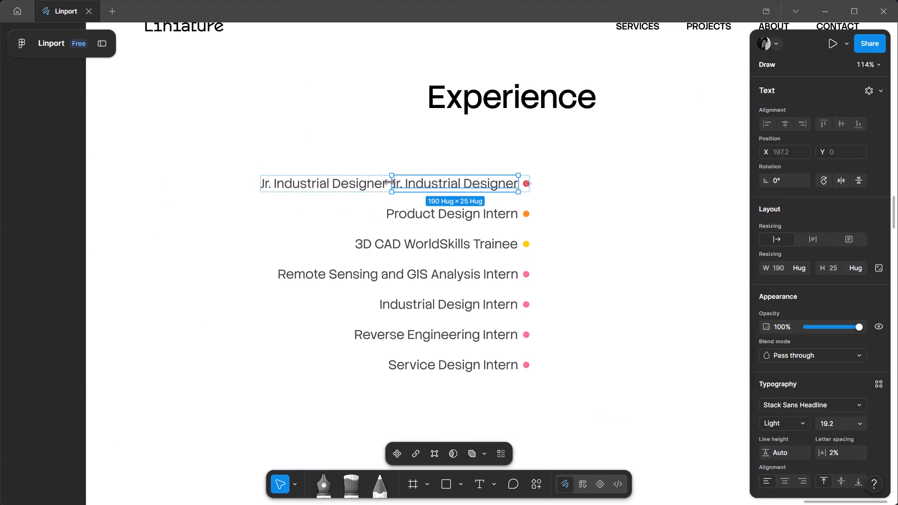
pyautogui.press('Right')
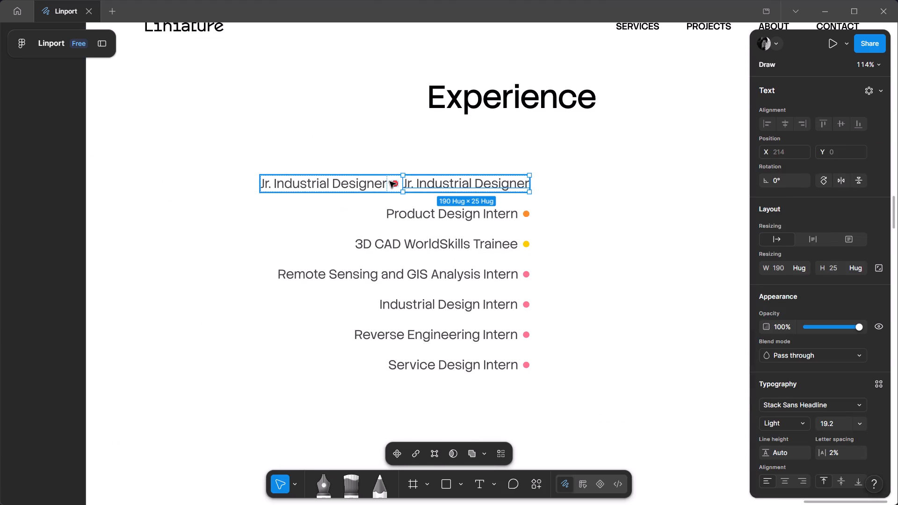
# Set the Experience list's auto layout alignment to top center.
pyautogui.click(290, 274)
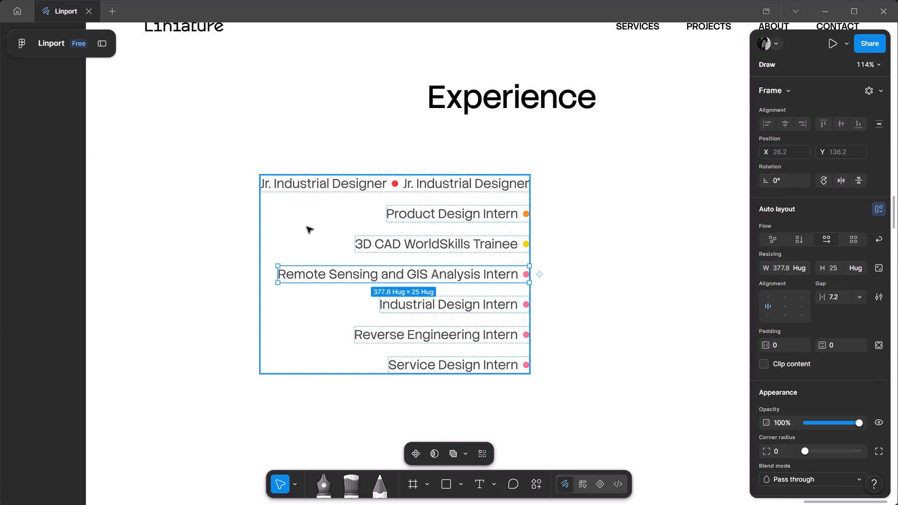
pyautogui.click(307, 227)
pyautogui.click(788, 345)
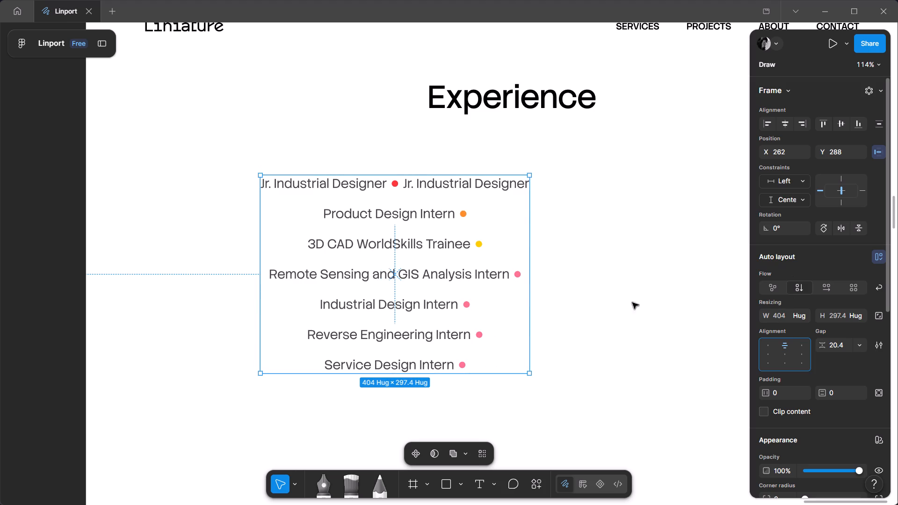
# Duplicate the "Product Design Intern" and "3D CAD WorldSkills Trainee" texts, placing each copy after its row's dot.
pyautogui.doubleClick(456, 214)
pyautogui.keyDown('ctrl'); pyautogui.click(442, 215); pyautogui.keyUp('ctrl')
pyautogui.hotkey('ctrl', 'c')
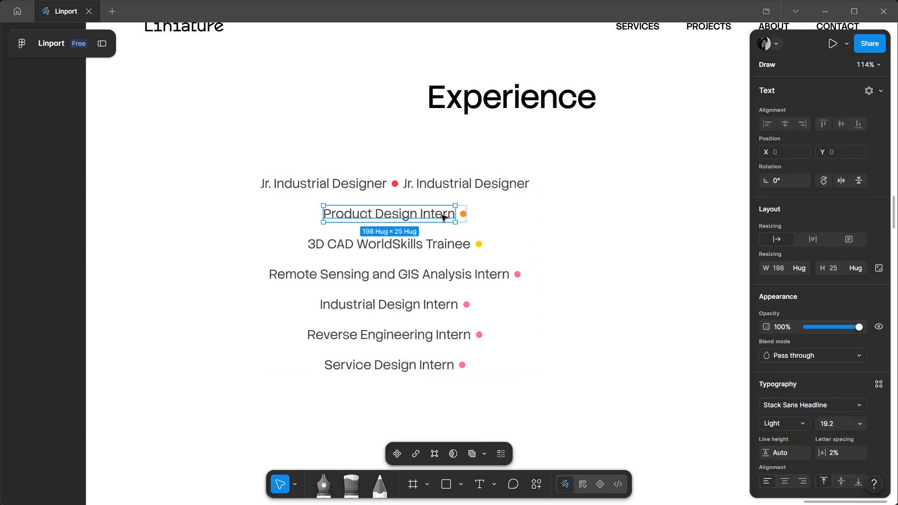
pyautogui.hotkey('ctrl', 'v')
pyautogui.press('Right')
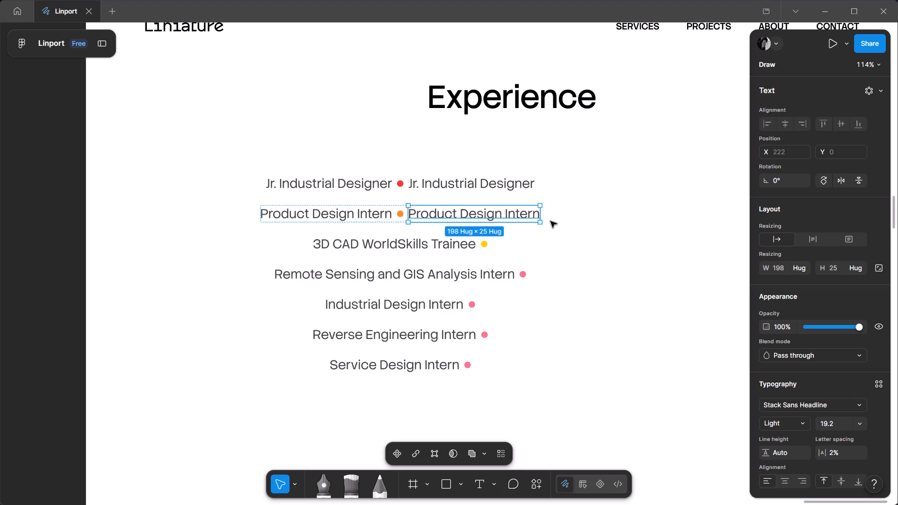
pyautogui.keyDown('ctrl'); pyautogui.click(415, 246); pyautogui.keyUp('ctrl')
pyautogui.hotkey('ctrl', 'c')
pyautogui.hotkey('ctrl', 'v')
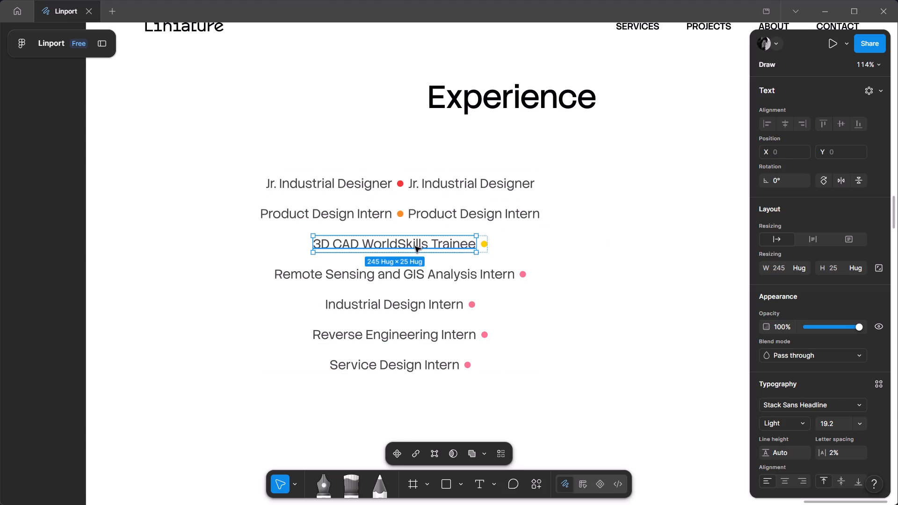
pyautogui.press('Right')
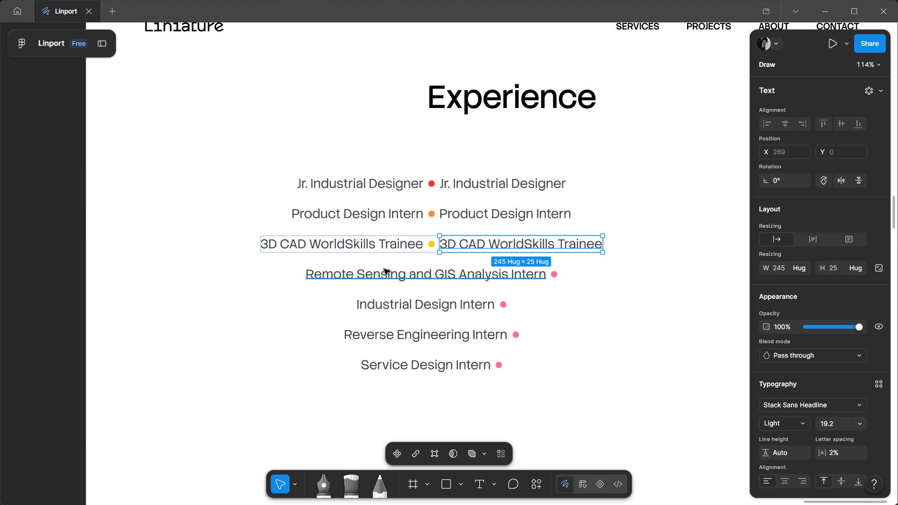
# Place a copy of the "Remote Sensing and GIS Analysis Intern" text after the dot in both the fourth and fifth rows.
pyautogui.keyDown('ctrl'); pyautogui.click(384, 269); pyautogui.keyUp('ctrl')
pyautogui.hotkey('ctrl', 'c')
pyautogui.hotkey('ctrl', 'v')
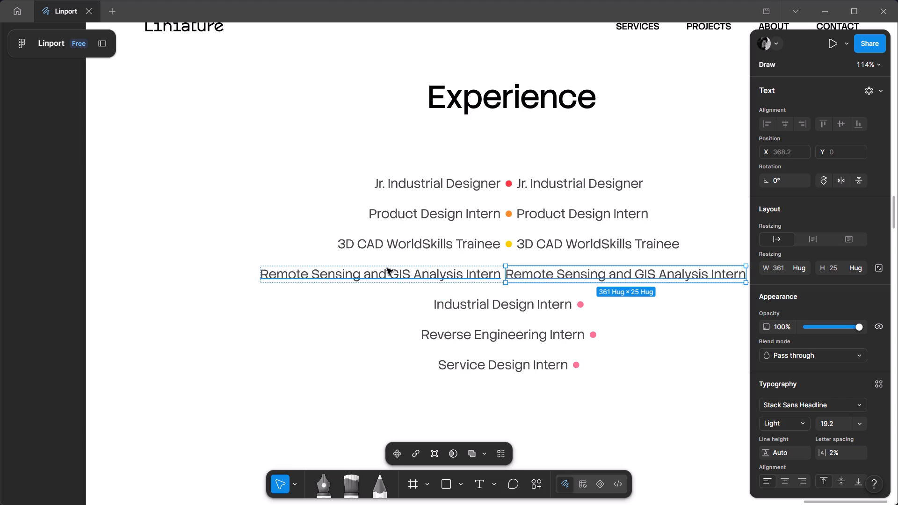
pyautogui.press('Right')
pyautogui.moveTo(461, 299); pyautogui.dragTo(340, 232, button='middle')
pyautogui.keyDown('ctrl'); pyautogui.click(378, 243); pyautogui.keyUp('ctrl')
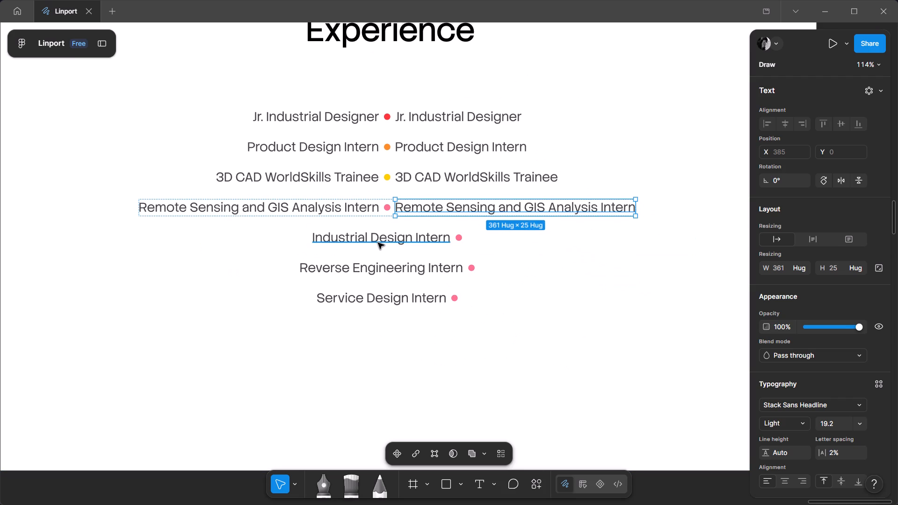
pyautogui.hotkey('ctrl', 'v')
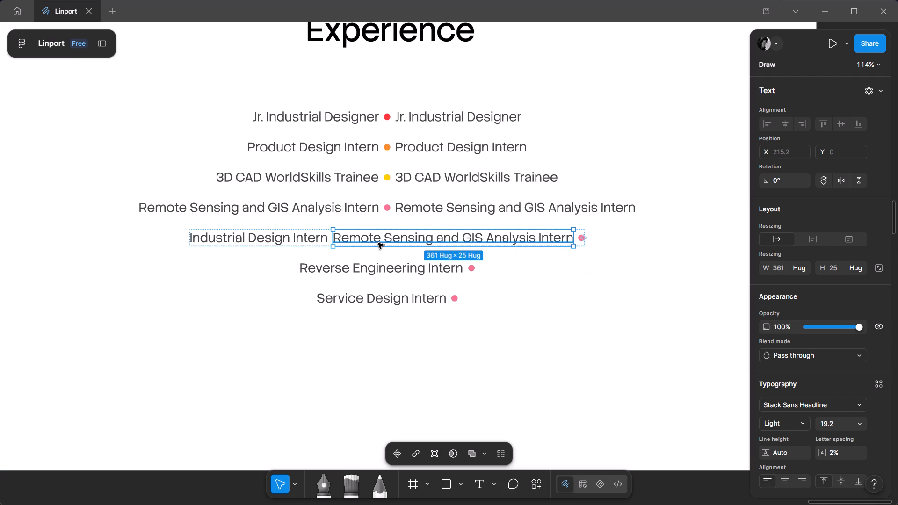
pyautogui.press('Right')
# Duplicate the "Reverse Engineering Intern" and "Service Design Intern" texts, placing each copy after its row's dot.
pyautogui.keyDown('ctrl'); pyautogui.click(384, 267); pyautogui.keyUp('ctrl')
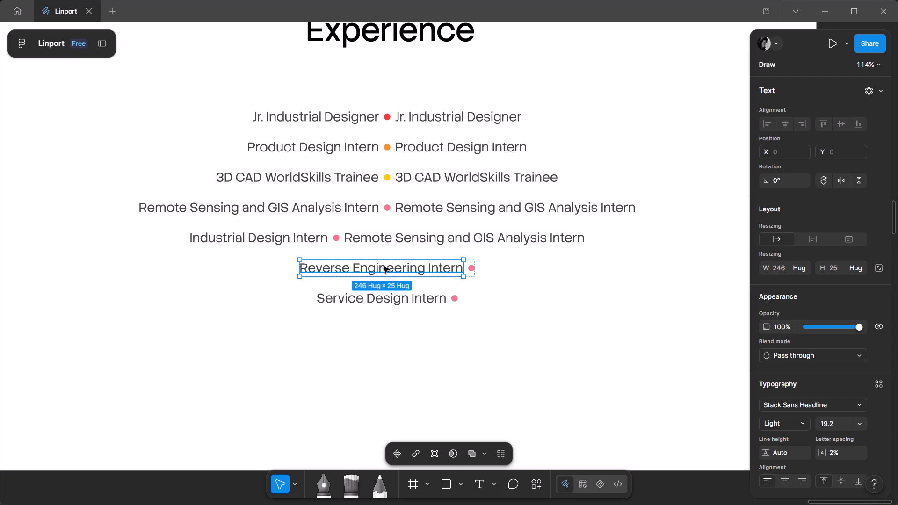
pyautogui.hotkey('ctrl', 'c')
pyautogui.hotkey('ctrl', 'v')
pyautogui.press('Right')
pyautogui.click(381, 293)
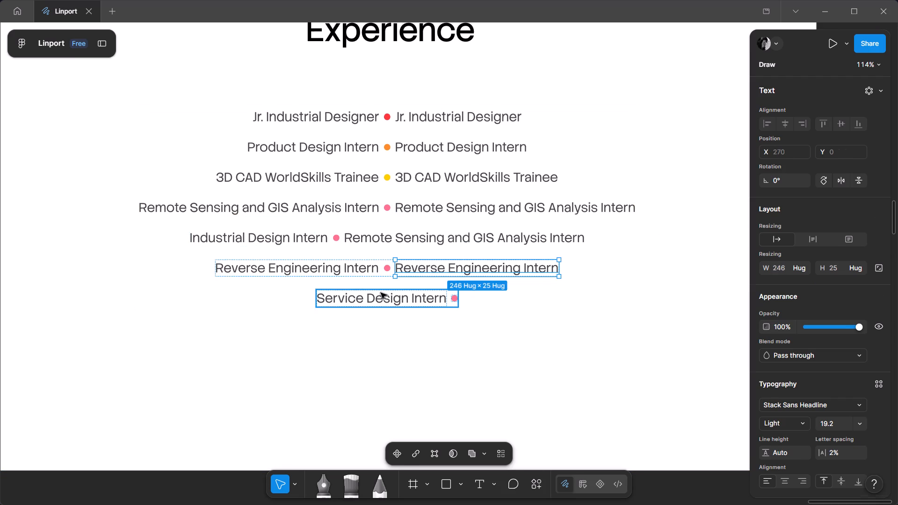
pyautogui.keyDown('ctrl'); pyautogui.doubleClick(383, 297); pyautogui.keyUp('ctrl')
pyautogui.click(381, 332)
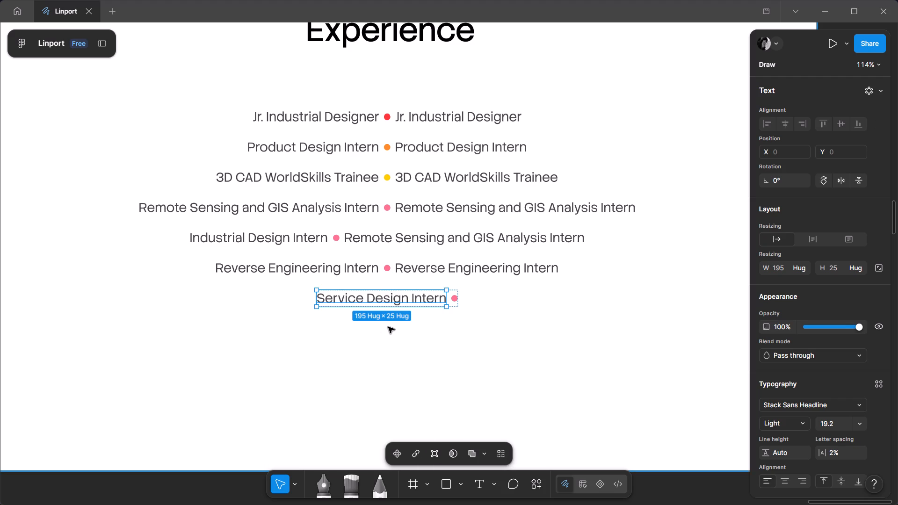
pyautogui.hotkey('ctrl', 'c')
pyautogui.hotkey('ctrl', 'v')
pyautogui.press('Right')
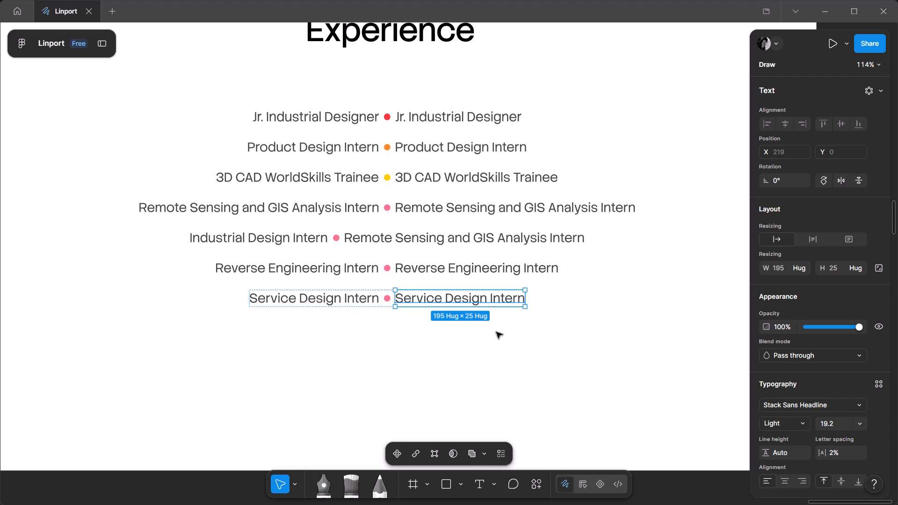
# Ungroup the Experience list and all its rows into separate texts and dots.
pyautogui.click(496, 332)
pyautogui.moveTo(601, 359); pyautogui.dragTo(223, 100)
pyautogui.hotkey('ctrl', 'shift', 'g')
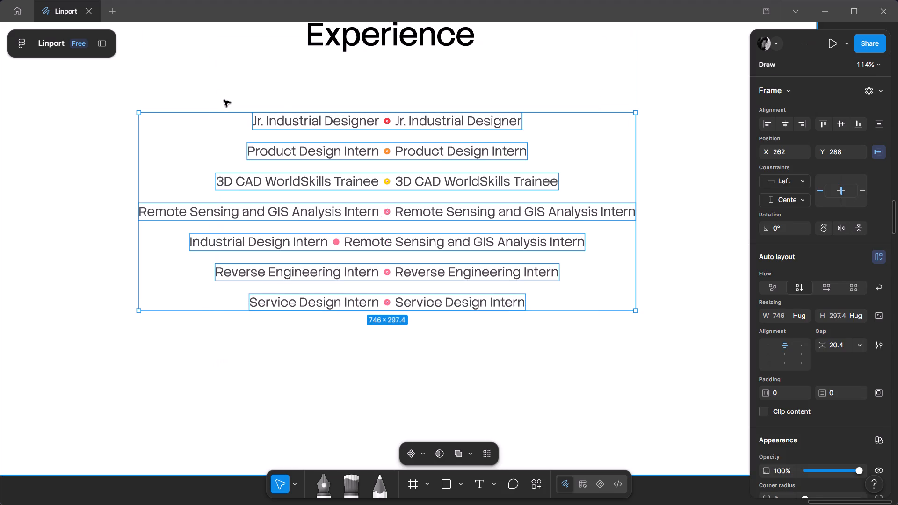
pyautogui.hotkey('ctrl', 'shift', 'g')
pyautogui.hotkey('ctrl', 'shift', 'g')
pyautogui.click(467, 281)
# Combine the seven texts after the dots into a top-left-aligned auto layout column and move it away from the dots to about X 714.
pyautogui.moveTo(531, 381); pyautogui.dragTo(431, 79)
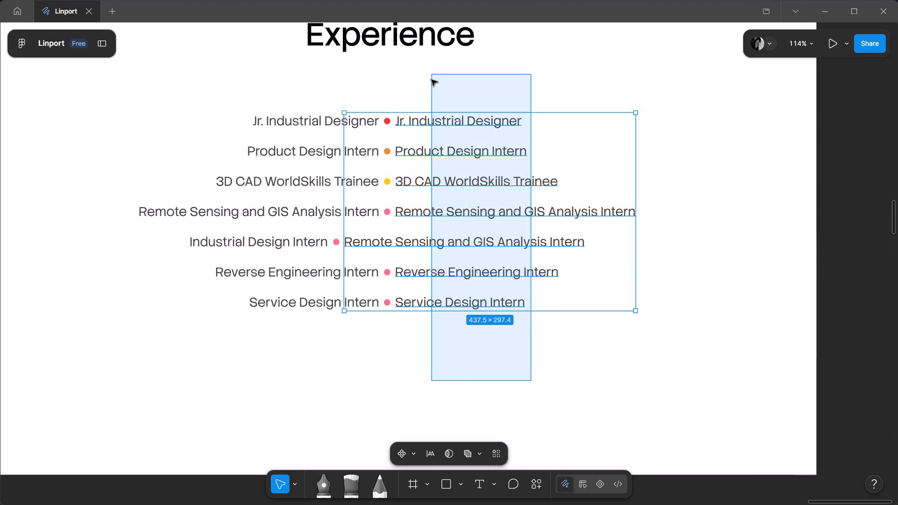
pyautogui.moveTo(431, 79); pyautogui.dragTo(431, 90)
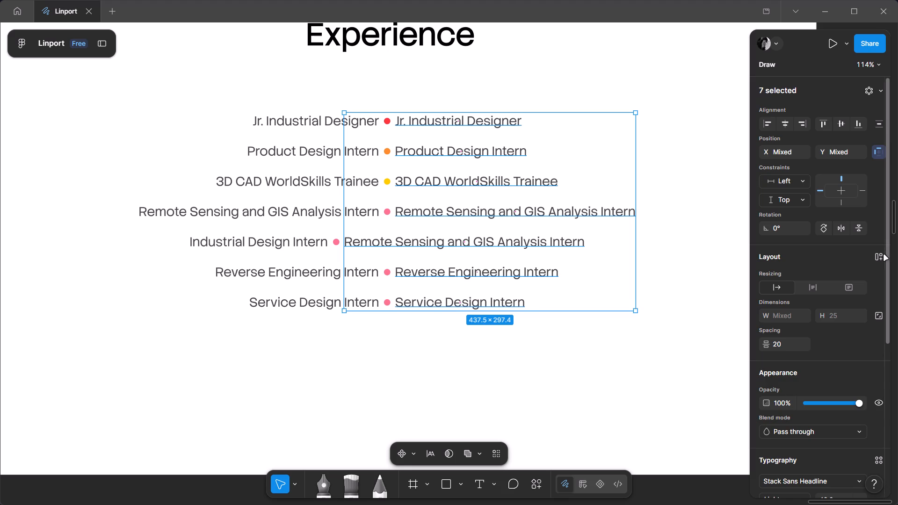
pyautogui.click(883, 257)
pyautogui.click(765, 116)
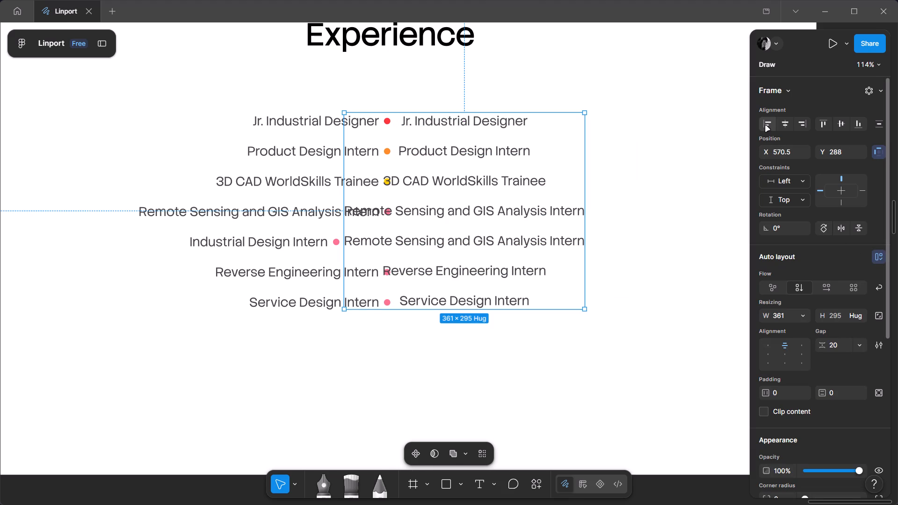
pyautogui.click(766, 126)
pyautogui.hotkey('ctrl', 'z')
pyautogui.click(770, 344)
pyautogui.keyDown('shift'); pyautogui.moveTo(463, 199); pyautogui.dragTo(558, 209); pyautogui.keyUp('shift')
# Left-align the text of all seven job titles in the second column.
pyautogui.click(642, 319)
pyautogui.click(593, 235)
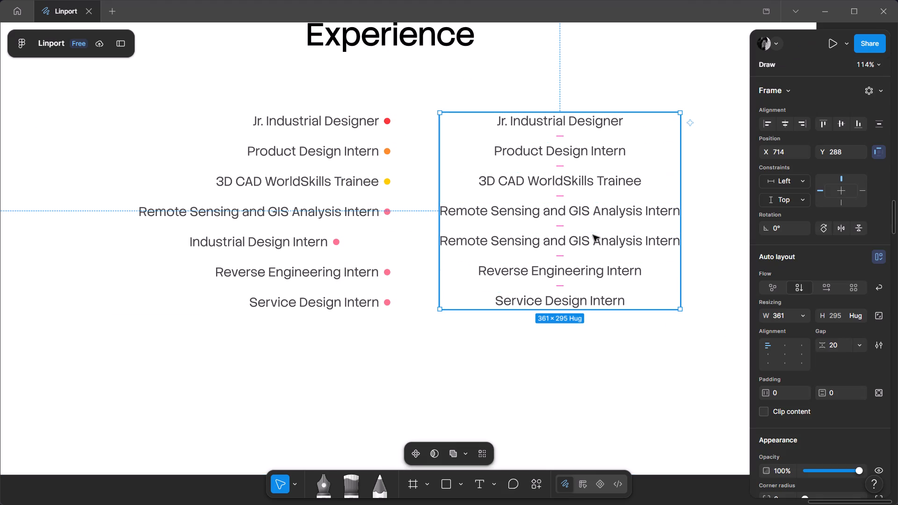
pyautogui.keyDown('ctrl'); pyautogui.moveTo(602, 370); pyautogui.dragTo(559, 115); pyautogui.keyUp('ctrl')
pyautogui.click(766, 485)
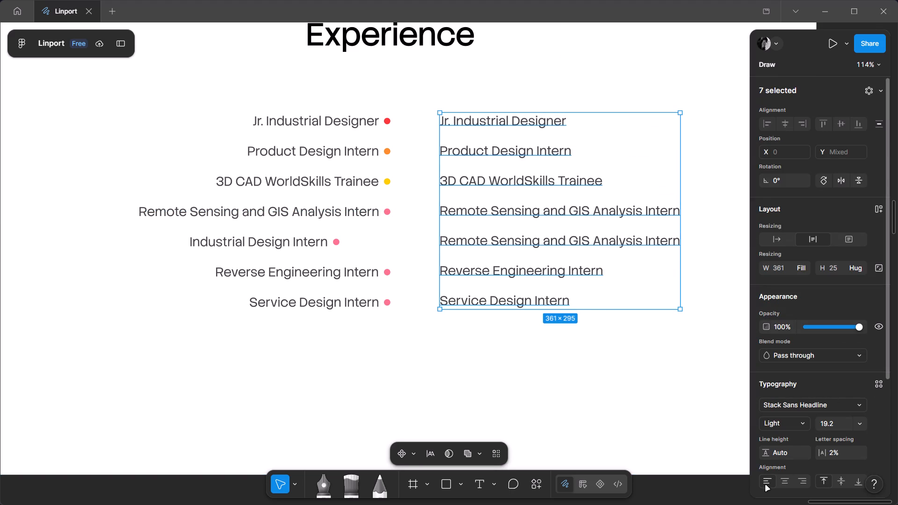
pyautogui.click(659, 354)
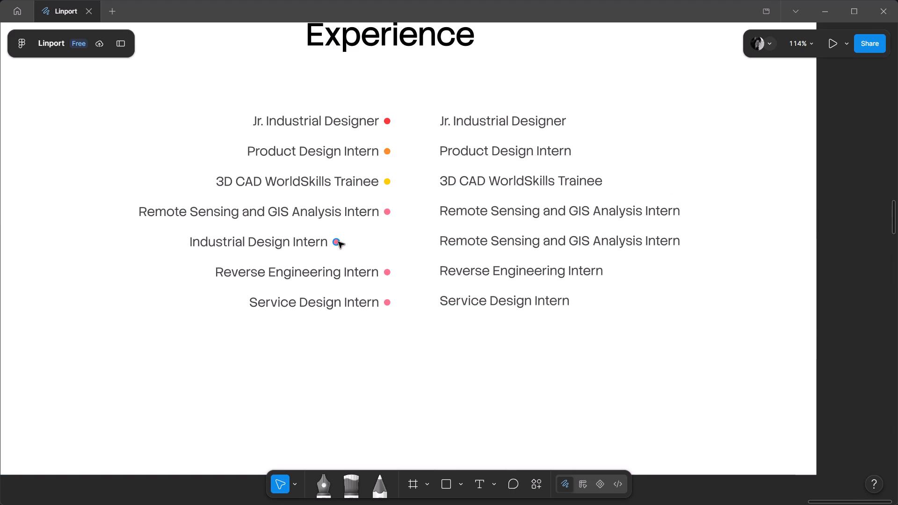
# Align all seven coloured dots by their horizontal centers into one vertical line.
pyautogui.click(338, 242)
pyautogui.keyDown('ctrl'); pyautogui.moveTo(389, 315); pyautogui.dragTo(387, 112); pyautogui.keyUp('ctrl')
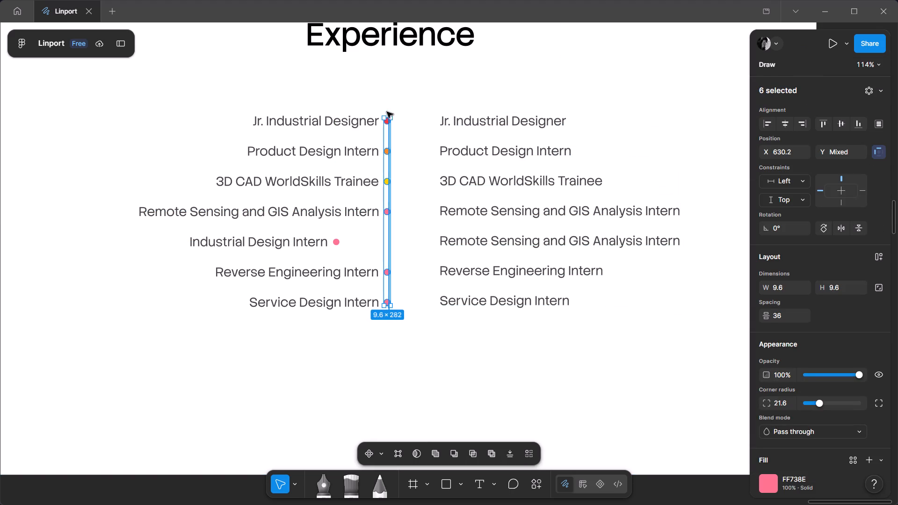
pyautogui.keyDown('ctrl'); pyautogui.moveTo(387, 112); pyautogui.dragTo(385, 109); pyautogui.keyUp('ctrl')
pyautogui.keyDown('ctrl'); pyautogui.keyDown('shift'); pyautogui.click(334, 244); pyautogui.keyUp('shift'); pyautogui.keyUp('ctrl')
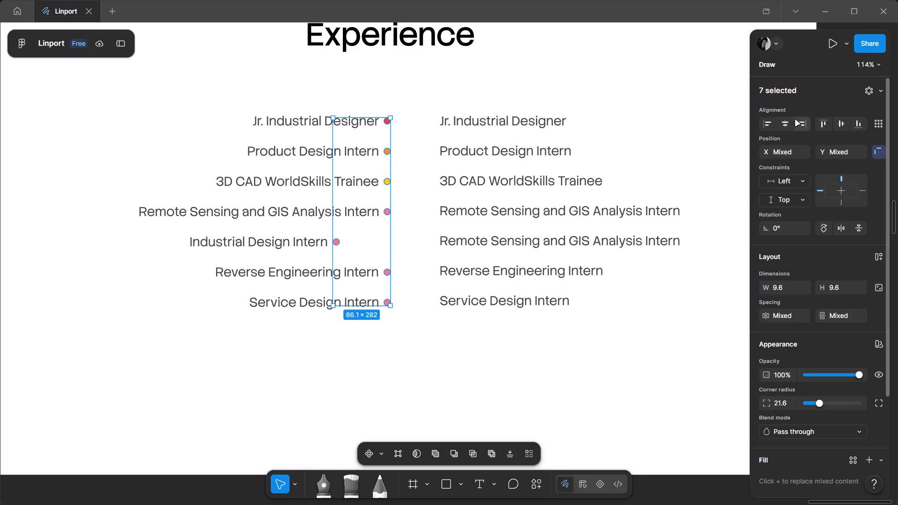
pyautogui.click(785, 126)
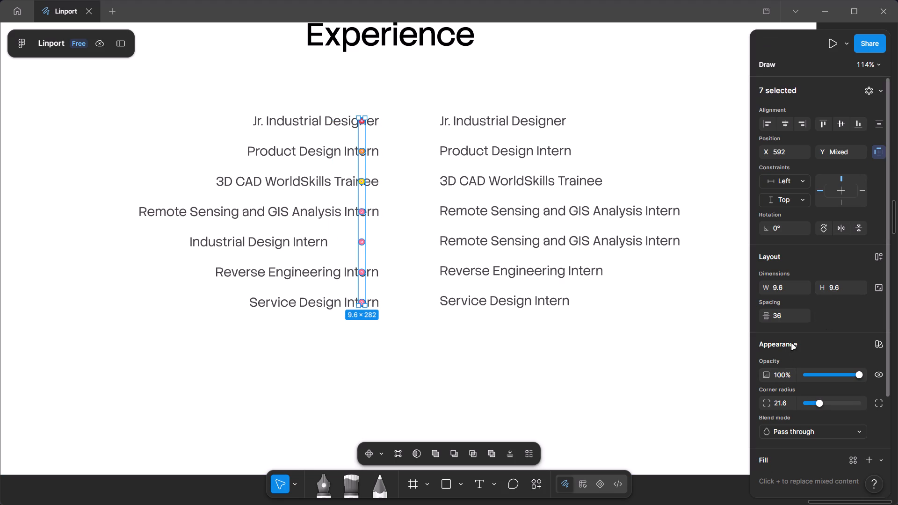
# Put the seven dots into a vertical auto layout and place this column just before the second text column.
pyautogui.hotkey('ctrl', 'g')
pyautogui.hotkey('ctrl', 'z')
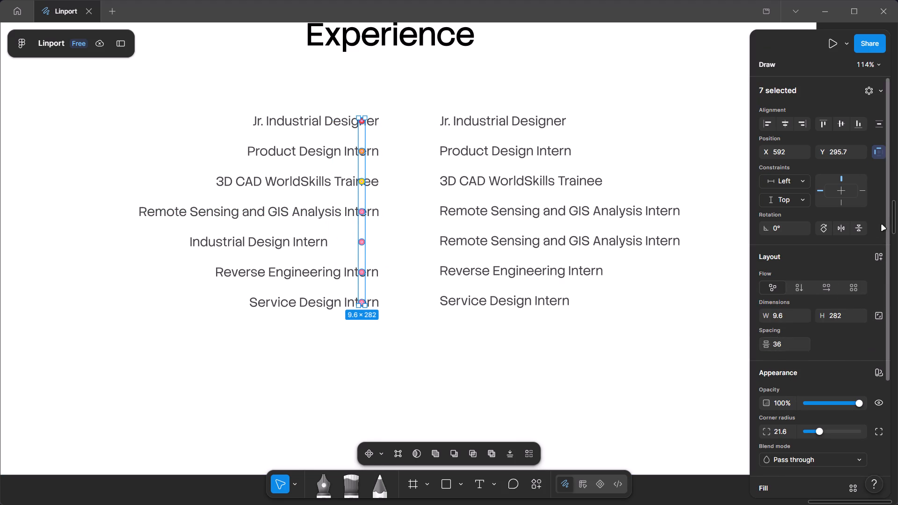
pyautogui.click(877, 258)
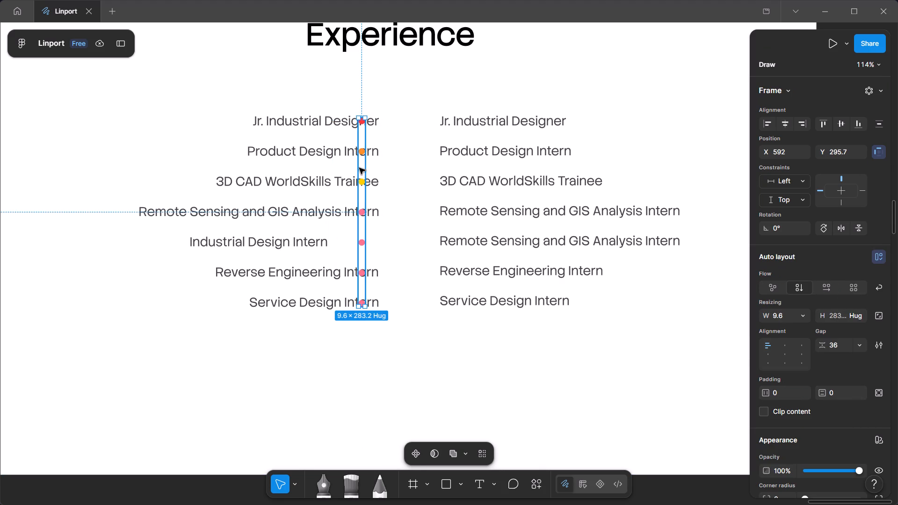
pyautogui.keyDown('shift'); pyautogui.moveTo(362, 168); pyautogui.dragTo(407, 167); pyautogui.keyUp('shift')
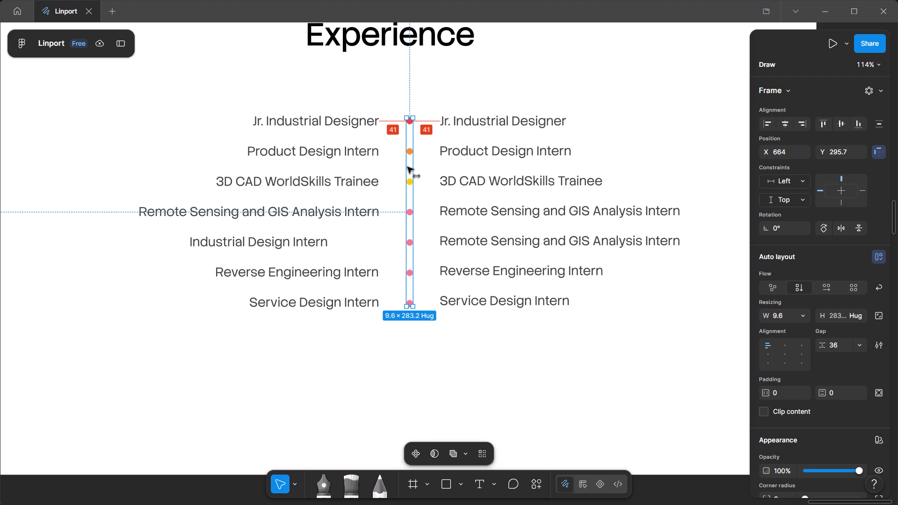
pyautogui.keyDown('shift'); pyautogui.moveTo(407, 167); pyautogui.dragTo(427, 165); pyautogui.keyUp('shift')
# Combine the first column's texts, except "Industrial Design Intern", into a vertical auto layout.
pyautogui.click(352, 188)
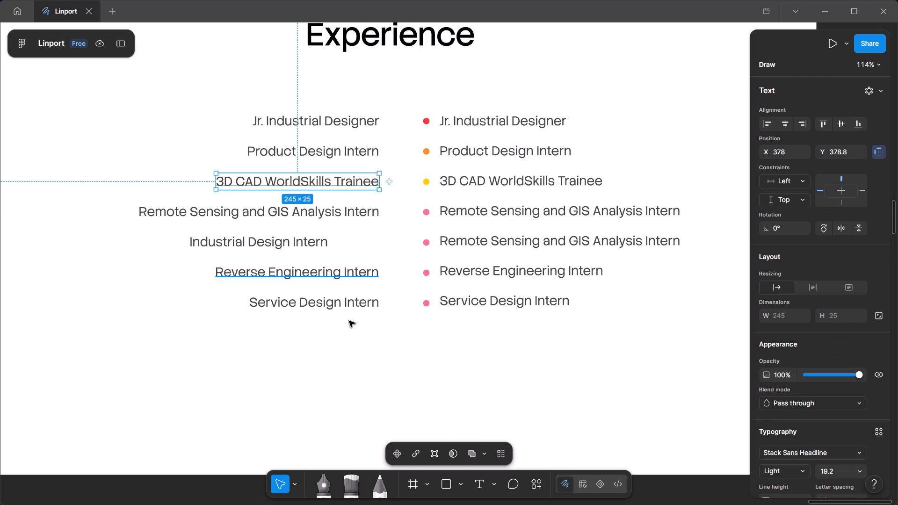
pyautogui.moveTo(339, 371); pyautogui.dragTo(348, 92)
pyautogui.click(874, 260)
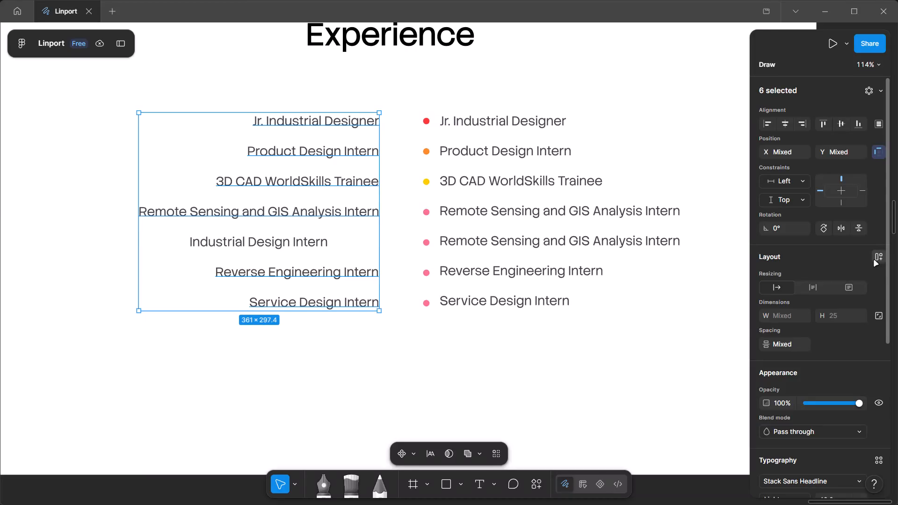
# Insert the loose "Industrial Design Intern" text into the first column between "Remote Sensing and GIS Analysis Intern" and "Reverse Engineering Intern".
pyautogui.keyDown('ctrl'); pyautogui.click(320, 245); pyautogui.keyUp('ctrl')
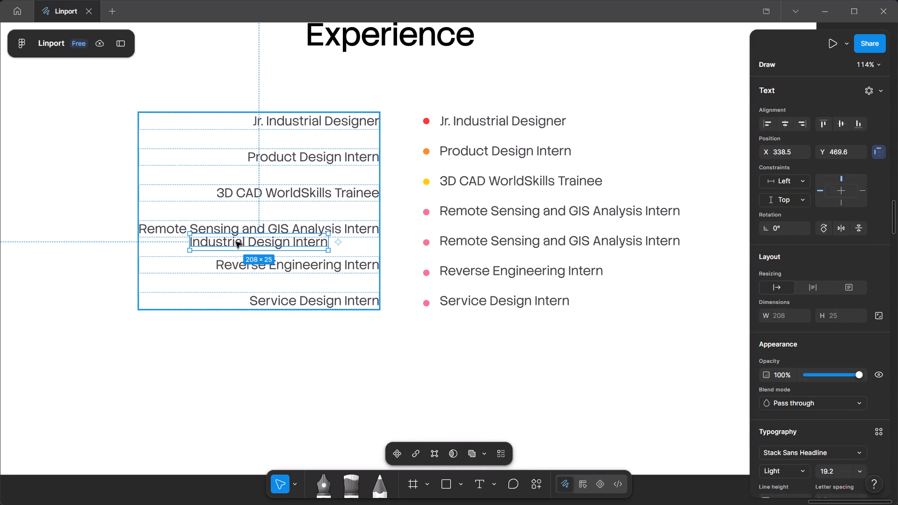
pyautogui.moveTo(235, 246); pyautogui.dragTo(262, 247)
pyautogui.click(374, 214)
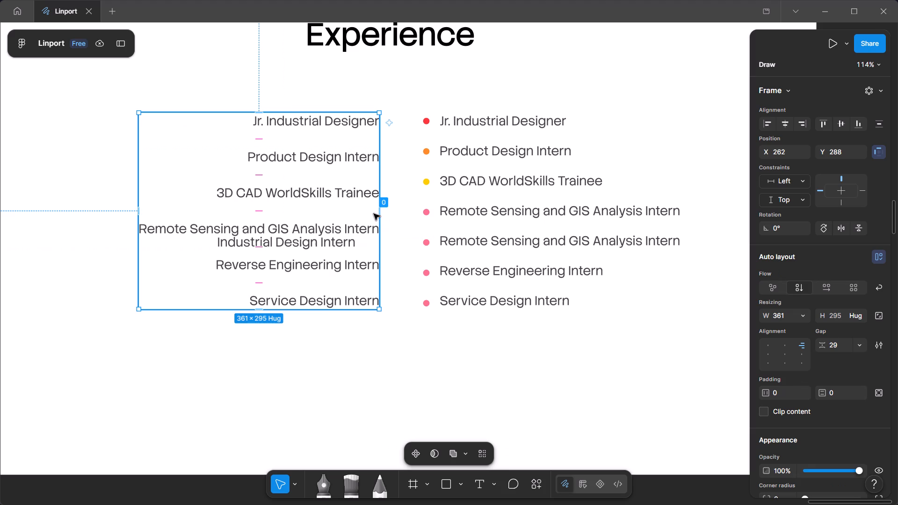
pyautogui.moveTo(326, 244); pyautogui.dragTo(319, 256)
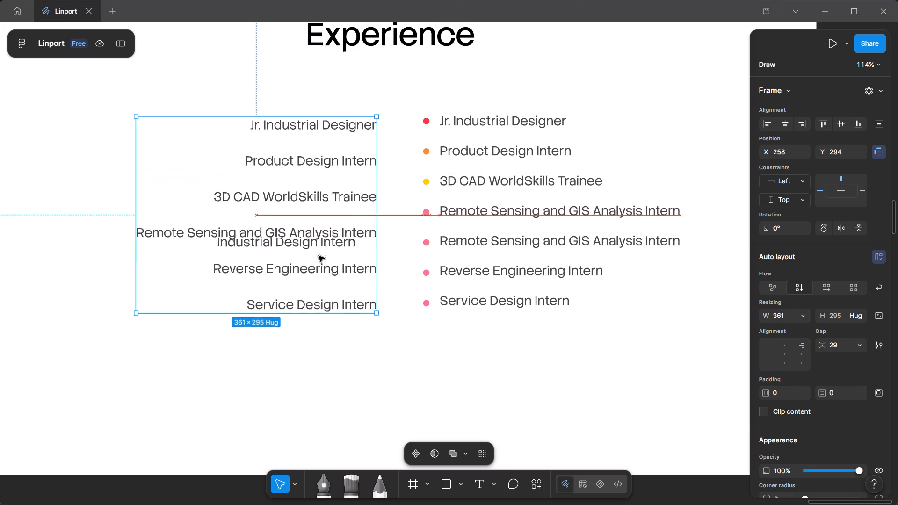
pyautogui.moveTo(319, 256); pyautogui.dragTo(309, 245)
pyautogui.click(318, 246)
pyautogui.moveTo(325, 244); pyautogui.dragTo(209, 330)
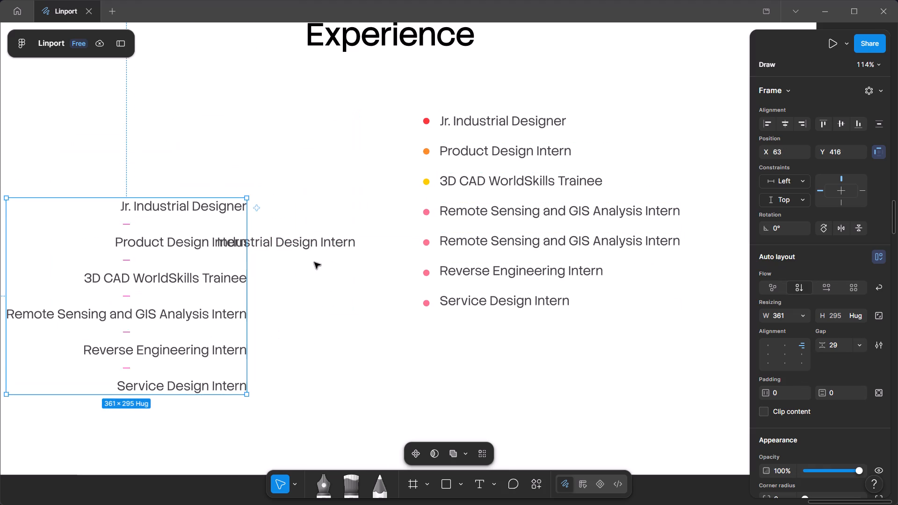
pyautogui.moveTo(317, 240); pyautogui.dragTo(168, 330)
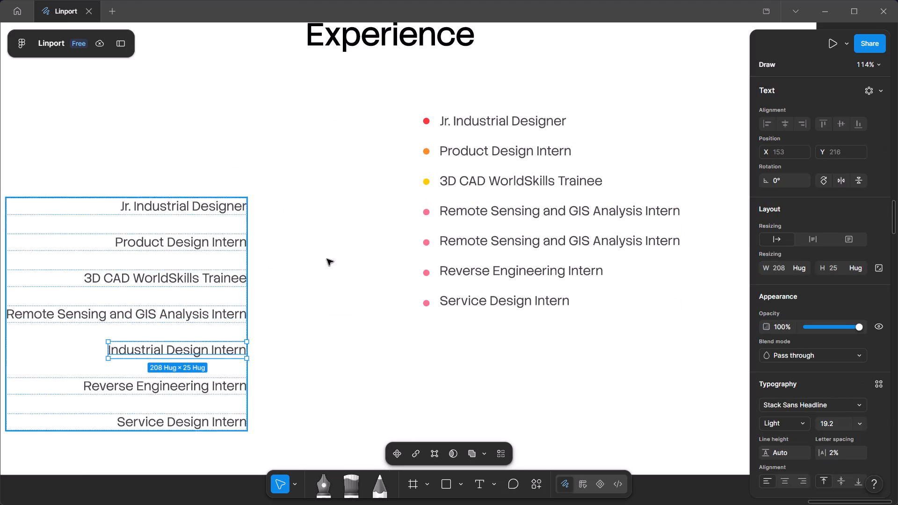
# Move the completed first text column back beside the dots, under the Experience heading.
pyautogui.click(333, 254)
pyautogui.moveTo(208, 287); pyautogui.dragTo(348, 207)
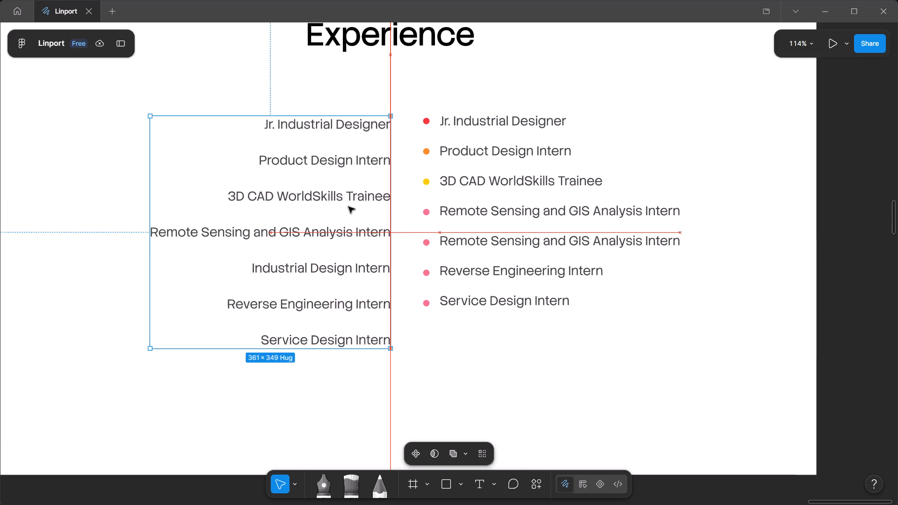
pyautogui.moveTo(348, 207); pyautogui.dragTo(348, 208)
# Set the auto layout gap of both text columns to 10.
pyautogui.keyDown('ctrl'); pyautogui.scroll(-5, 348, 204); pyautogui.keyUp('ctrl')
pyautogui.keyDown('ctrl'); pyautogui.scroll(3, 382, 200); pyautogui.keyUp('ctrl')
pyautogui.keyDown('shift'); pyautogui.click(413, 199); pyautogui.keyUp('shift')
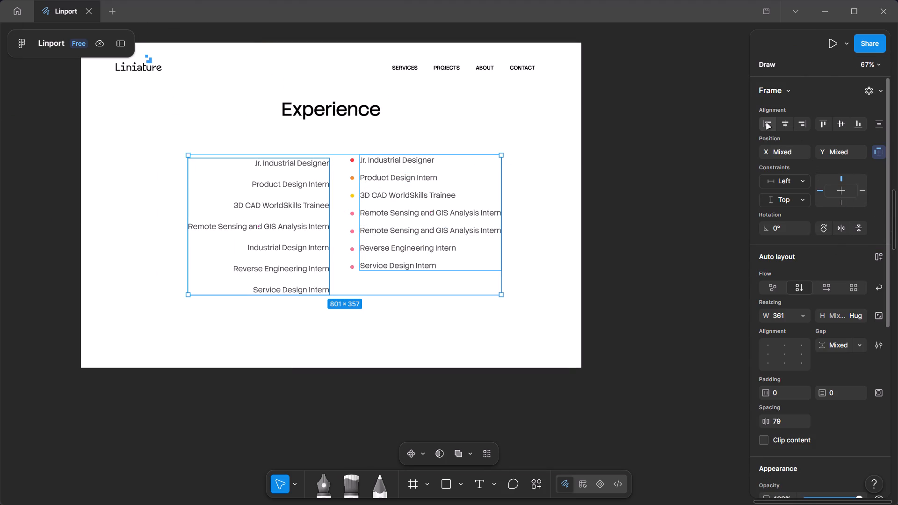
pyautogui.click(848, 340)
pyautogui.click(857, 349)
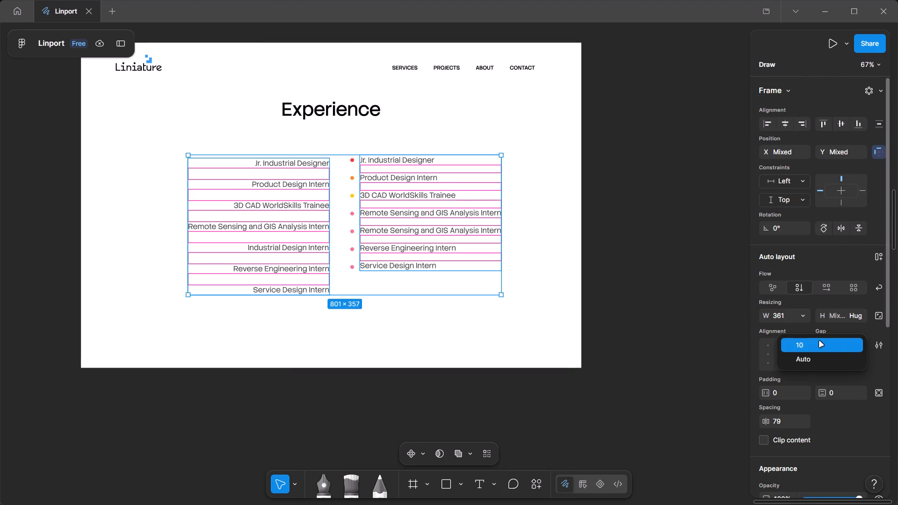
pyautogui.click(819, 341)
pyautogui.click(525, 314)
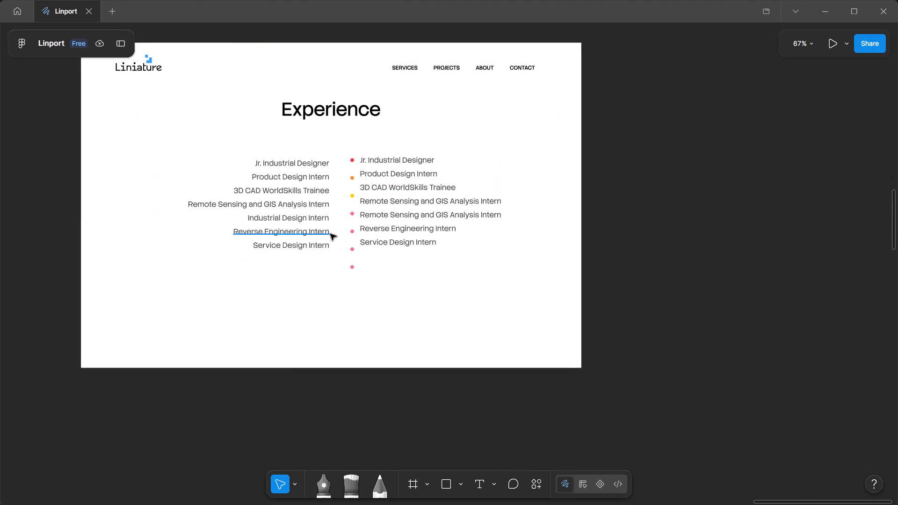
# Delete the last pink dot at the bottom of the dot column.
pyautogui.keyDown('ctrl'); pyautogui.scroll(3, 330, 233); pyautogui.keyUp('ctrl')
pyautogui.keyDown('ctrl'); pyautogui.scroll(-2, 330, 233); pyautogui.keyUp('ctrl')
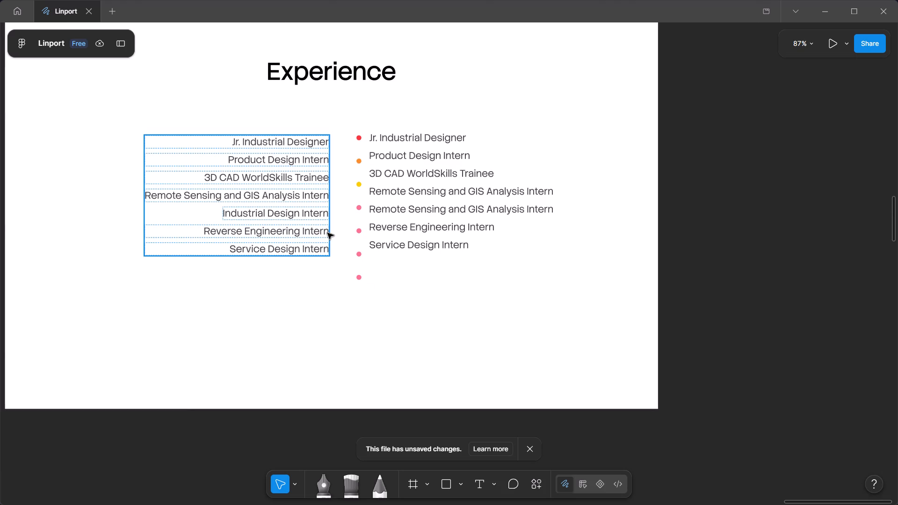
pyautogui.keyDown('ctrl'); pyautogui.click(361, 278); pyautogui.keyUp('ctrl')
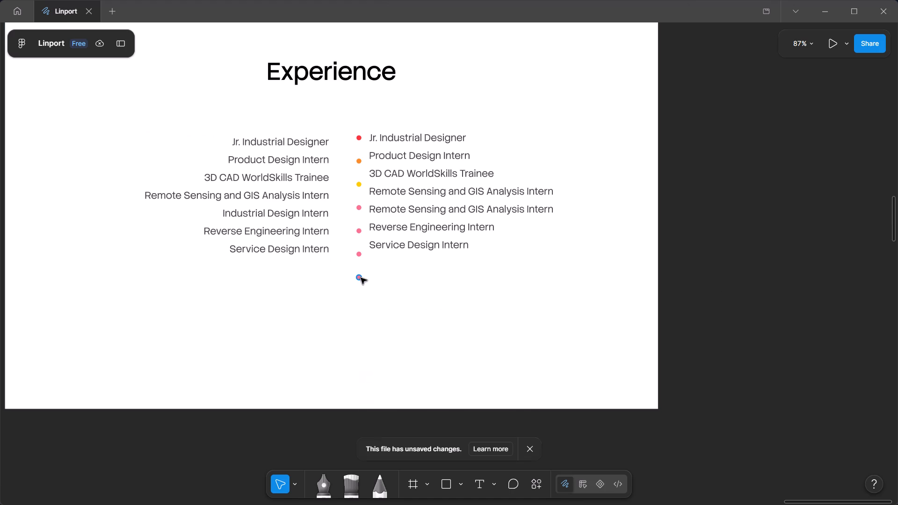
pyautogui.press('Delete')
# Align the top edges of the two text columns.
pyautogui.click(377, 171)
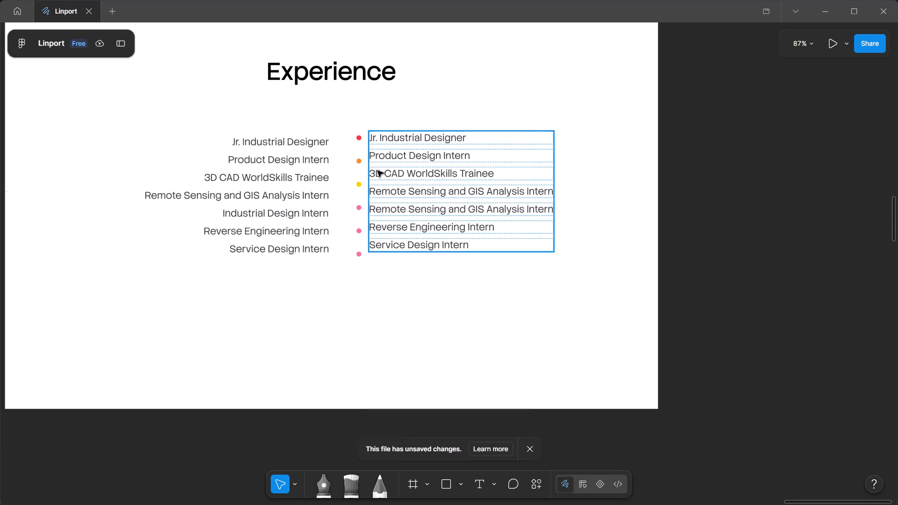
pyautogui.keyDown('shift'); pyautogui.click(296, 183); pyautogui.keyUp('shift')
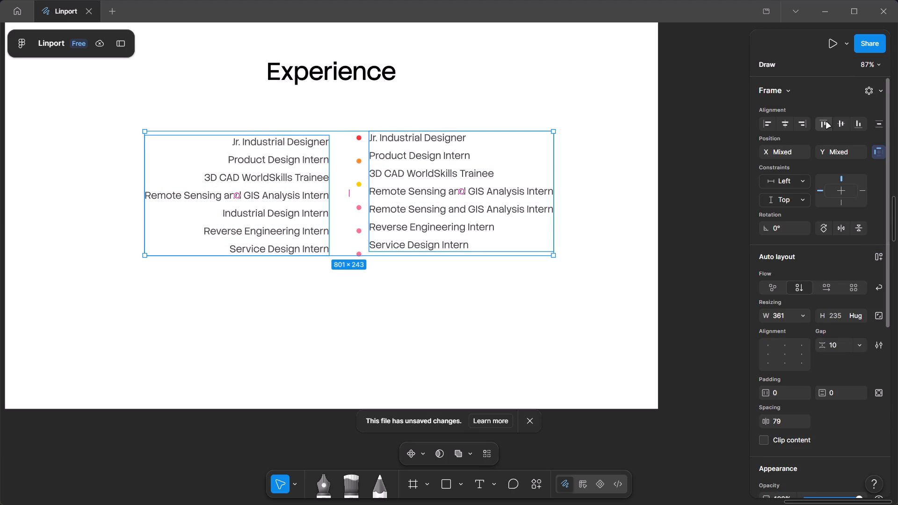
pyautogui.click(826, 123)
pyautogui.click(521, 234)
pyautogui.click(398, 305)
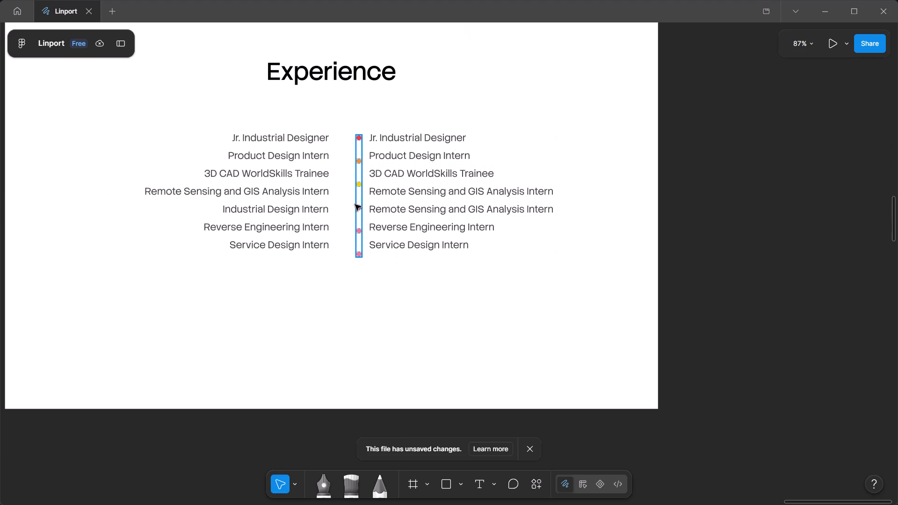
# Move the dot column next to the first text column's trailing edge.
pyautogui.moveTo(355, 202); pyautogui.dragTo(334, 202)
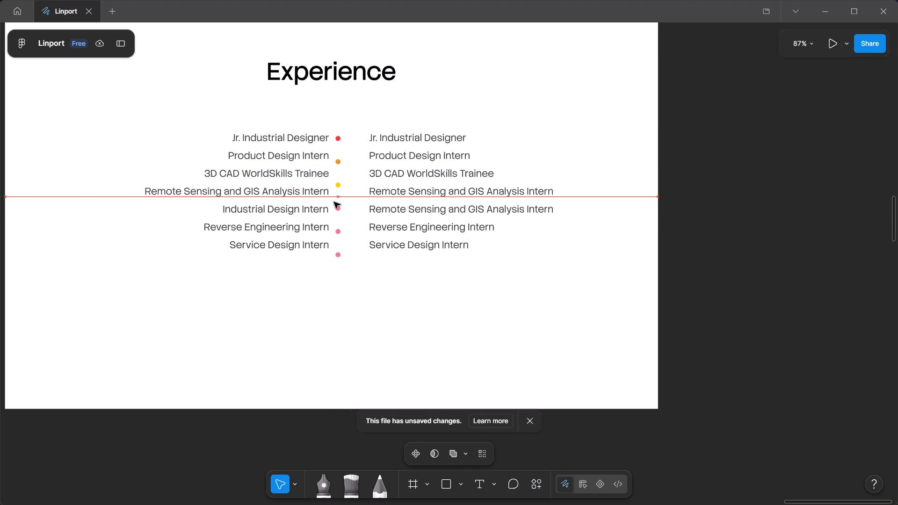
pyautogui.moveTo(334, 202); pyautogui.dragTo(335, 202)
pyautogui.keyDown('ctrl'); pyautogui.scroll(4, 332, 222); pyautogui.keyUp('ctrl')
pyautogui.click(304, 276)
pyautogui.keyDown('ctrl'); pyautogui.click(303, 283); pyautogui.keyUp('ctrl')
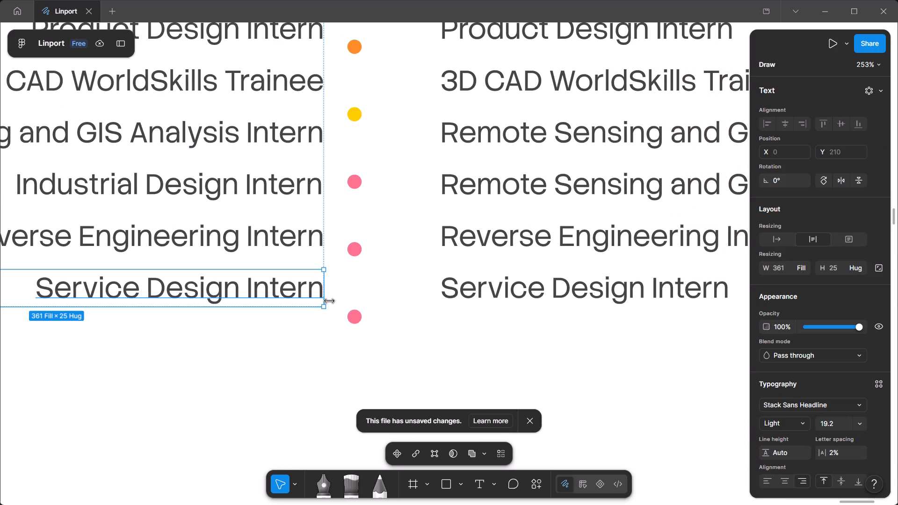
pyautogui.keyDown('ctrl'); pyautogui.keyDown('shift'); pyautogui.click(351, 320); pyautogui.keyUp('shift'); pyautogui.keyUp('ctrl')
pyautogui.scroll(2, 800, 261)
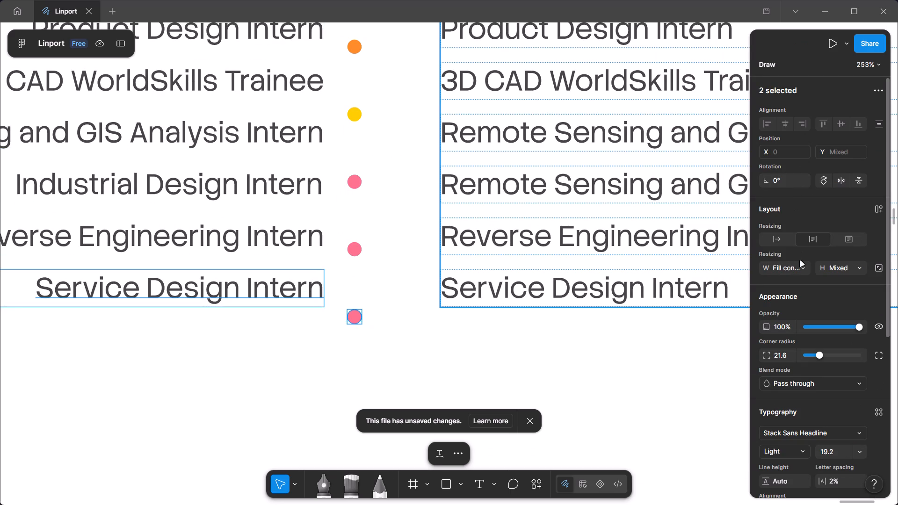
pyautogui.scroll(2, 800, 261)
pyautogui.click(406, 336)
# Ungroup the auto layout column of coloured dots into individual dots.
pyautogui.keyDown('ctrl'); pyautogui.click(352, 316); pyautogui.keyUp('ctrl')
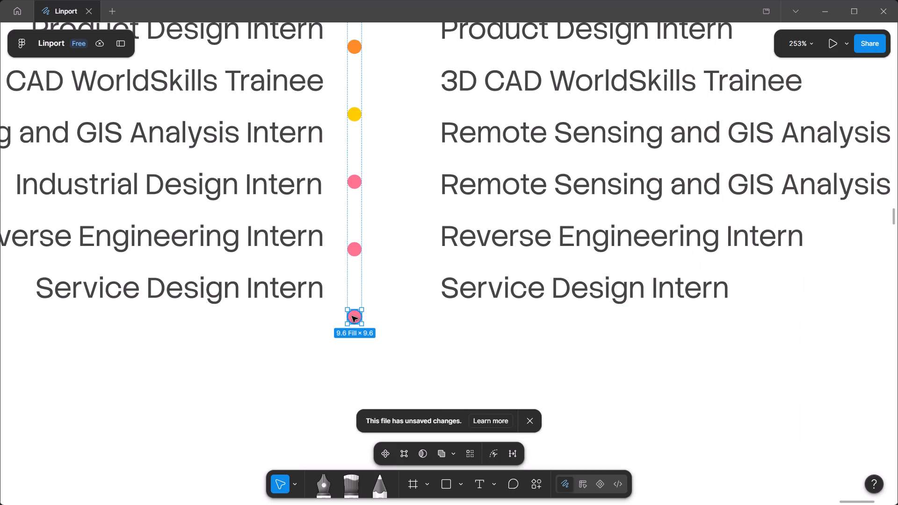
pyautogui.click(380, 290)
pyautogui.click(365, 291)
pyautogui.click(352, 281)
pyautogui.hotkey('ctrl', 'shift', 'g')
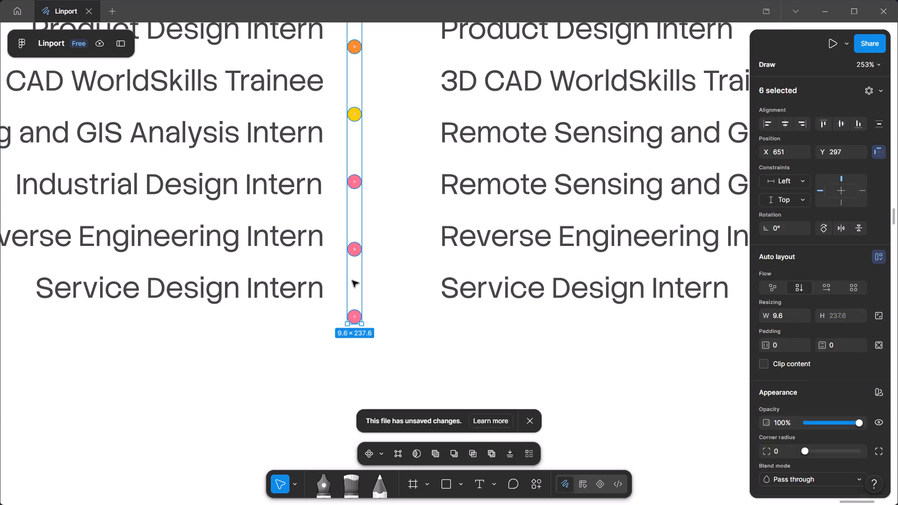
# Align the bottom pink dot vertically centred with the "Service Design Intern" line of the first text column.
pyautogui.click(376, 300)
pyautogui.click(355, 313)
pyautogui.keyDown('ctrl'); pyautogui.keyDown('shift'); pyautogui.click(303, 293); pyautogui.keyUp('shift'); pyautogui.keyUp('ctrl')
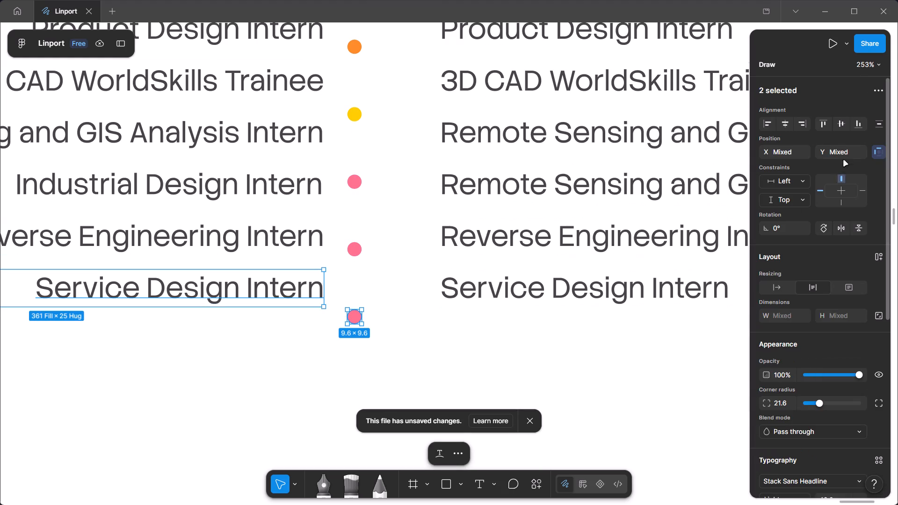
pyautogui.click(835, 124)
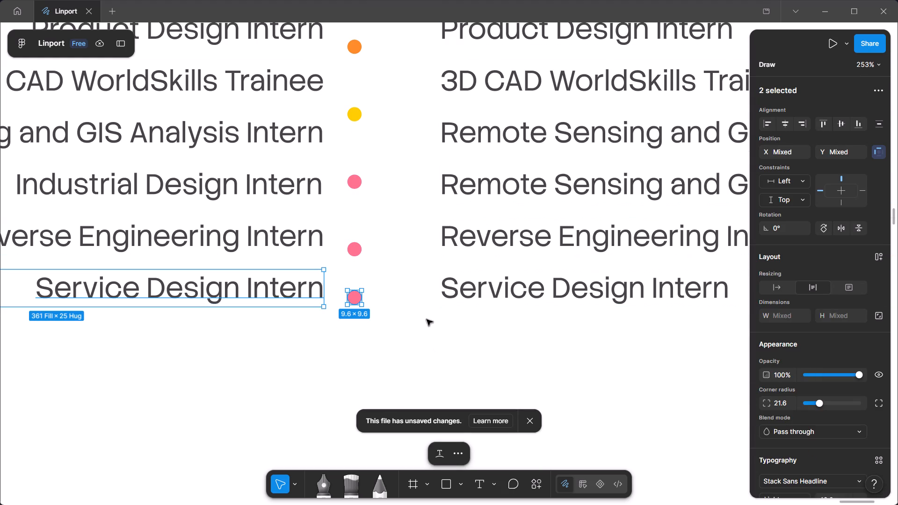
pyautogui.click(842, 123)
pyautogui.keyDown('ctrl'); pyautogui.scroll(3, 332, 309); pyautogui.keyUp('ctrl')
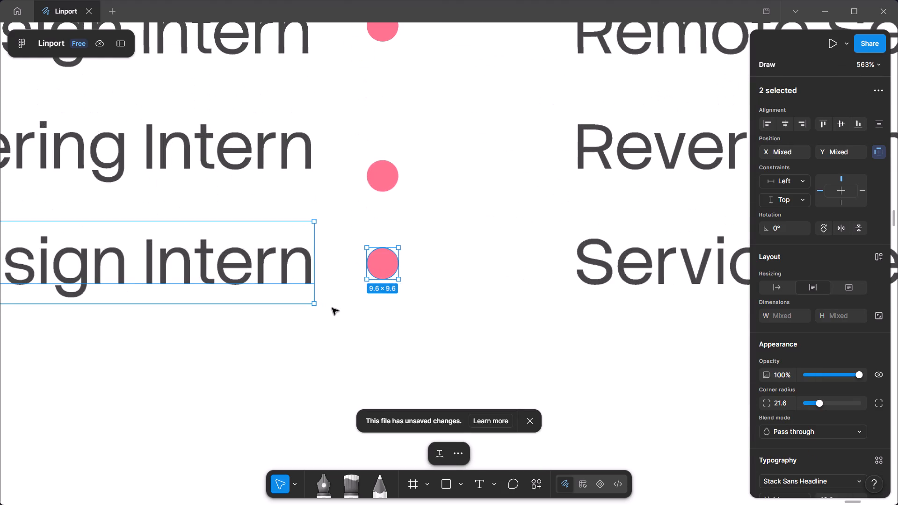
pyautogui.click(353, 342)
# Align the red dot vertically centred with the "Jr. Industrial Designer" line of the first text column.
pyautogui.keyDown('ctrl'); pyautogui.scroll(-6, 354, 342); pyautogui.keyUp('ctrl')
pyautogui.moveTo(374, 356); pyautogui.dragTo(358, 151)
pyautogui.click(354, 148)
pyautogui.keyDown('ctrl'); pyautogui.scroll(4, 332, 160); pyautogui.keyUp('ctrl')
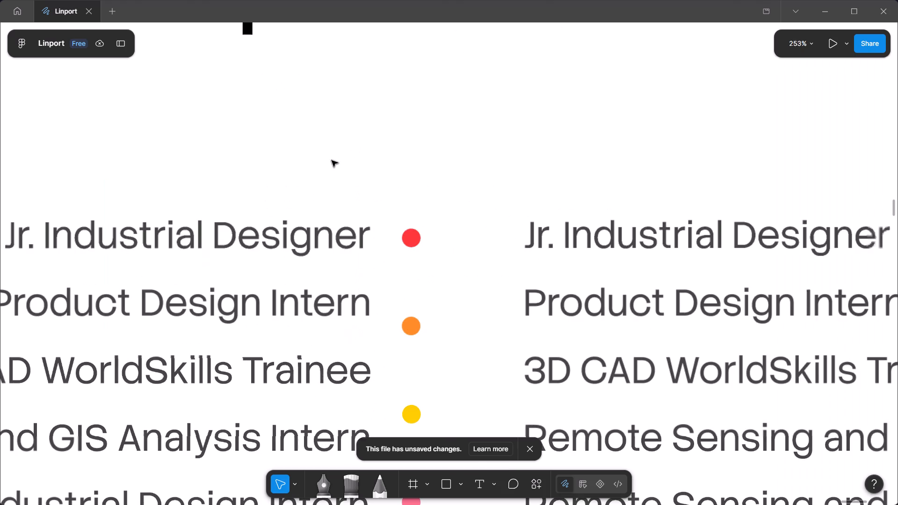
pyautogui.keyDown('ctrl'); pyautogui.click(320, 235); pyautogui.keyUp('ctrl')
pyautogui.keyDown('ctrl'); pyautogui.keyDown('shift'); pyautogui.click(410, 238); pyautogui.keyUp('shift'); pyautogui.keyUp('ctrl')
pyautogui.click(844, 131)
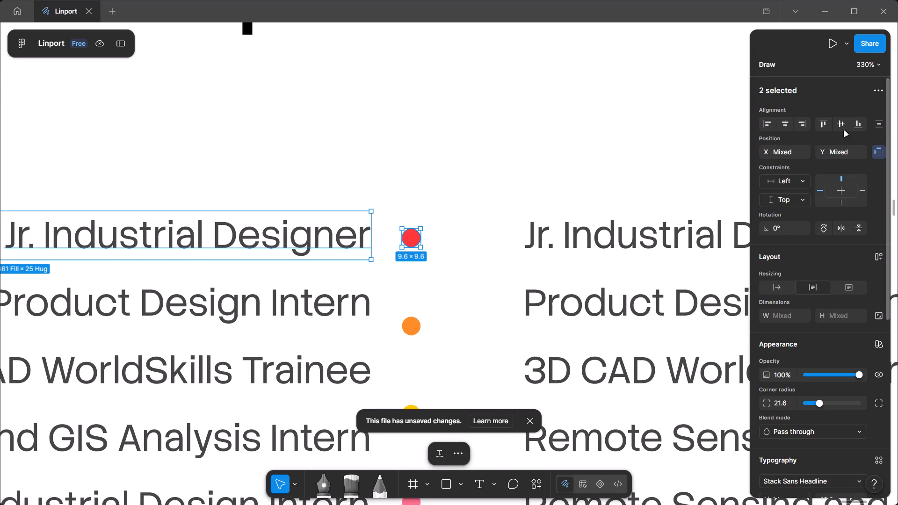
pyautogui.click(840, 122)
pyautogui.click(453, 145)
# Apply auto layout to all six dots so they are evenly spaced between the red dot and the bottom pink dot.
pyautogui.keyDown('ctrl'); pyautogui.scroll(-6, 452, 144); pyautogui.keyUp('ctrl')
pyautogui.click(455, 272)
pyautogui.scroll(5, 456, 271)
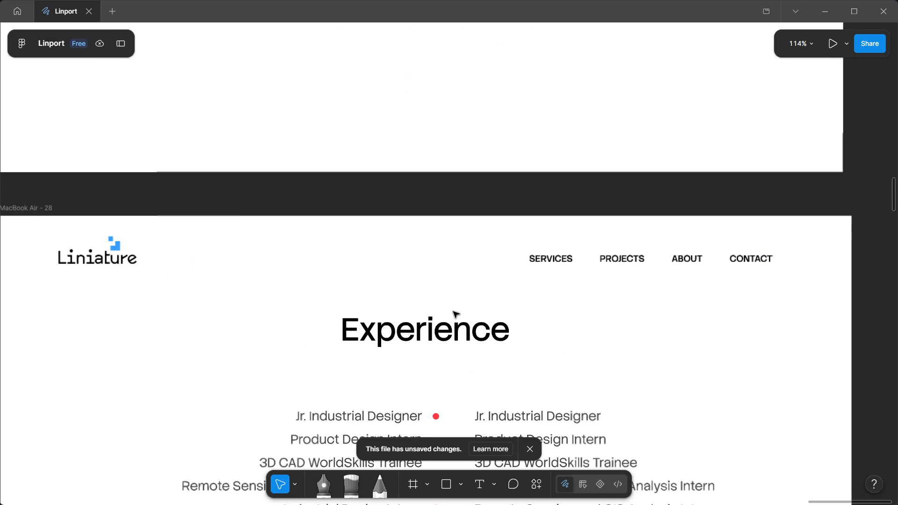
pyautogui.scroll(-3, 453, 311)
pyautogui.keyDown('ctrl'); pyautogui.moveTo(441, 347); pyautogui.dragTo(431, 187); pyautogui.keyUp('ctrl')
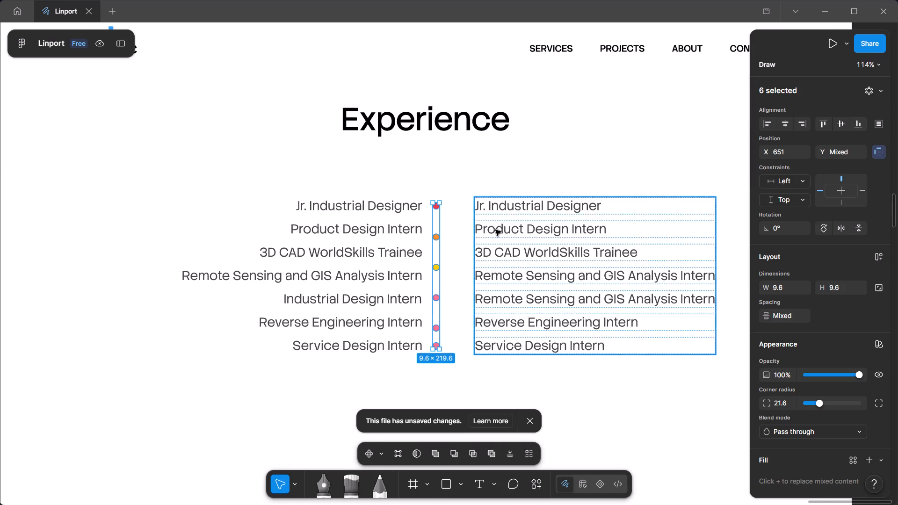
pyautogui.keyDown('ctrl'); pyautogui.scroll(1, 463, 233); pyautogui.keyUp('ctrl')
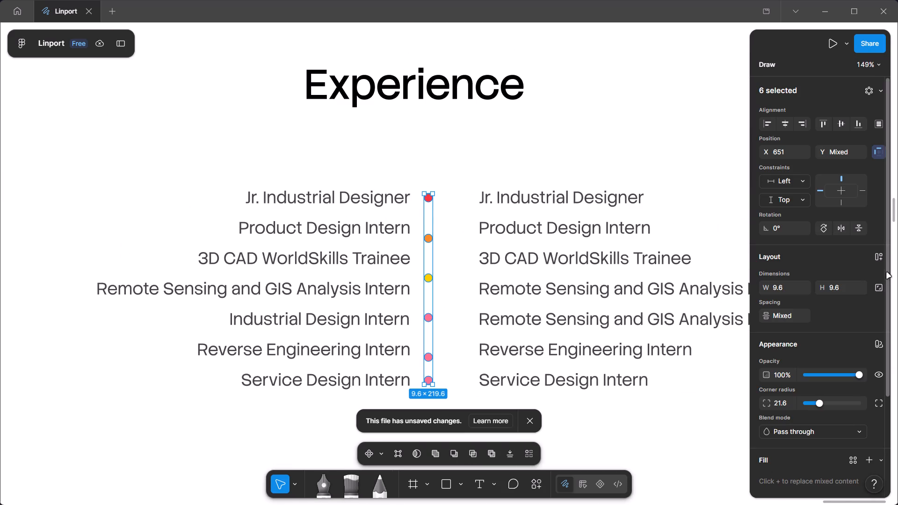
pyautogui.click(876, 254)
pyautogui.keyDown('ctrl'); pyautogui.scroll(-1, 330, 113); pyautogui.keyUp('ctrl')
pyautogui.click(455, 337)
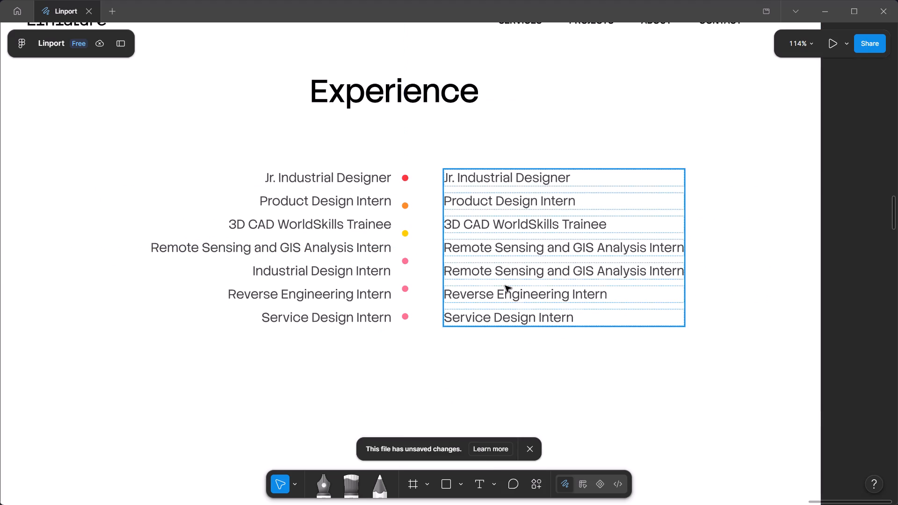
# Move the second text column horizontally closer to the dot column, matching the first column's gap.
pyautogui.moveTo(505, 286); pyautogui.dragTo(480, 287)
pyautogui.click(484, 368)
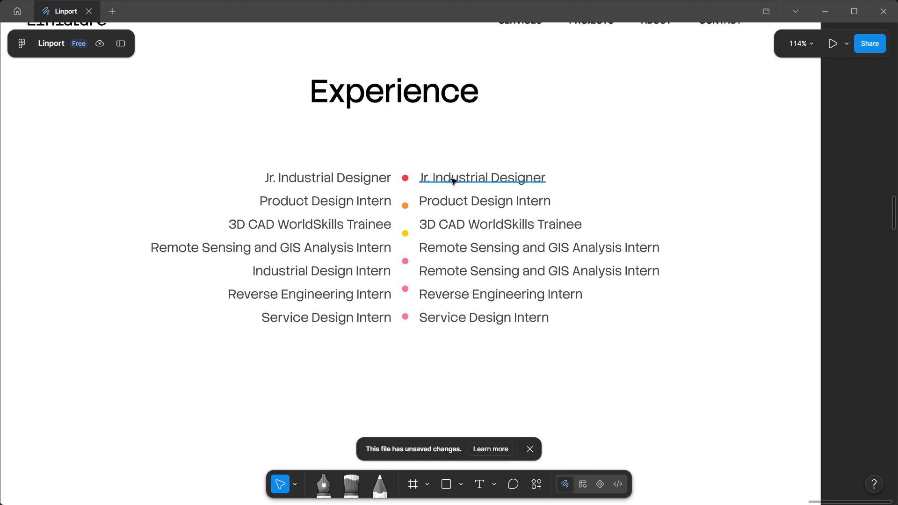
# Replace the second column's first line with "Rriza Engineering Solutions (Audesk Learning Partner)".
pyautogui.keyDown('ctrl'); pyautogui.doubleClick(504, 182); pyautogui.keyUp('ctrl')
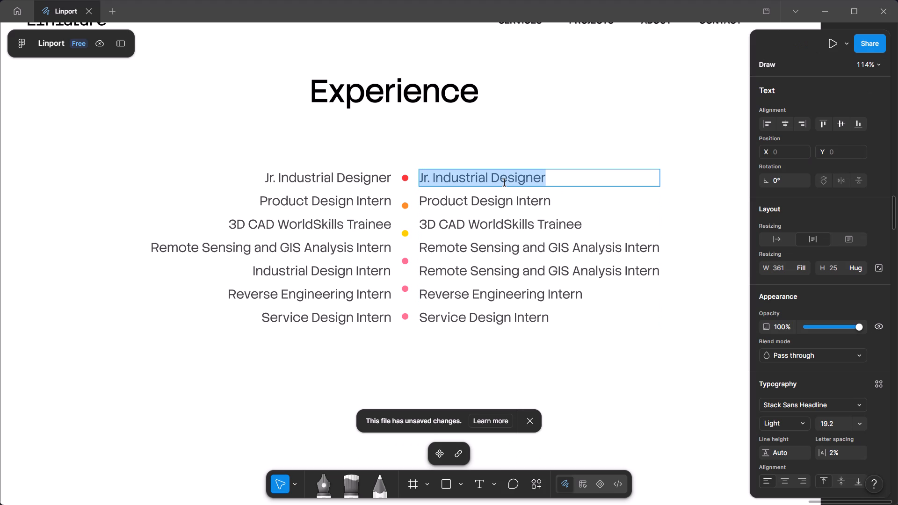
pyautogui.press('i')
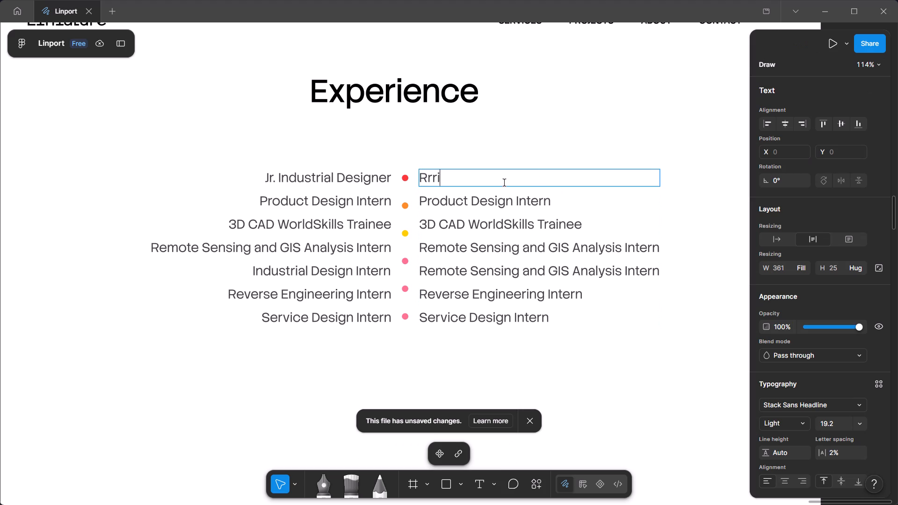
pyautogui.press('BackSpace')
pyautogui.press('BackSpace')
pyautogui.press('BackSpace')
pyautogui.press('BackSpace')
pyautogui.press('BackSpace')
pyautogui.press('BackSpace')
pyautogui.press('BackSpace')
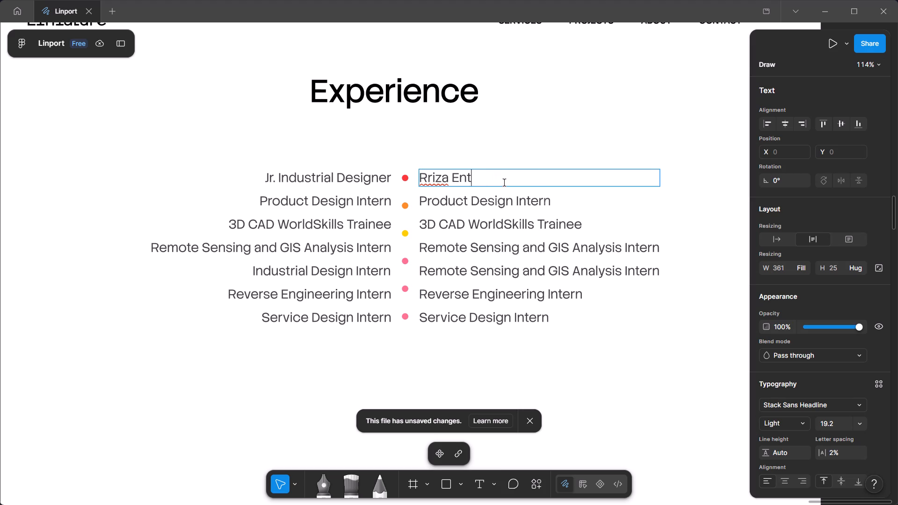
pyautogui.press('BackSpace')
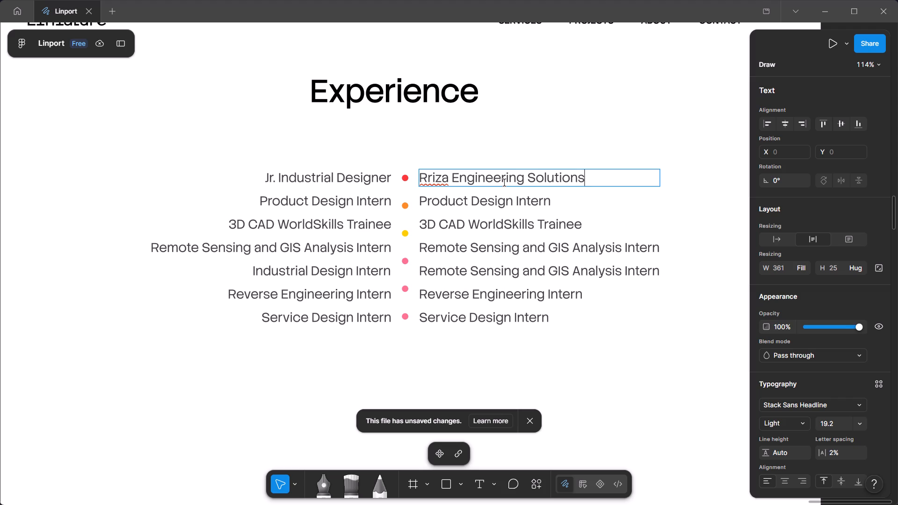
pyautogui.press('space')
pyautogui.write('()')
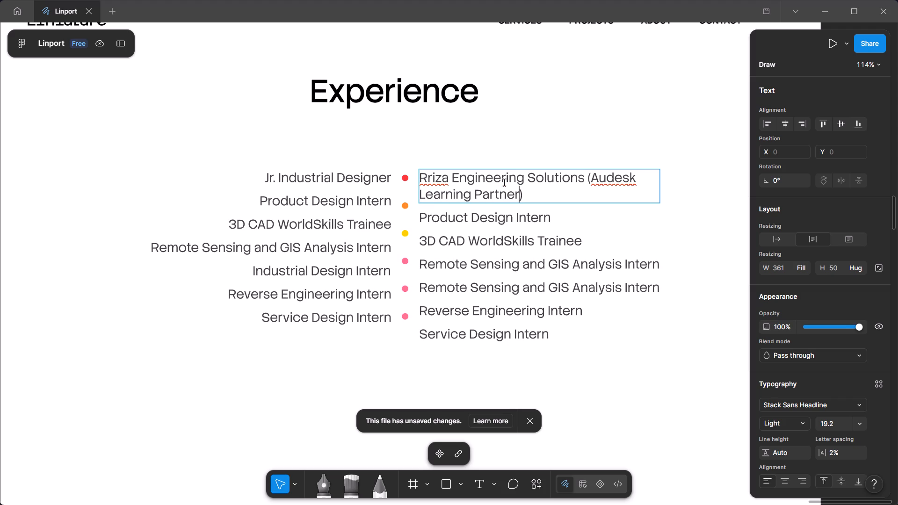
pyautogui.click(543, 146)
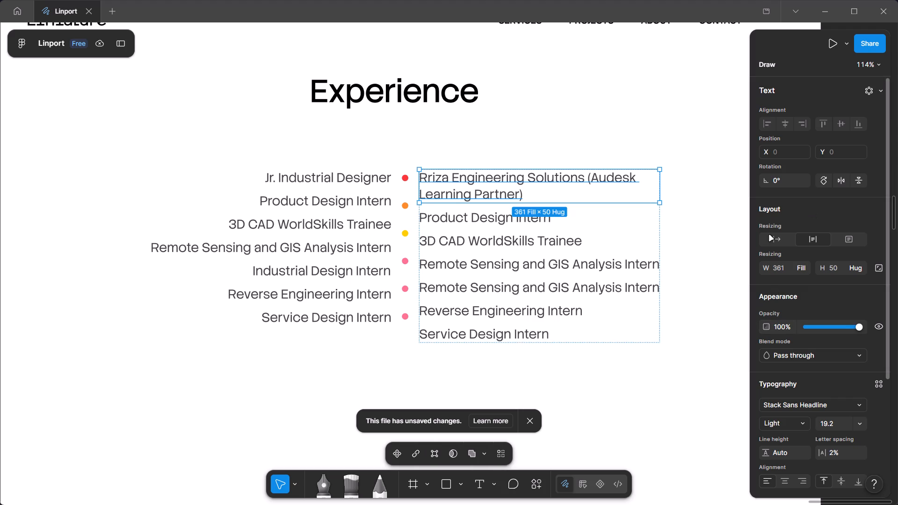
# Set the Rriza Engineering Solutions text to auto width so it fits on one line.
pyautogui.click(761, 241)
pyautogui.keyDown('ctrl'); pyautogui.scroll(-3, 474, 174); pyautogui.keyUp('ctrl')
pyautogui.click(515, 290)
# Set the second text column's auto layout alignment to left centre and its width to hug contents.
pyautogui.click(518, 242)
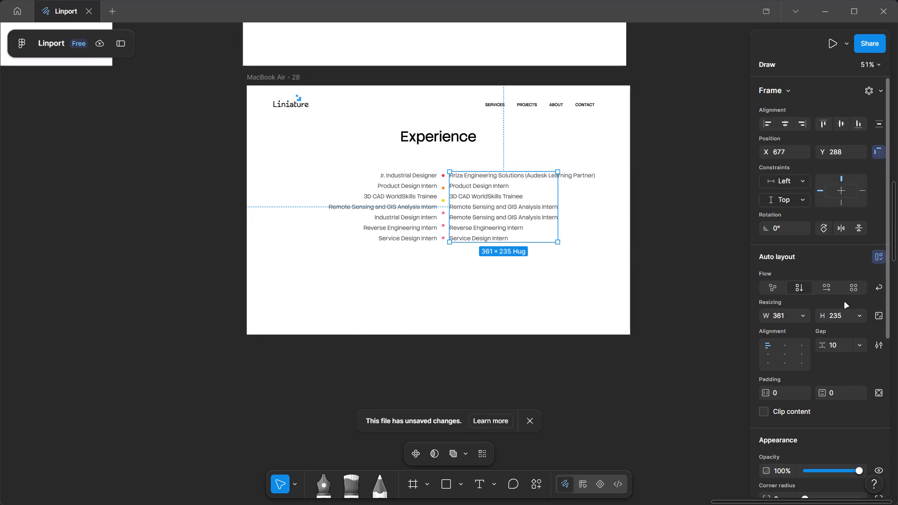
pyautogui.keyDown('ctrl'); pyautogui.scroll(4, 470, 184); pyautogui.keyUp('ctrl')
pyautogui.keyDown('ctrl'); pyautogui.scroll(-3, 305, 148); pyautogui.keyUp('ctrl')
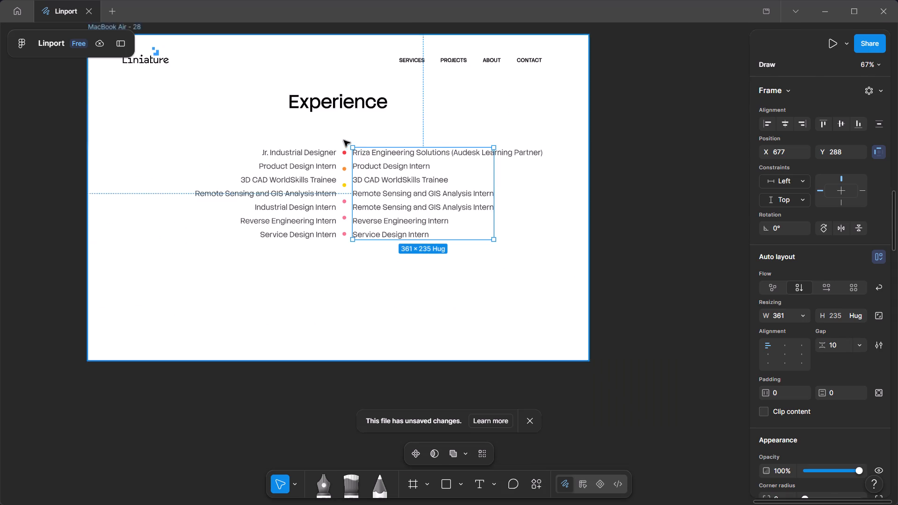
pyautogui.keyDown('ctrl'); pyautogui.scroll(3, 348, 140); pyautogui.keyUp('ctrl')
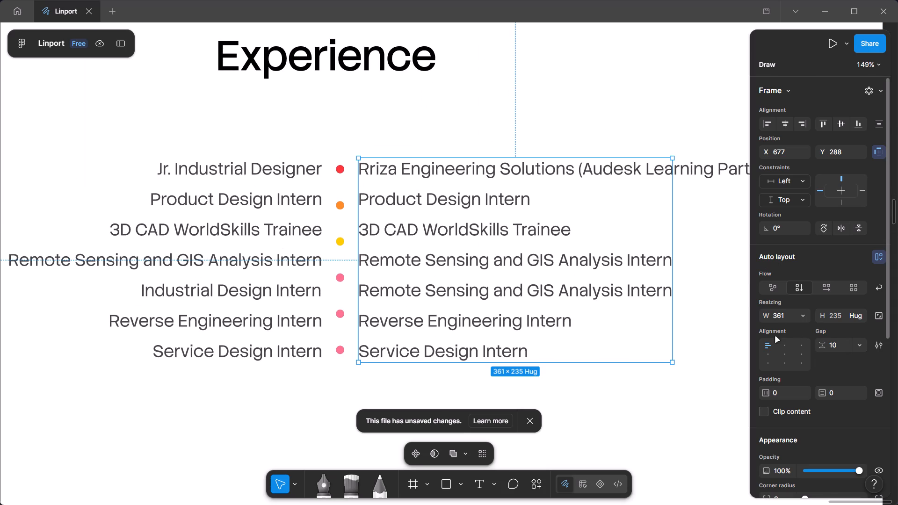
pyautogui.click(768, 355)
pyautogui.click(637, 193)
pyautogui.click(798, 327)
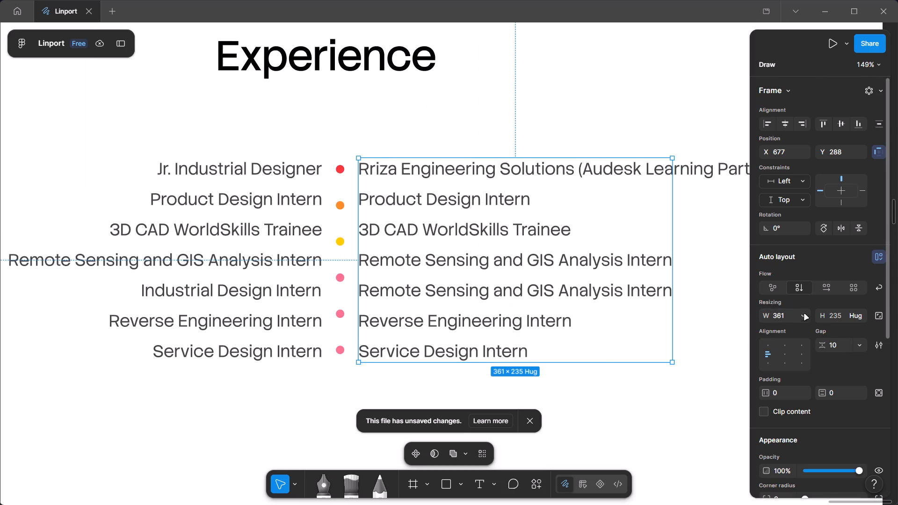
pyautogui.click(804, 314)
pyautogui.click(776, 336)
pyautogui.click(557, 319)
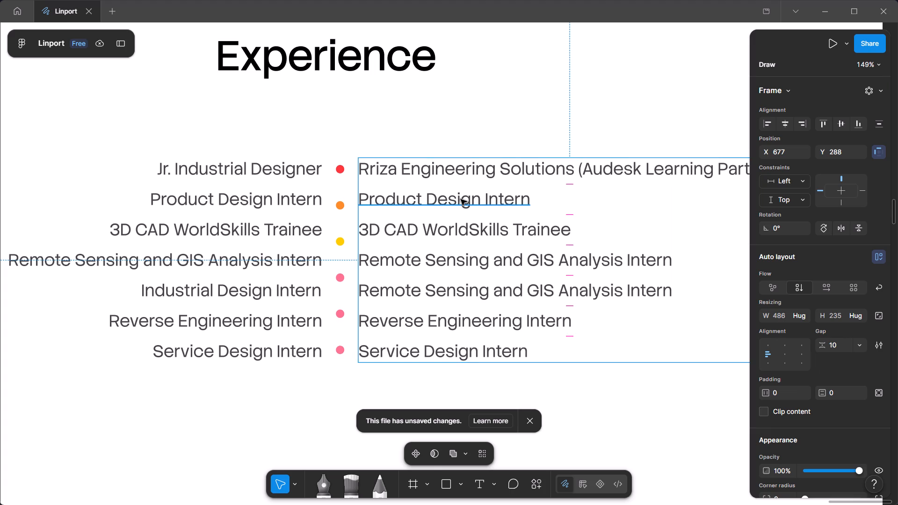
# Replace the second column's "Product Design Intern" line with "PlushH Studio Projects".
pyautogui.keyDown('ctrl'); pyautogui.doubleClick(461, 199); pyautogui.keyUp('ctrl')
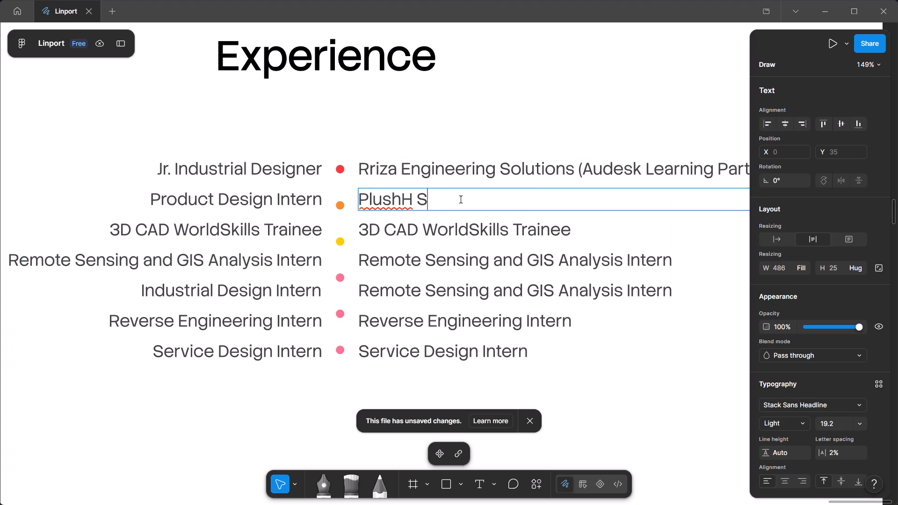
pyautogui.press('BackSpace')
pyautogui.press('BackSpace')
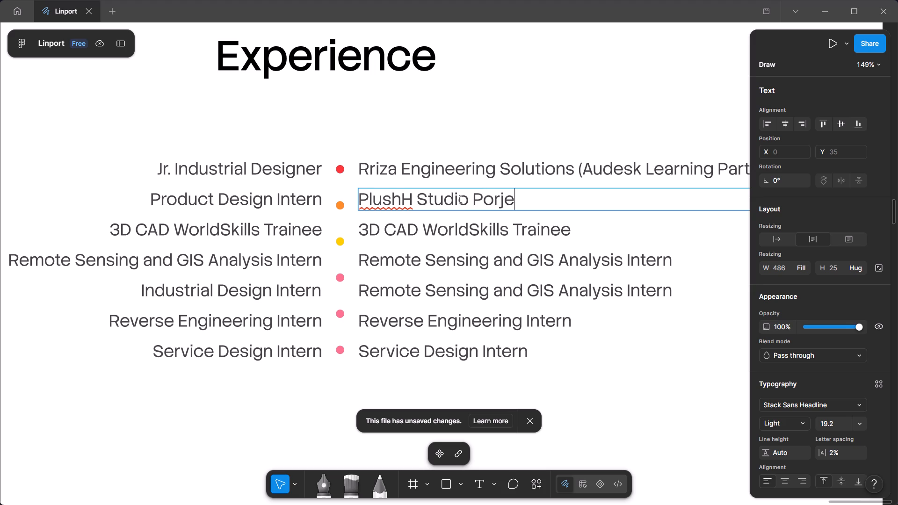
pyautogui.press('BackSpace')
pyautogui.press('BackSpace')
pyautogui.press('BackSpace')
pyautogui.press('BackSpace')
pyautogui.write('rojecs')
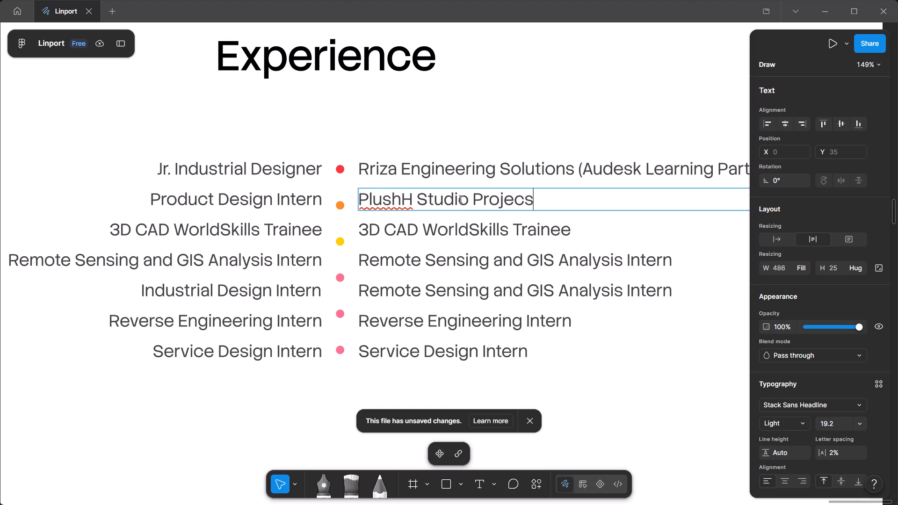
pyautogui.press('BackSpace')
pyautogui.write('ts')
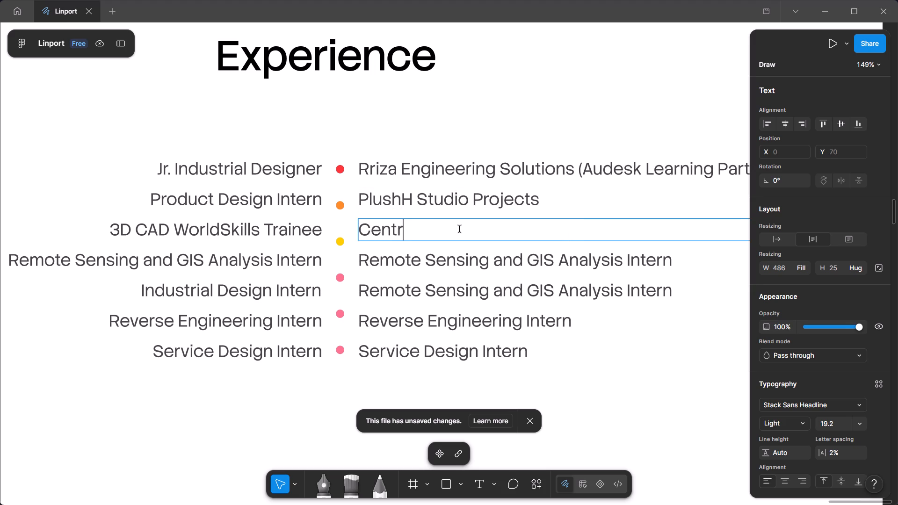
# Replace the second column's third line with "Central Tool Room and Training Centre Bhubaneswar".
pyautogui.press('BackSpace')
pyautogui.press('BackSpace')
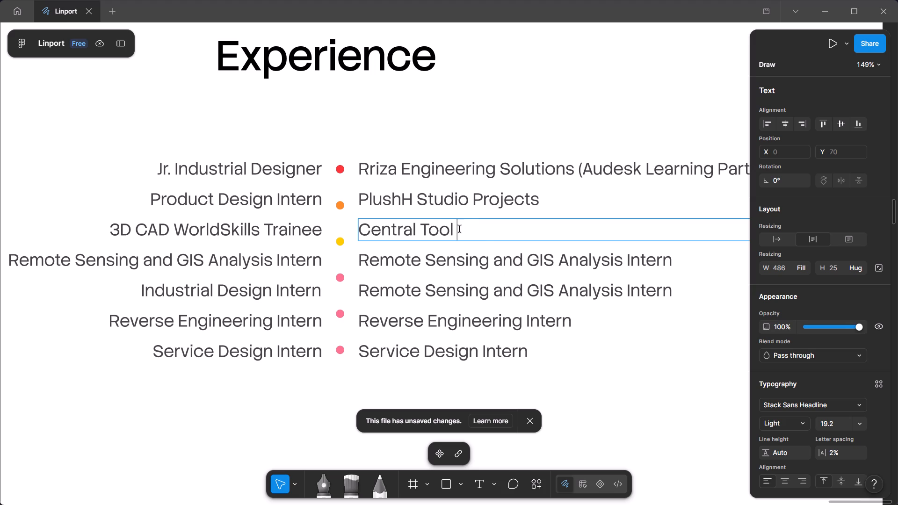
pyautogui.press('BackSpace')
pyautogui.write('room')
pyautogui.press('BackSpace')
pyautogui.press('BackSpace')
pyautogui.press('BackSpace')
pyautogui.press('BackSpace')
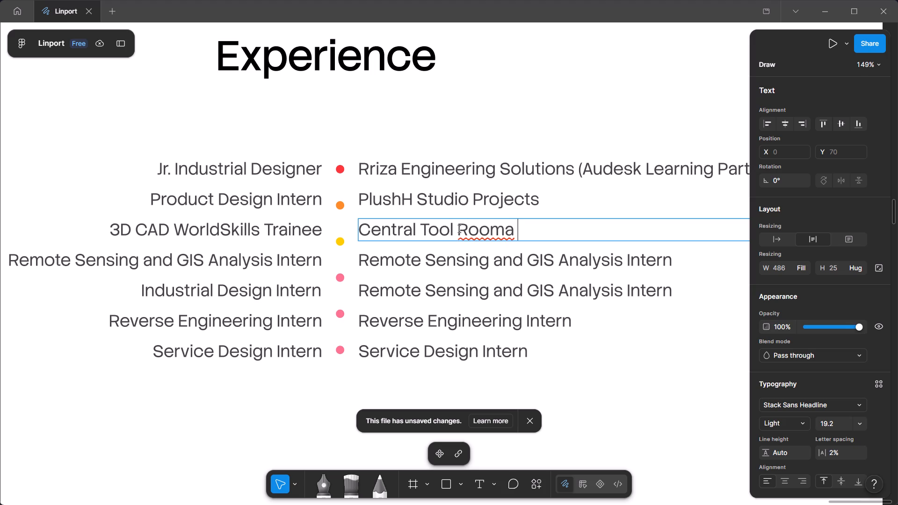
pyautogui.press('BackSpace')
pyautogui.press('BackSpace')
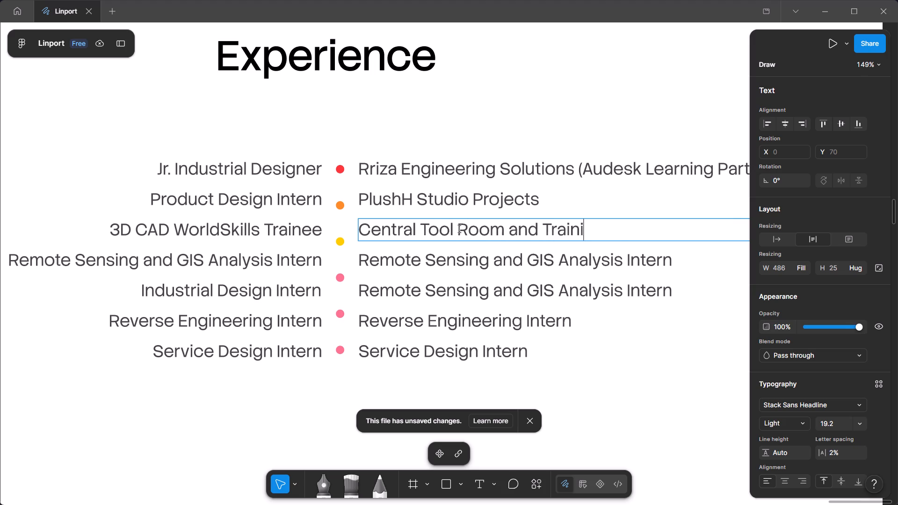
pyautogui.press('BackSpace')
pyautogui.press(',')
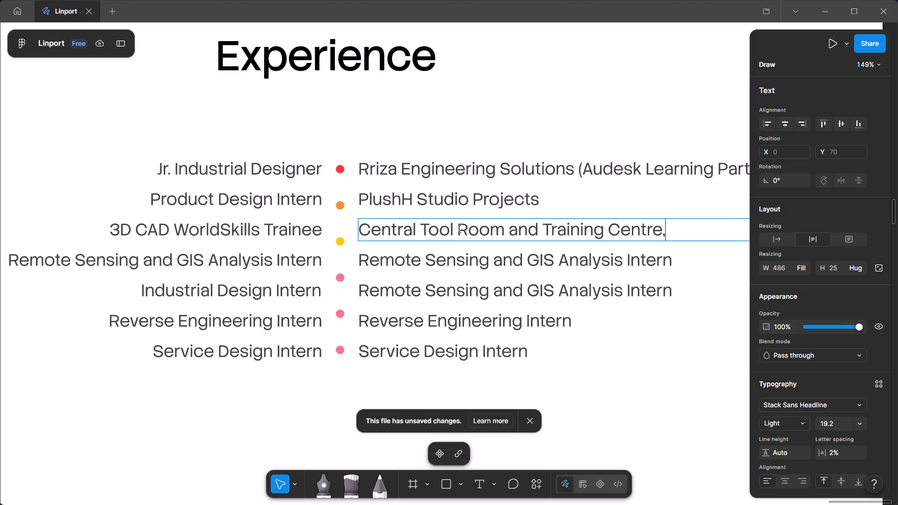
pyautogui.press('BackSpace')
pyautogui.press('BackSpace')
pyautogui.press('BackSpace')
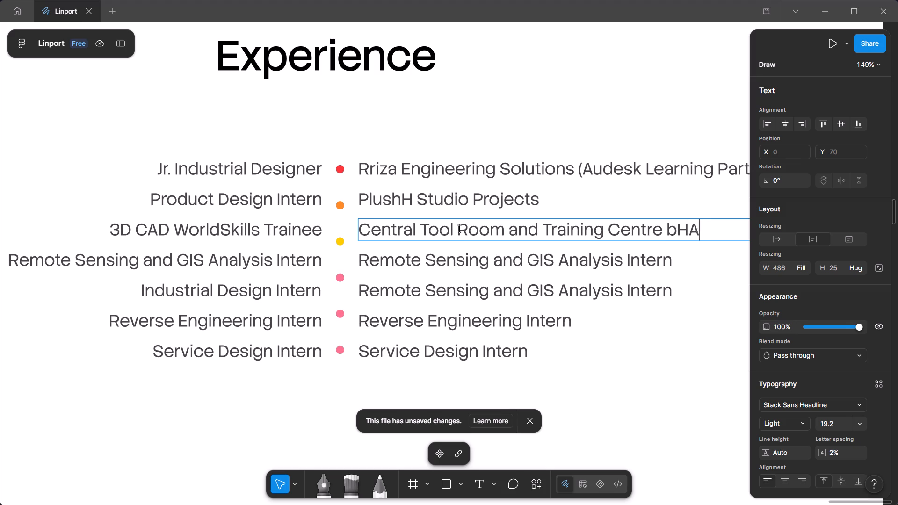
pyautogui.press('BackSpace')
pyautogui.press('BackSpace')
pyautogui.press('BackSpace')
pyautogui.press('BackSpace')
pyautogui.press('BackSpace')
pyautogui.write('hubanes')
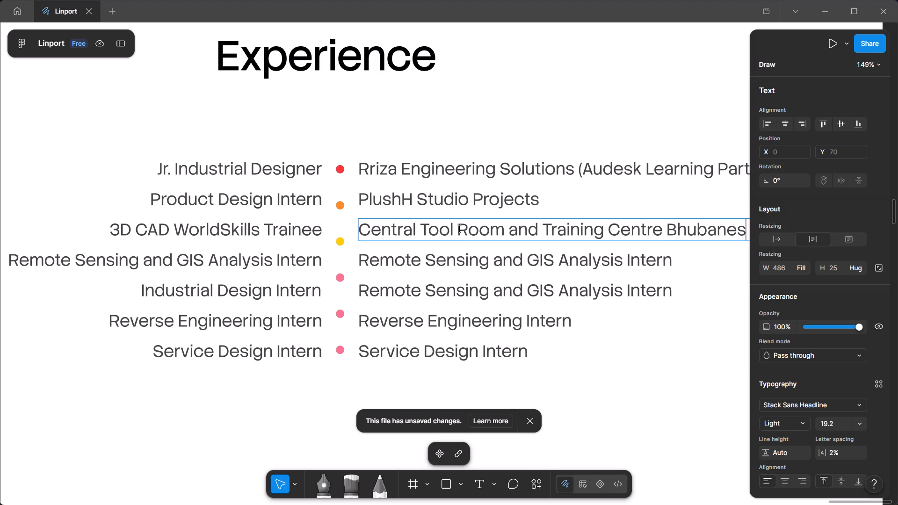
pyautogui.write('war')
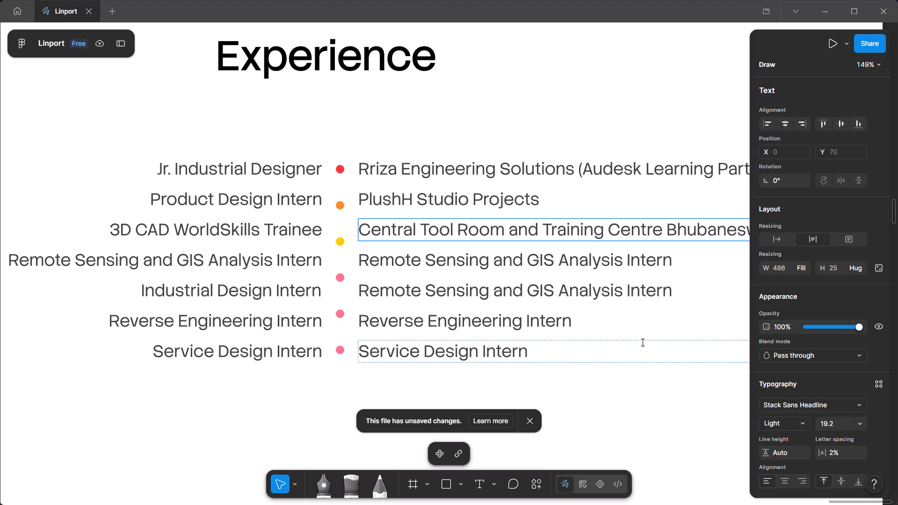
pyautogui.keyDown('ctrl'); pyautogui.scroll(-3, 389, 227); pyautogui.keyUp('ctrl')
pyautogui.click(455, 303)
pyautogui.click(451, 307)
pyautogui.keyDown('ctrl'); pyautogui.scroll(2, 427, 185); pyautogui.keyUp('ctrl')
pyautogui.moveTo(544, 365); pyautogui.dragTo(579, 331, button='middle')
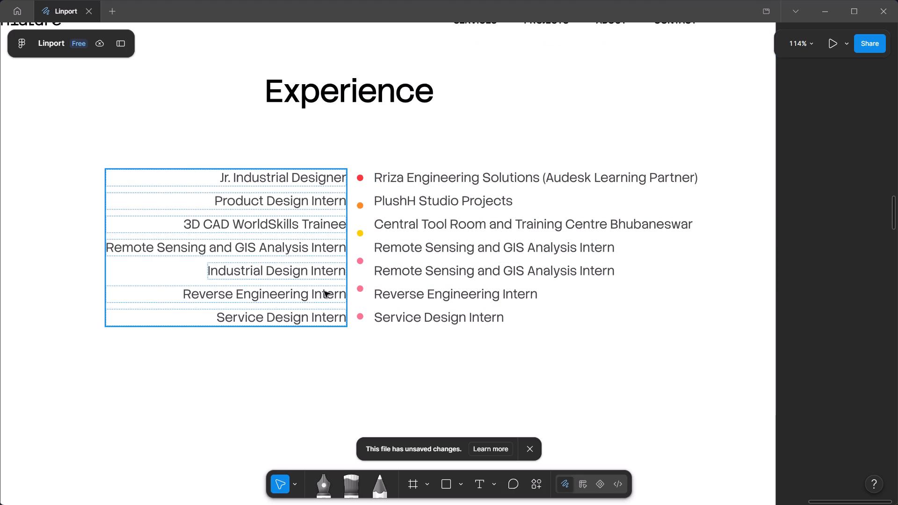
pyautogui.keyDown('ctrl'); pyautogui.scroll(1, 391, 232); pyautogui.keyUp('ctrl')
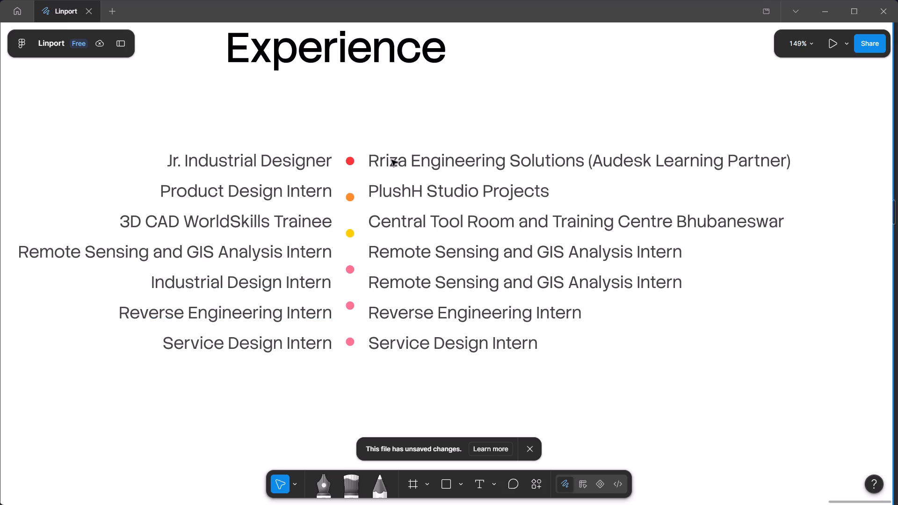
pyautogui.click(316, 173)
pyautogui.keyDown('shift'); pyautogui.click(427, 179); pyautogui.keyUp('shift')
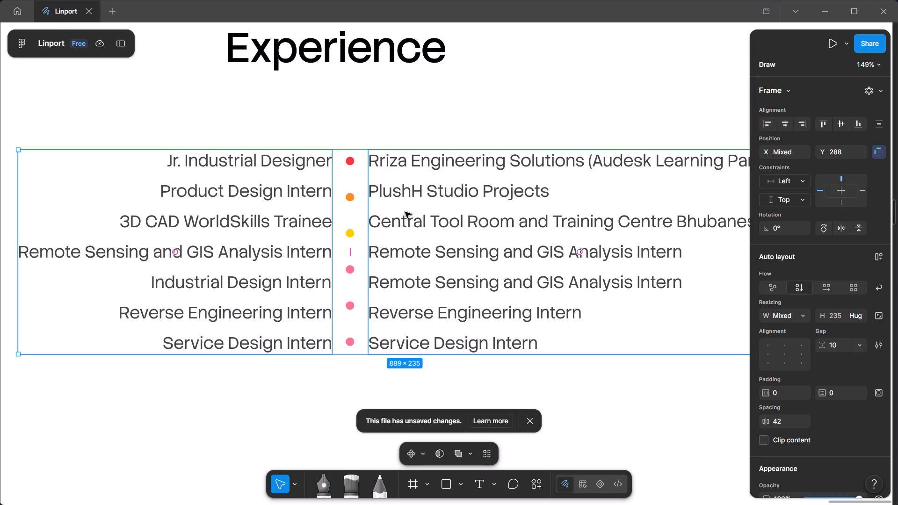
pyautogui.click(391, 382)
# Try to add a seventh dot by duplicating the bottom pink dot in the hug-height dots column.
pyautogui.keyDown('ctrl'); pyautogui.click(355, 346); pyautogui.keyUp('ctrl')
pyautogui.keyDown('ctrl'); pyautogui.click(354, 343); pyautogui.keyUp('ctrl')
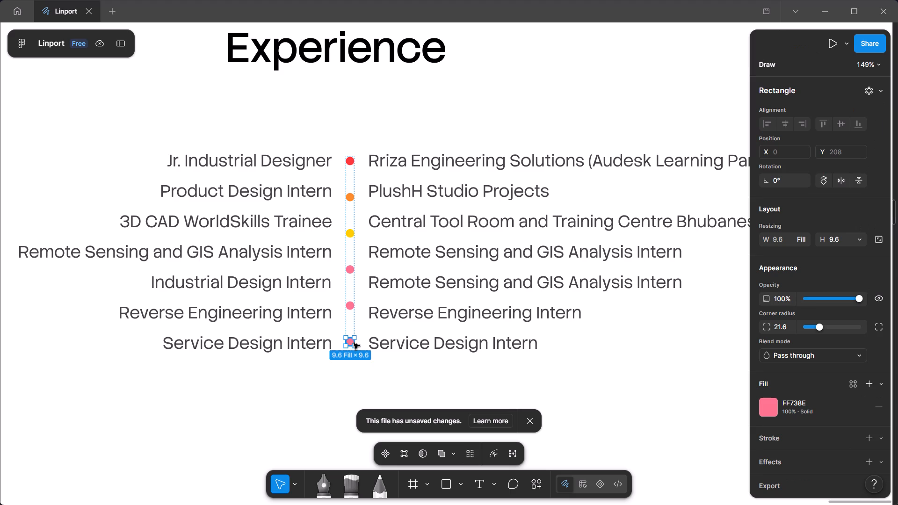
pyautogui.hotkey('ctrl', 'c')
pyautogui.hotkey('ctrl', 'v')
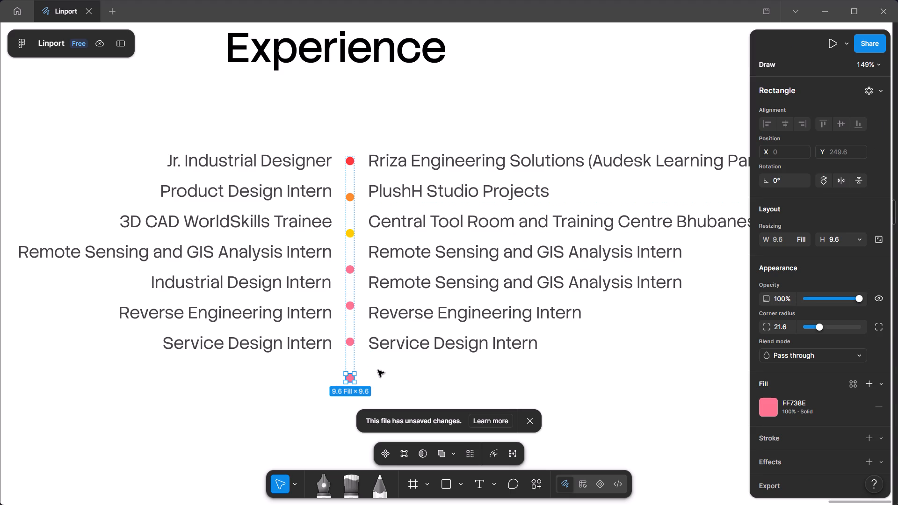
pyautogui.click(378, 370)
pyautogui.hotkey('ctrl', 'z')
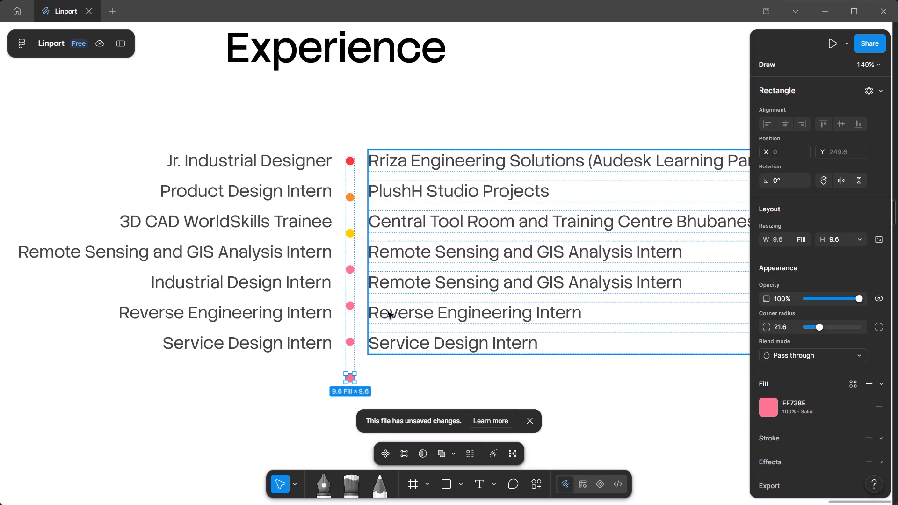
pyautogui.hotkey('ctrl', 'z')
# Set the dots column frame's height from hug contents to a fixed height of 218.
pyautogui.click(860, 344)
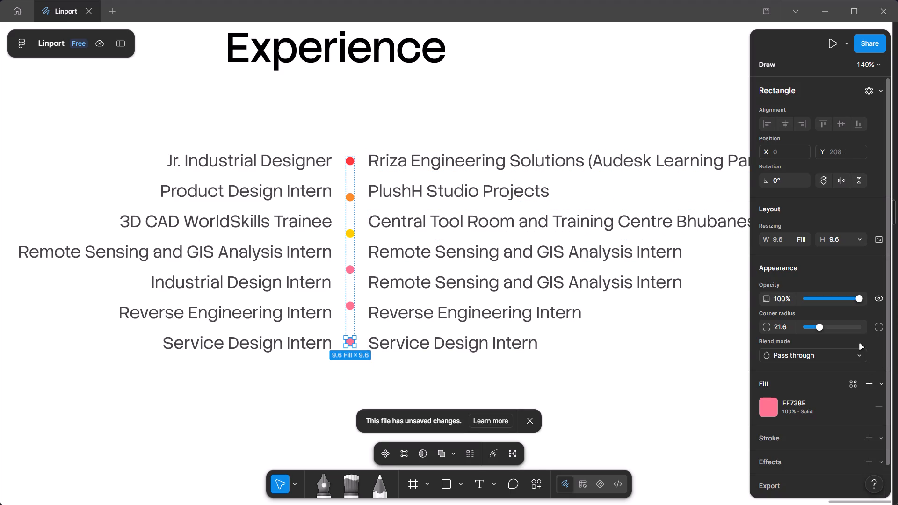
pyautogui.click(336, 352)
pyautogui.click(354, 306)
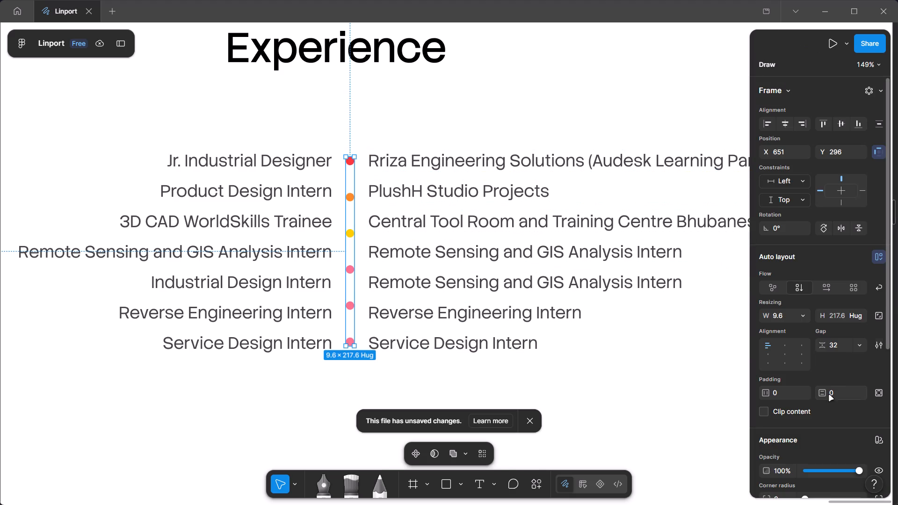
pyautogui.click(876, 346)
pyautogui.click(876, 346)
pyautogui.click(872, 327)
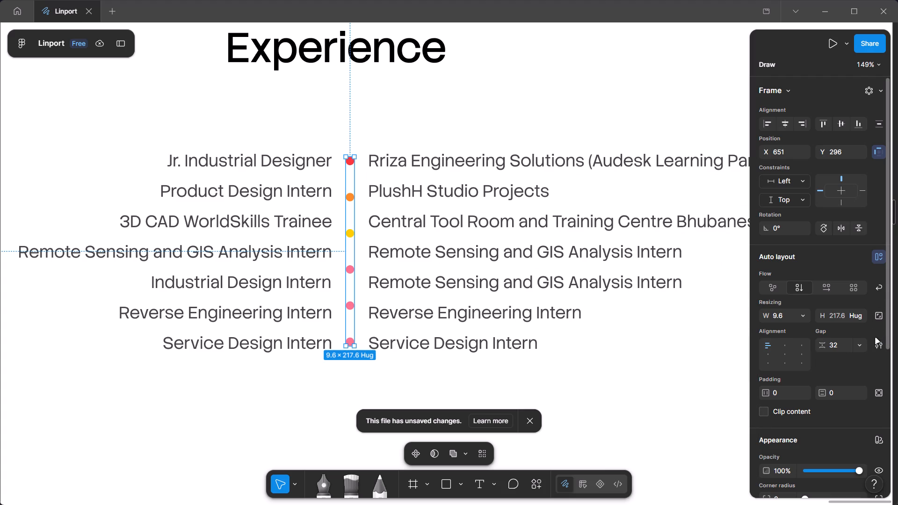
pyautogui.click(876, 339)
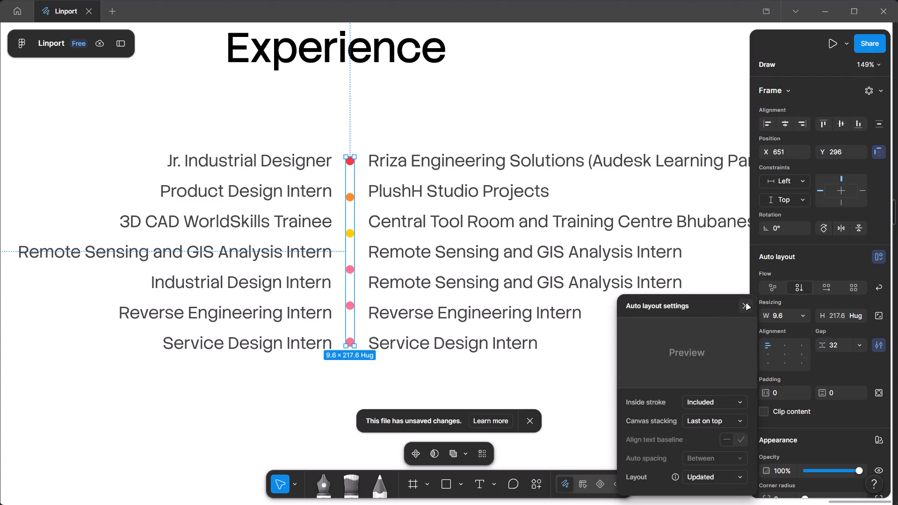
pyautogui.click(747, 310)
pyautogui.click(855, 317)
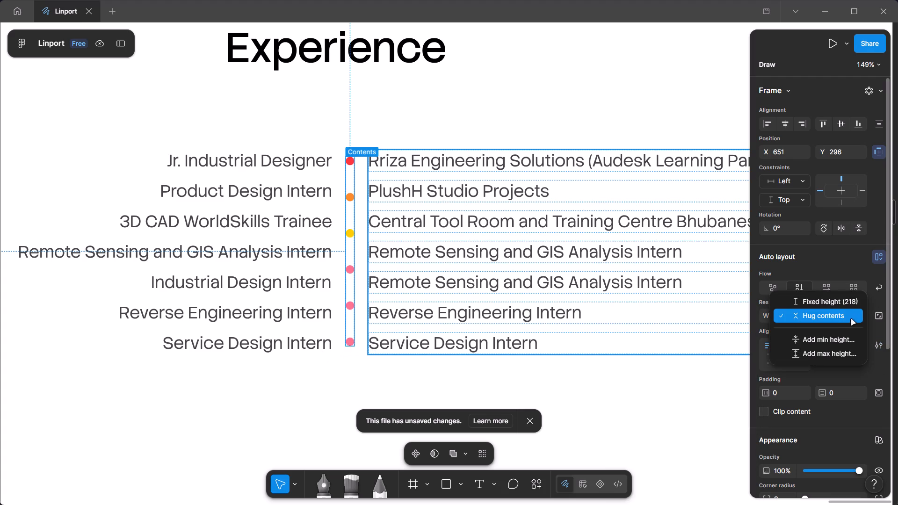
pyautogui.click(840, 304)
# Duplicate a pink dot inside the fixed-height dots column so that it holds seven dots.
pyautogui.keyDown('ctrl'); pyautogui.click(350, 305); pyautogui.keyUp('ctrl')
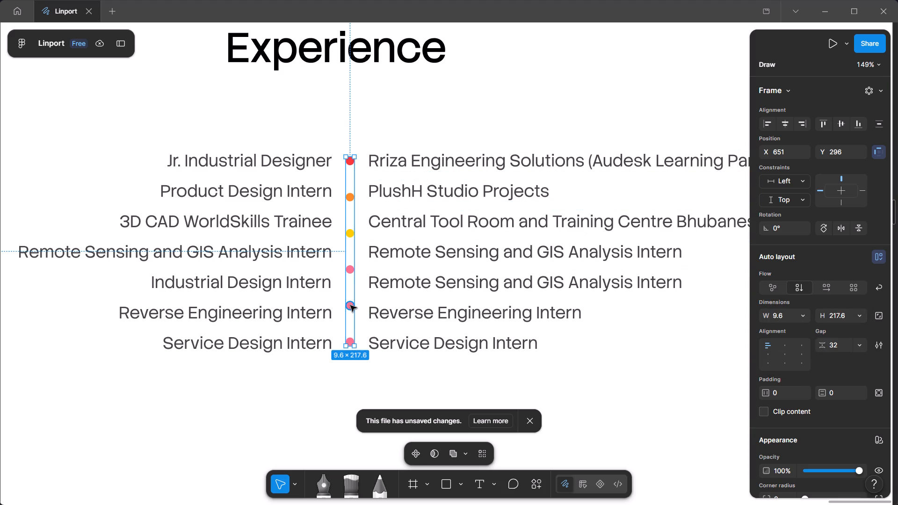
pyautogui.hotkey('ctrl', 'c')
pyautogui.hotkey('ctrl', 'v')
pyautogui.click(398, 371)
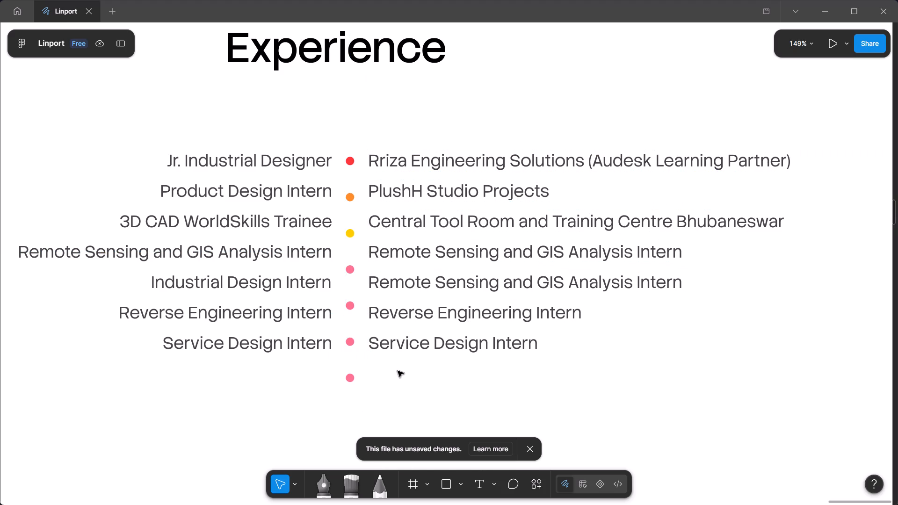
# Set the dots column's auto layout gap to Auto so the dots spread evenly over its height.
pyautogui.click(348, 334)
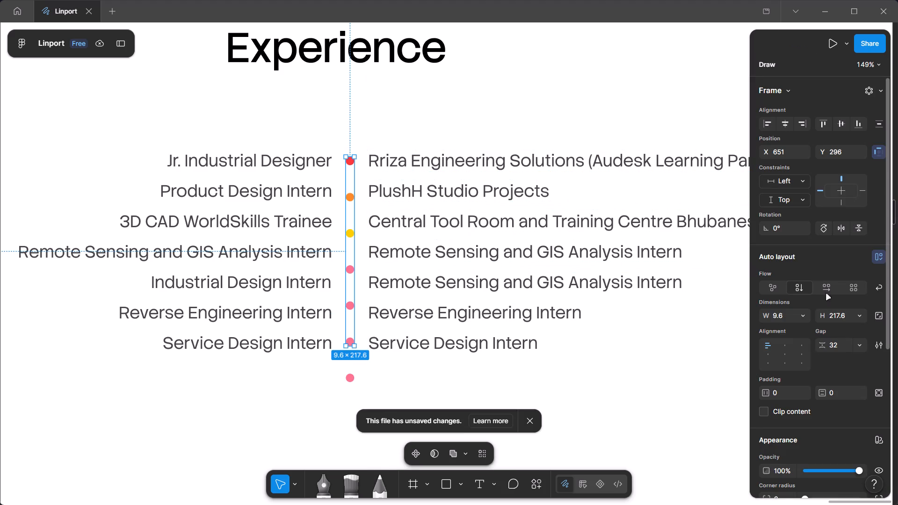
pyautogui.click(854, 346)
pyautogui.click(827, 360)
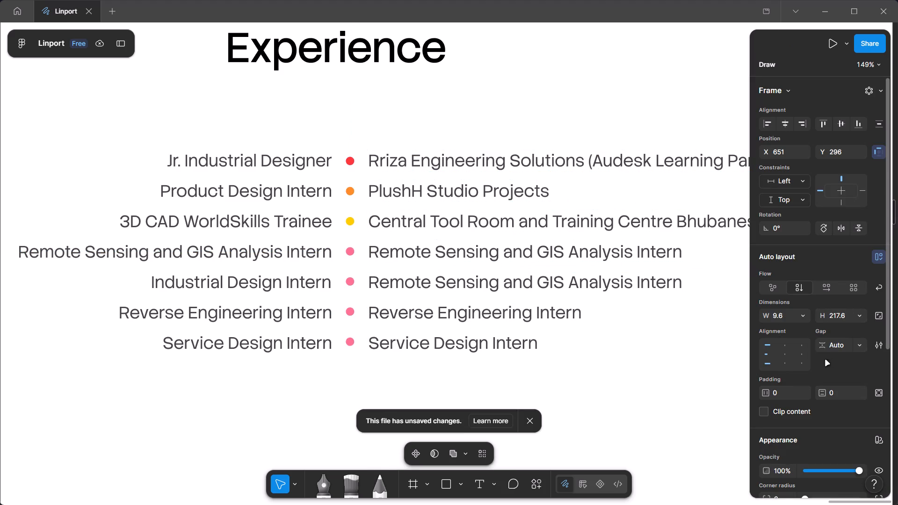
pyautogui.click(360, 357)
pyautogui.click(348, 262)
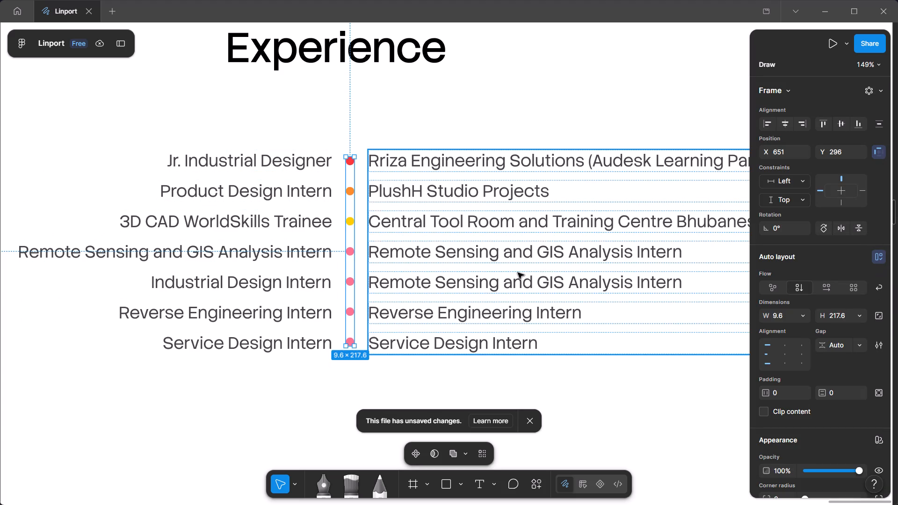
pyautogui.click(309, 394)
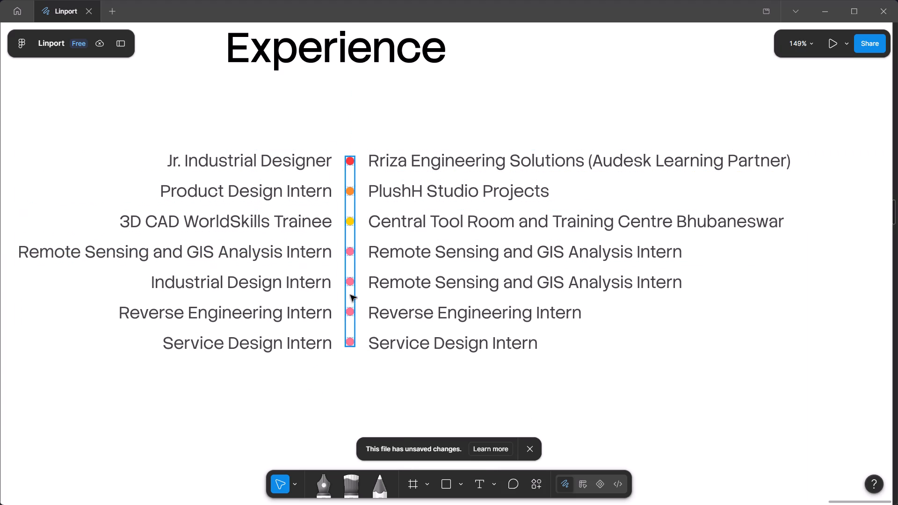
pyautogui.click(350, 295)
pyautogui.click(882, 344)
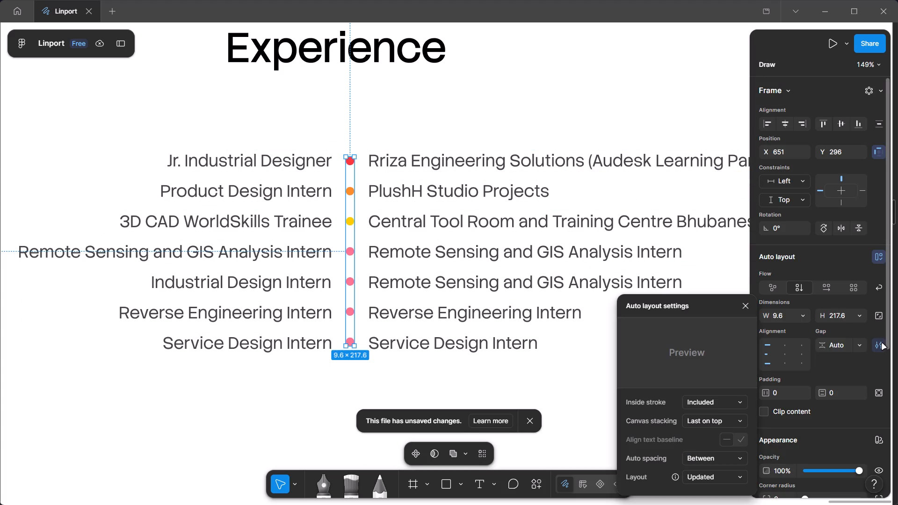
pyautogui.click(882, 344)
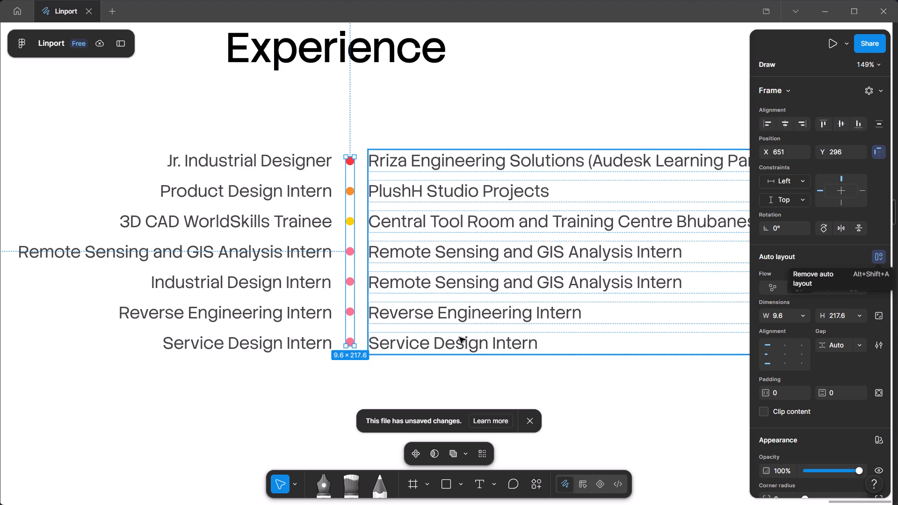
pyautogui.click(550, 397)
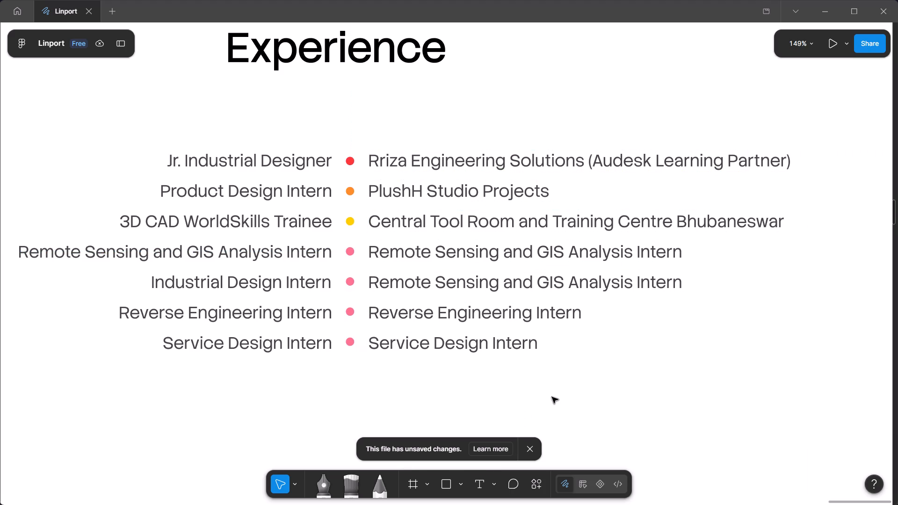
# Replace the second column's fourth line with "India Space Week".
pyautogui.keyDown('ctrl'); pyautogui.scroll(-4, 505, 117); pyautogui.keyUp('ctrl')
pyautogui.keyDown('ctrl'); pyautogui.scroll(1, 326, 107); pyautogui.keyUp('ctrl')
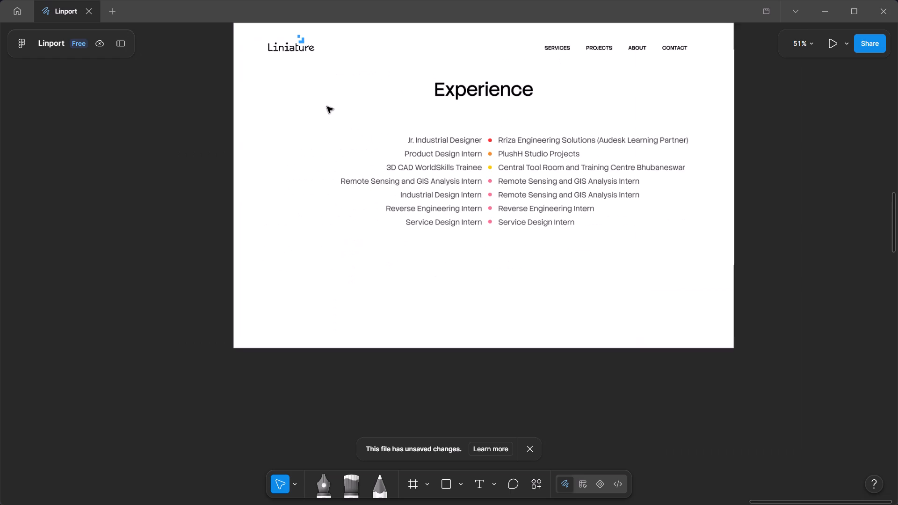
pyautogui.keyDown('ctrl'); pyautogui.scroll(3, 593, 132); pyautogui.keyUp('ctrl')
pyautogui.keyDown('ctrl'); pyautogui.doubleClick(488, 243); pyautogui.keyUp('ctrl')
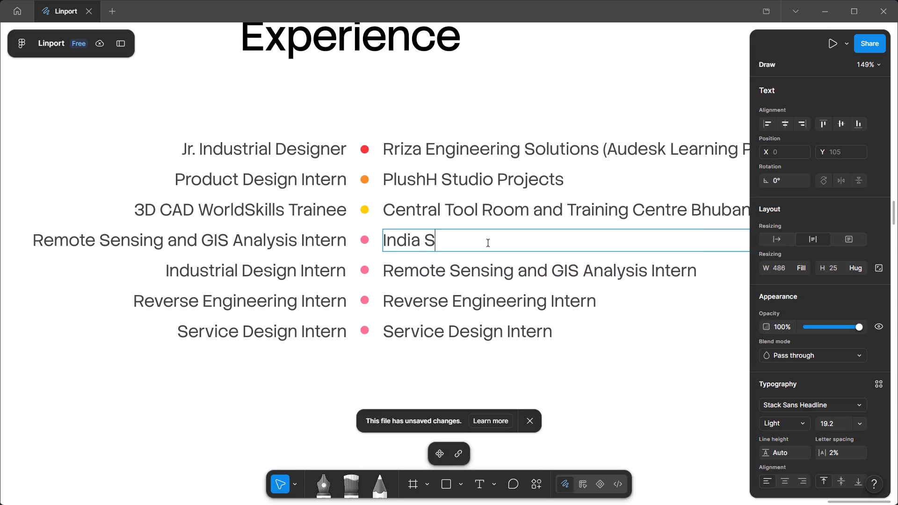
pyautogui.press('BackSpace')
pyautogui.press('BackSpace')
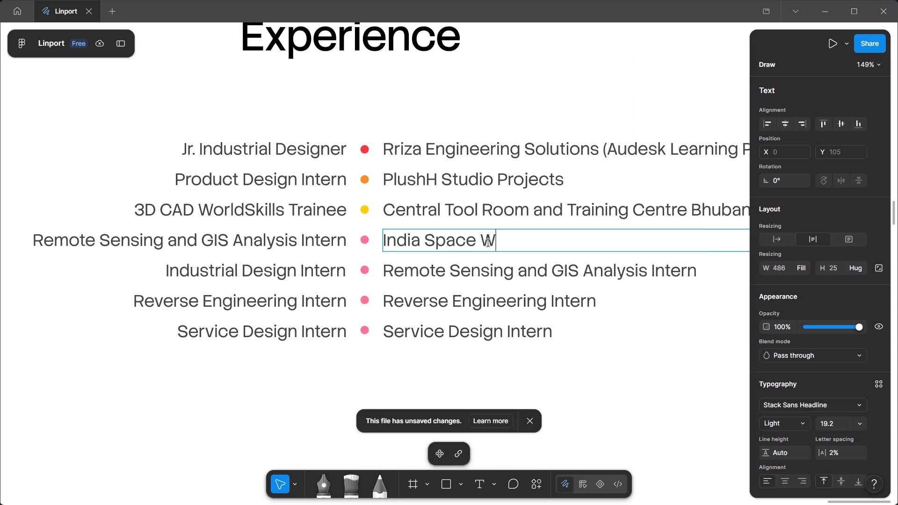
# Correct the spelling of "Autodesk" in the first company line.
pyautogui.tripleClick(484, 276)
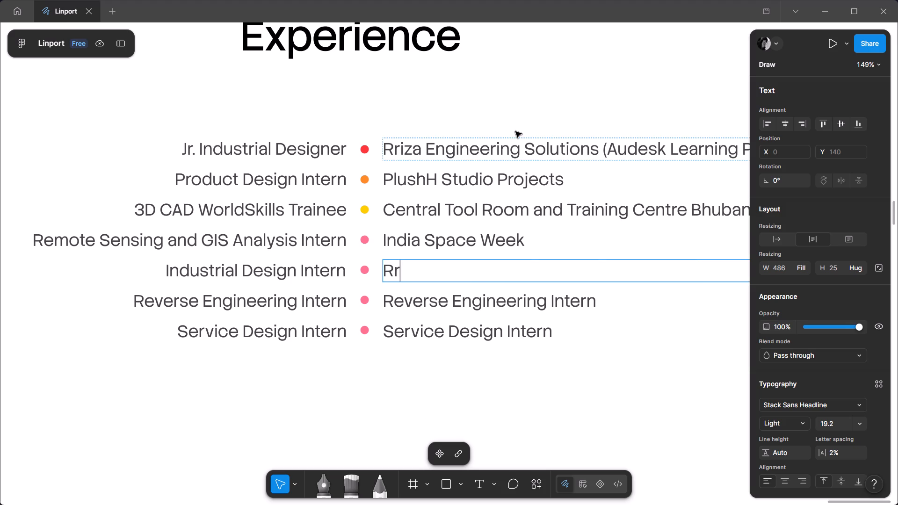
pyautogui.tripleClick(512, 145)
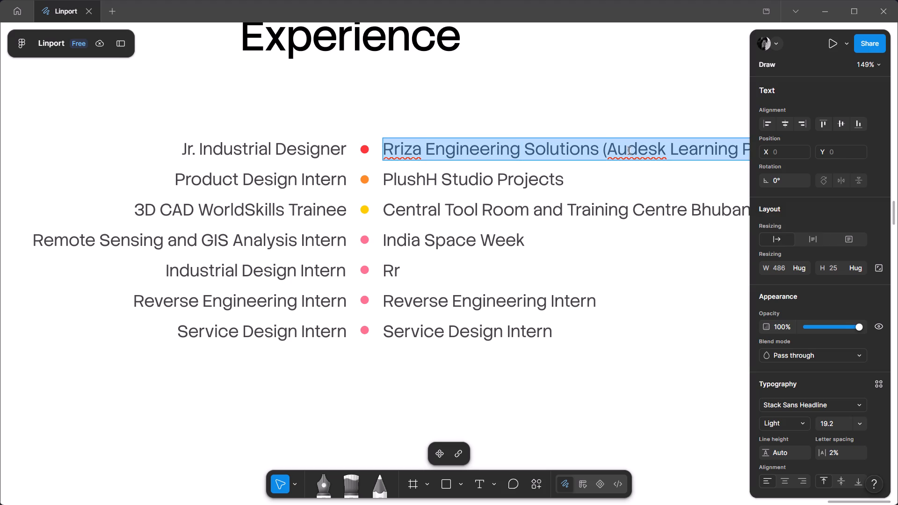
pyautogui.click(629, 151)
pyautogui.write('to')
# Replace the fifth company line with a copy of "Rriza Engineering Solutions (Autodesk Learning Partner)" from the first line.
pyautogui.hotkey('ctrl', 'a')
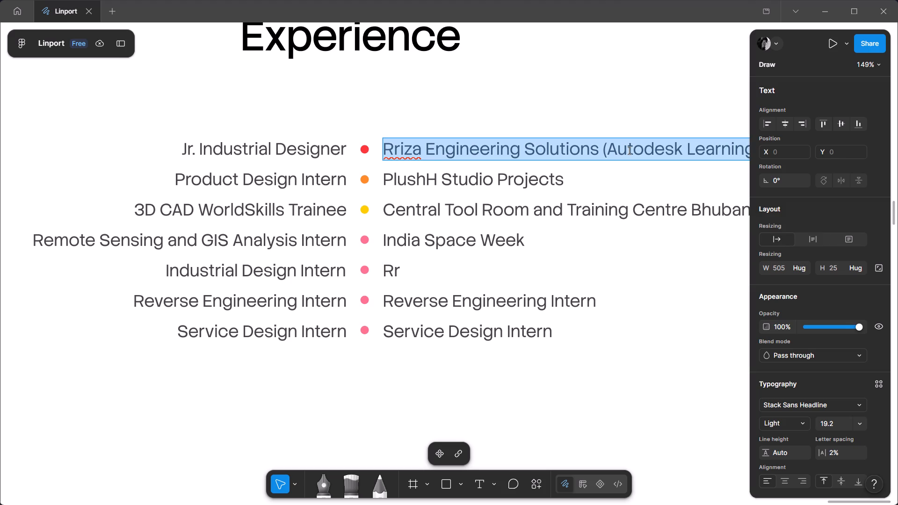
pyautogui.hotkey('ctrl', 'c')
pyautogui.tripleClick(574, 268)
pyautogui.hotkey('ctrl', 'v')
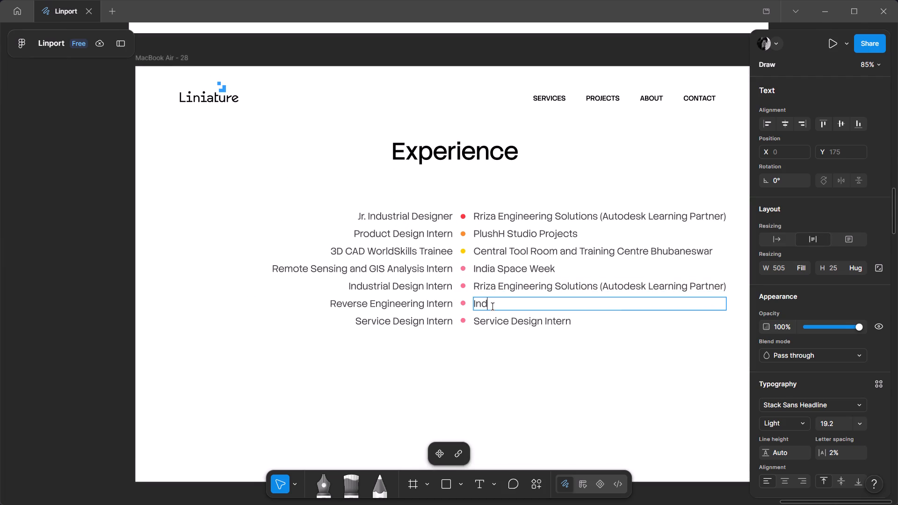
# Replace the sixth company line with "Hindalco Industries Limited (Aditya Birla Group)".
pyautogui.press('BackSpace')
pyautogui.press('BackSpace')
pyautogui.press('BackSpace')
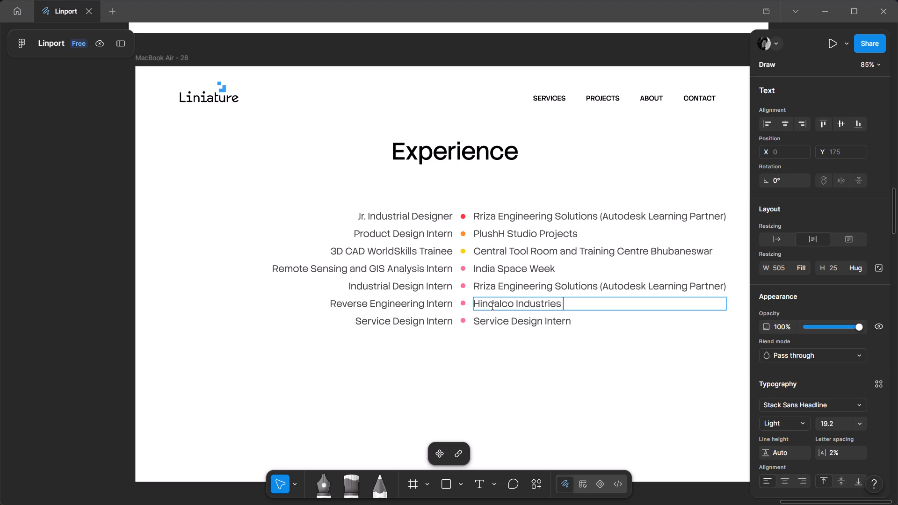
pyautogui.press('BackSpace')
pyautogui.press('t')
pyautogui.press('BackSpace')
pyautogui.write('ed')
pyautogui.press('BackSpace')
pyautogui.press('BackSpace')
pyautogui.press('BackSpace')
pyautogui.write('ted (()')
pyautogui.press('BackSpace')
pyautogui.press('BackSpace')
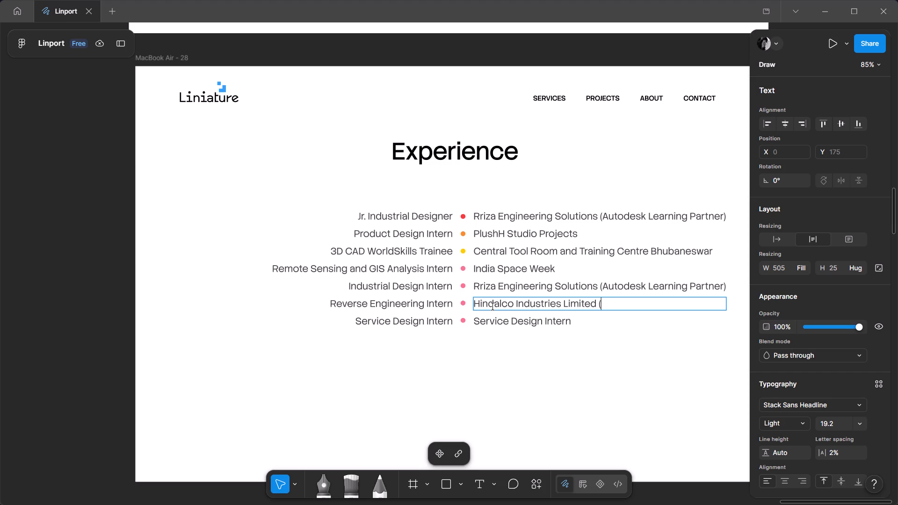
pyautogui.hotkey('shift', ')')
pyautogui.press('Left')
# Copy the sixth company line's text over the seventh company line.
pyautogui.hotkey('ctrl', 'a')
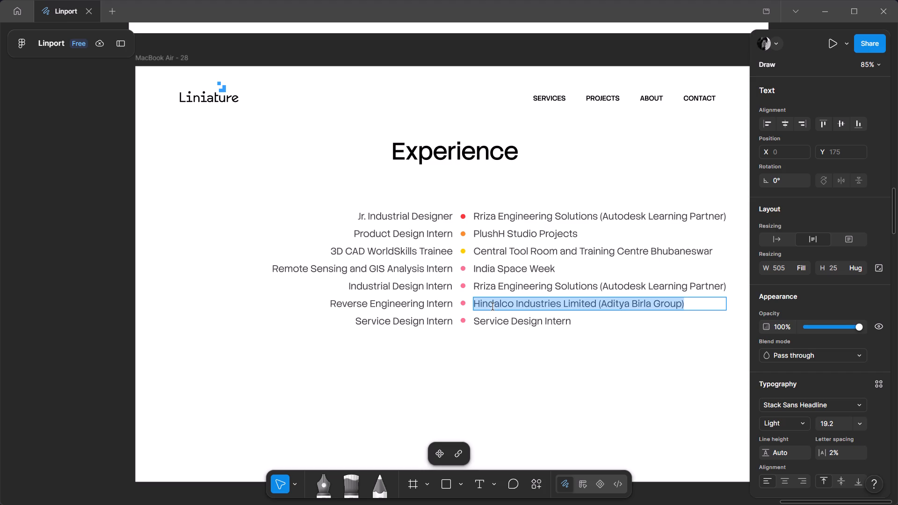
pyautogui.hotkey('ctrl', 'c')
pyautogui.tripleClick(500, 326)
pyautogui.hotkey('ctrl', 'v')
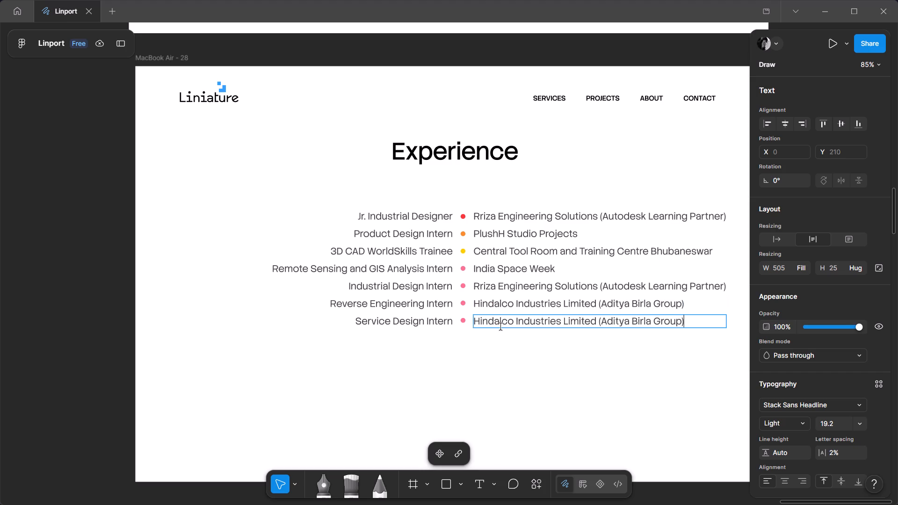
pyautogui.tripleClick(510, 356)
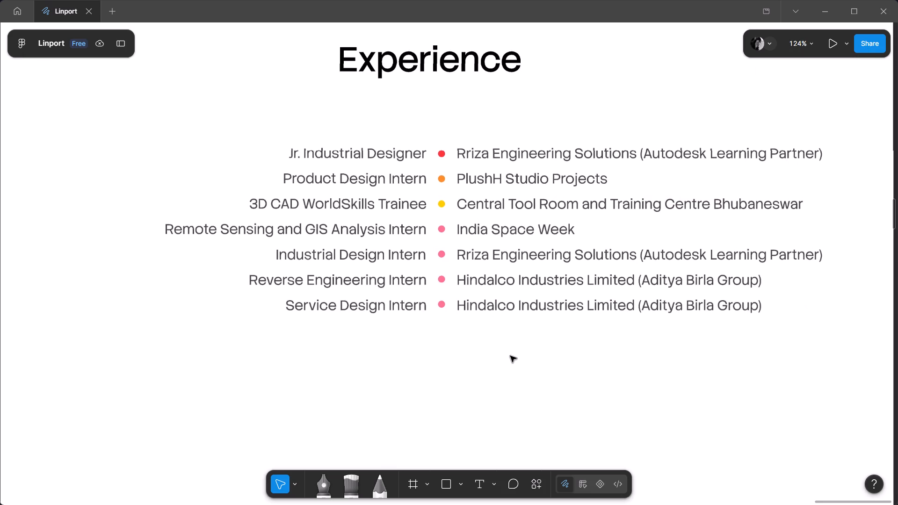
# Group the job titles, dots and company names columns on the Experience board.
pyautogui.keyDown('ctrl'); pyautogui.scroll(-4, 360, 177); pyautogui.keyUp('ctrl')
pyautogui.moveTo(454, 288); pyautogui.dragTo(369, 212)
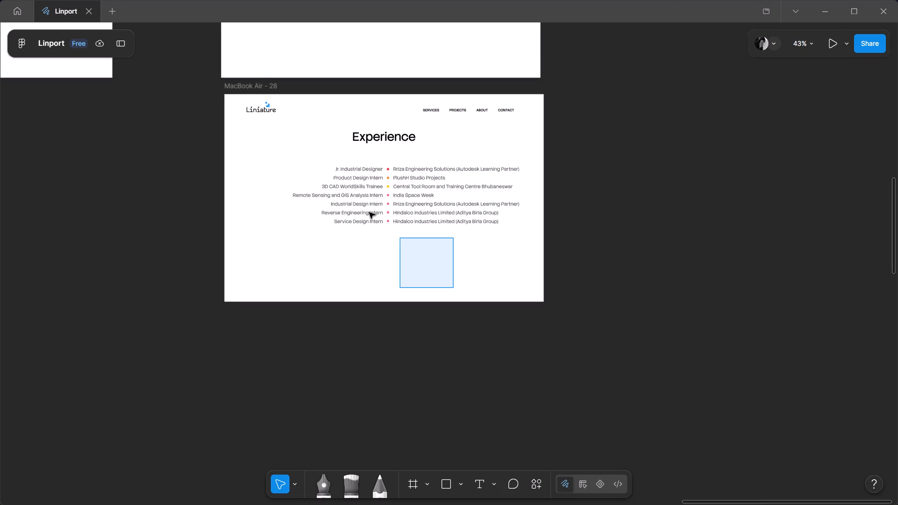
pyautogui.moveTo(369, 212); pyautogui.dragTo(317, 174)
pyautogui.moveTo(388, 184); pyautogui.dragTo(379, 195)
pyautogui.hotkey('ctrl', 'g')
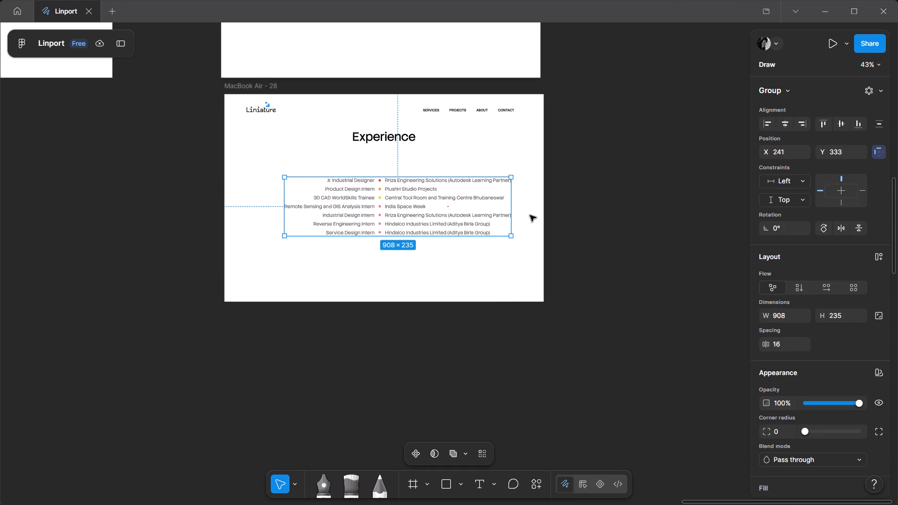
# Align the experience list group to the horizontal and vertical centre of the board.
pyautogui.doubleClick(614, 251)
pyautogui.click(364, 218)
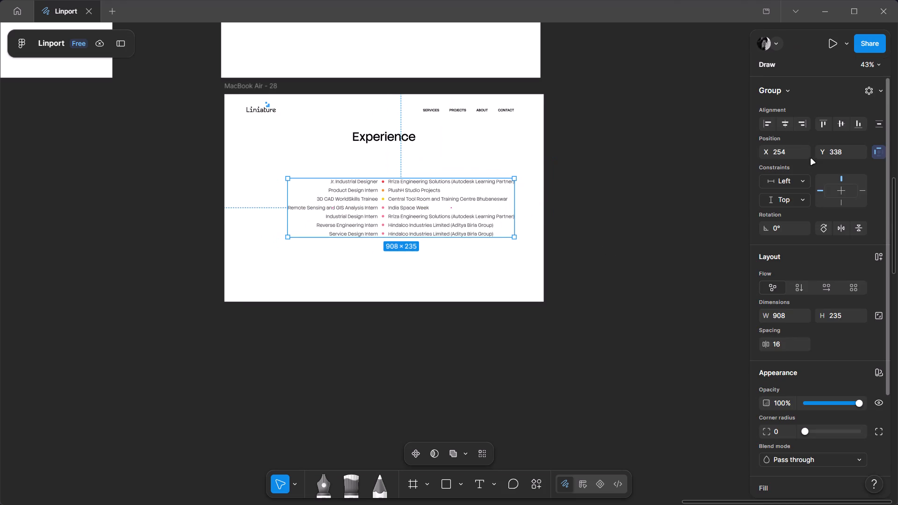
pyautogui.click(783, 128)
pyautogui.click(850, 122)
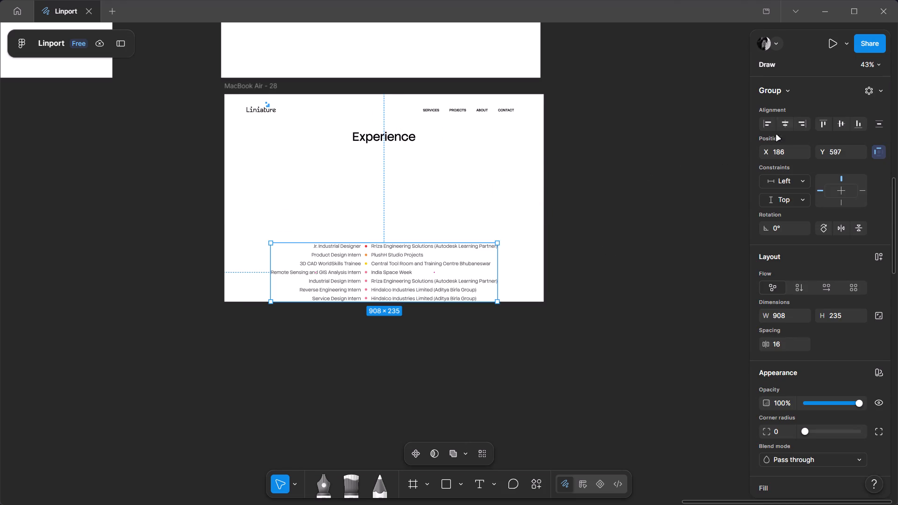
pyautogui.click(839, 128)
pyautogui.click(482, 275)
# Set the font size of all seven company names to 16.
pyautogui.keyDown('ctrl'); pyautogui.scroll(3, 378, 209); pyautogui.keyUp('ctrl')
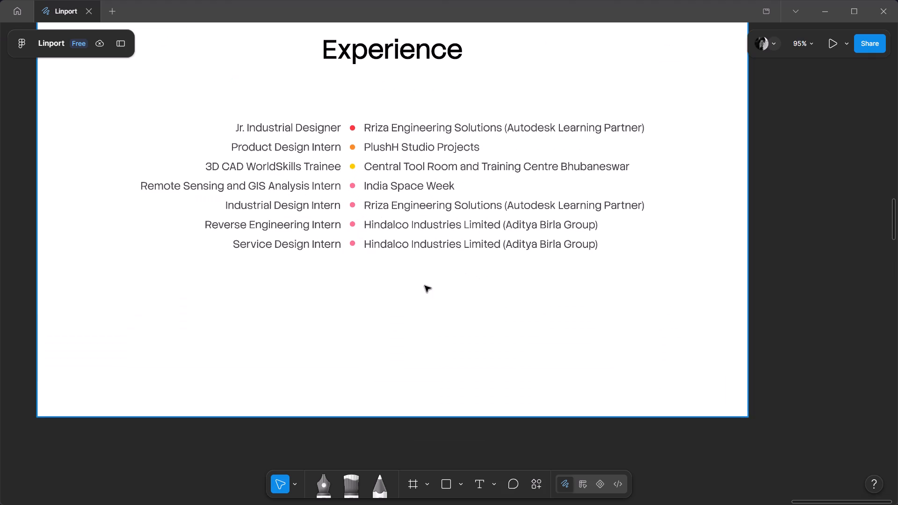
pyautogui.keyDown('ctrl'); pyautogui.moveTo(471, 304); pyautogui.dragTo(386, 126); pyautogui.keyUp('ctrl')
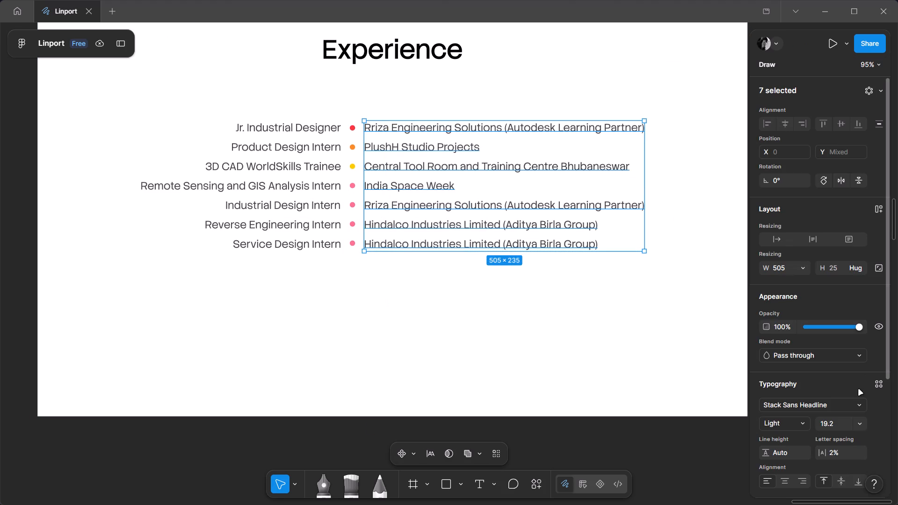
pyautogui.click(862, 423)
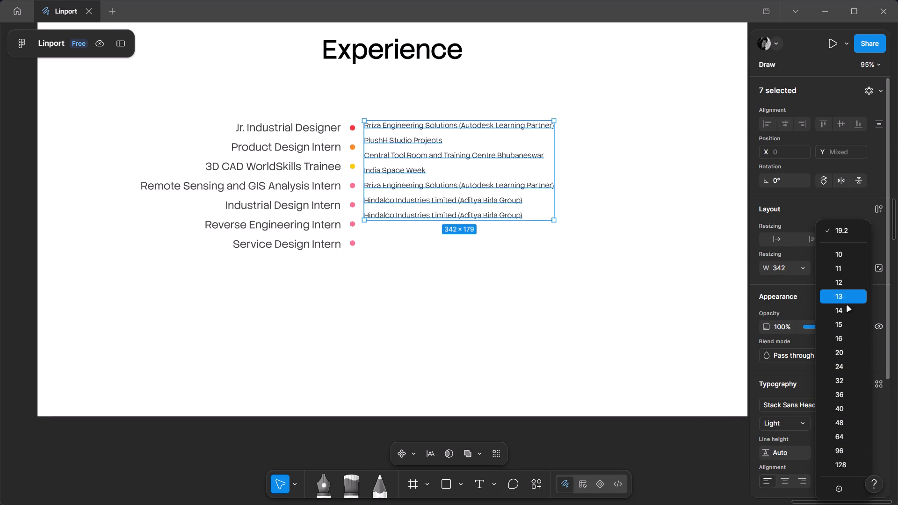
pyautogui.click(846, 344)
pyautogui.click(436, 284)
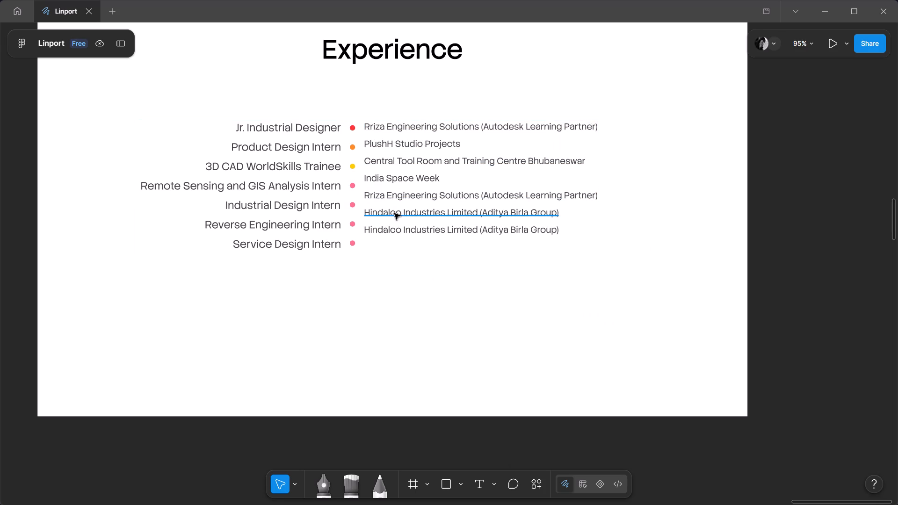
# Ungroup the experience list and dissolve the auto layout frames of the job titles and company names columns.
pyautogui.click(398, 199)
pyautogui.hotkey('ctrl', 'shift', 'g')
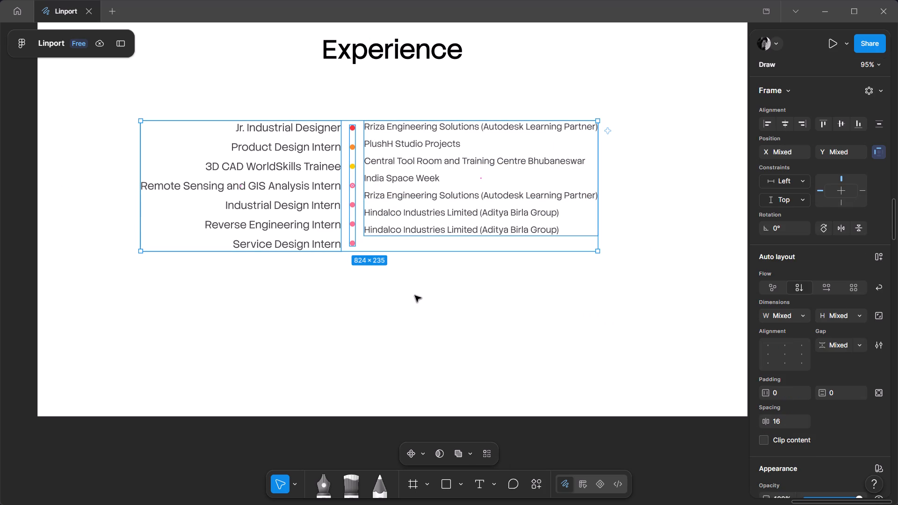
pyautogui.click(415, 296)
pyautogui.click(331, 180)
pyautogui.keyDown('shift'); pyautogui.click(405, 178); pyautogui.keyUp('shift')
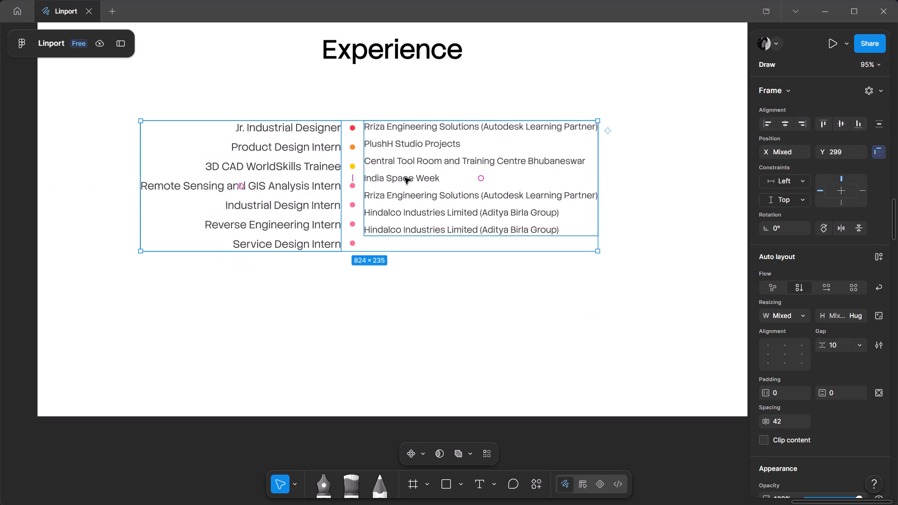
pyautogui.hotkey('ctrl', 'shift', 'g')
pyautogui.click(394, 302)
# Set the seven job title texts to auto width resizing.
pyautogui.keyDown('shift'); pyautogui.click(325, 128); pyautogui.keyUp('shift')
pyautogui.keyDown('shift'); pyautogui.click(403, 128); pyautogui.keyUp('shift')
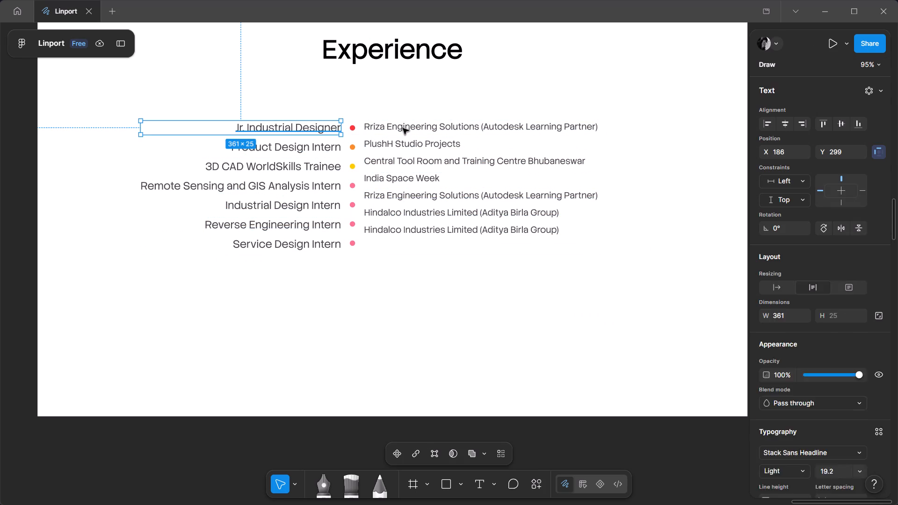
pyautogui.moveTo(248, 317); pyautogui.dragTo(285, 94)
pyautogui.click(775, 290)
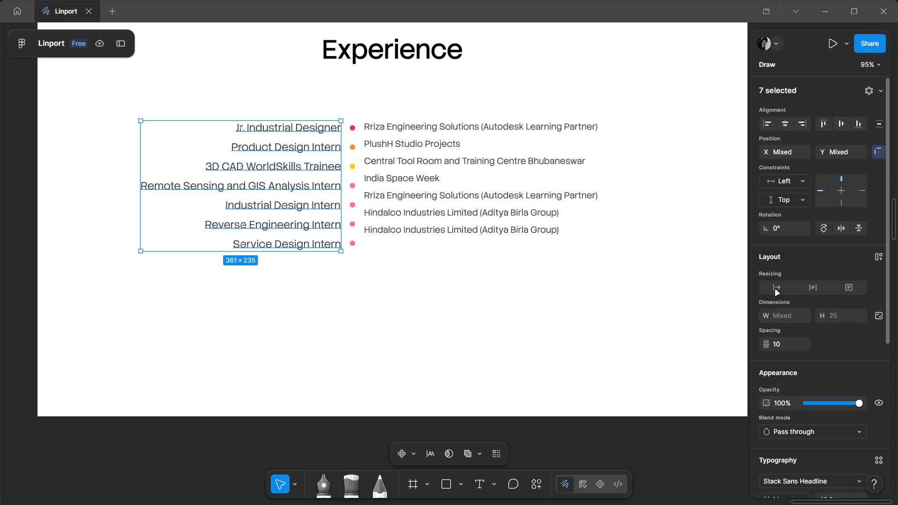
pyautogui.click(775, 288)
pyautogui.click(352, 338)
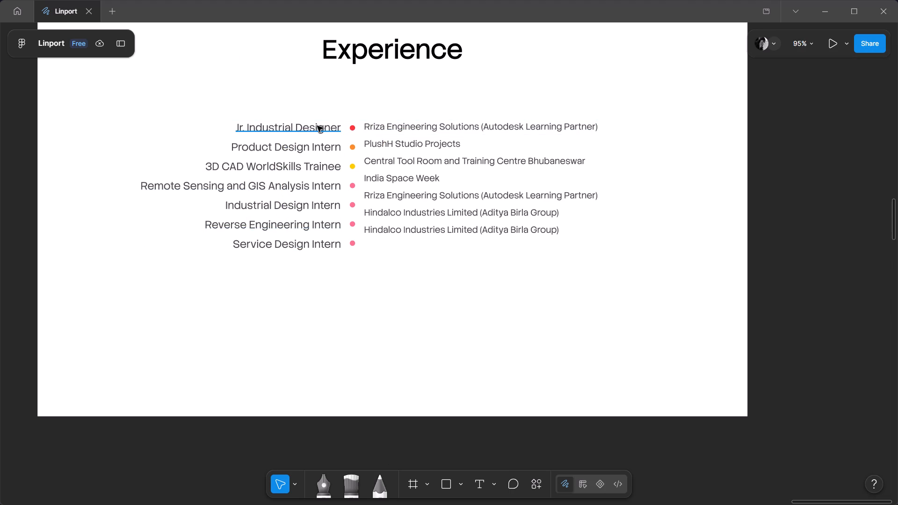
# Combine "Jr. Industrial Designer" and its company name into a horizontal auto layout row with centred alignment.
pyautogui.keyDown('shift'); pyautogui.click(317, 126); pyautogui.keyUp('shift')
pyautogui.keyDown('shift'); pyautogui.click(417, 129); pyautogui.keyUp('shift')
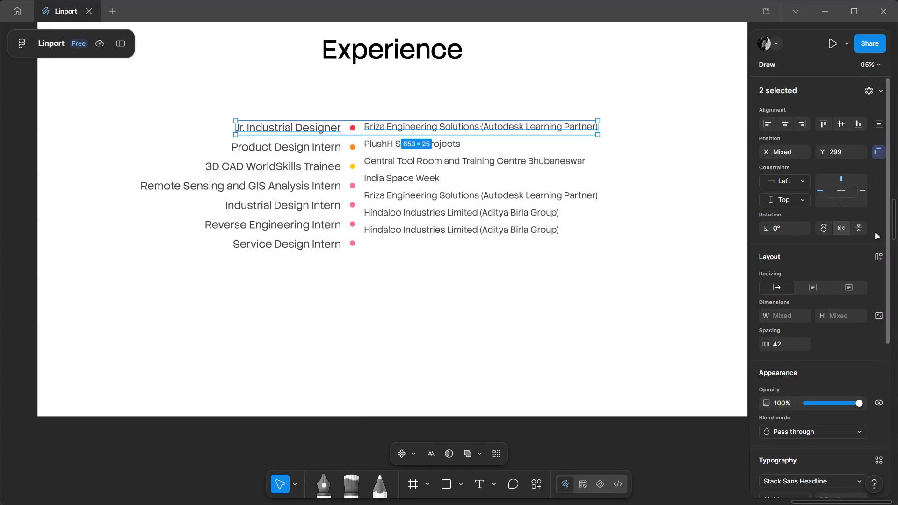
pyautogui.click(874, 257)
pyautogui.click(787, 353)
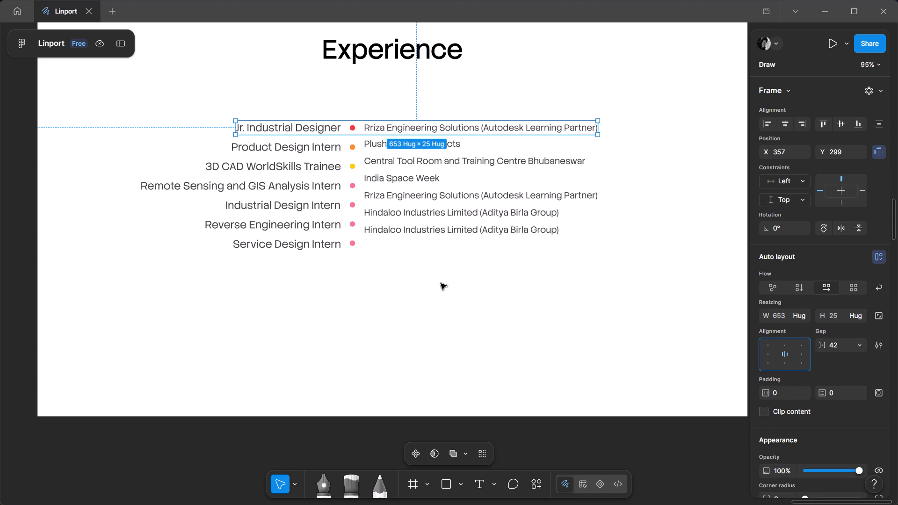
pyautogui.click(397, 279)
# Combine "Product Design Intern" and "PlushH Studio Projects" into a horizontal auto layout row with centred alignment.
pyautogui.keyDown('shift'); pyautogui.click(308, 148); pyautogui.keyUp('shift')
pyautogui.keyDown('shift'); pyautogui.click(413, 146); pyautogui.keyUp('shift')
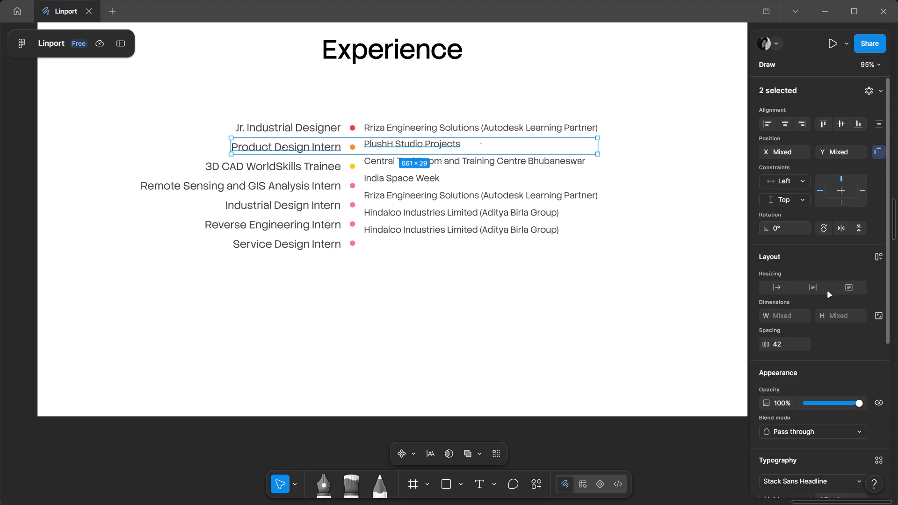
pyautogui.click(881, 255)
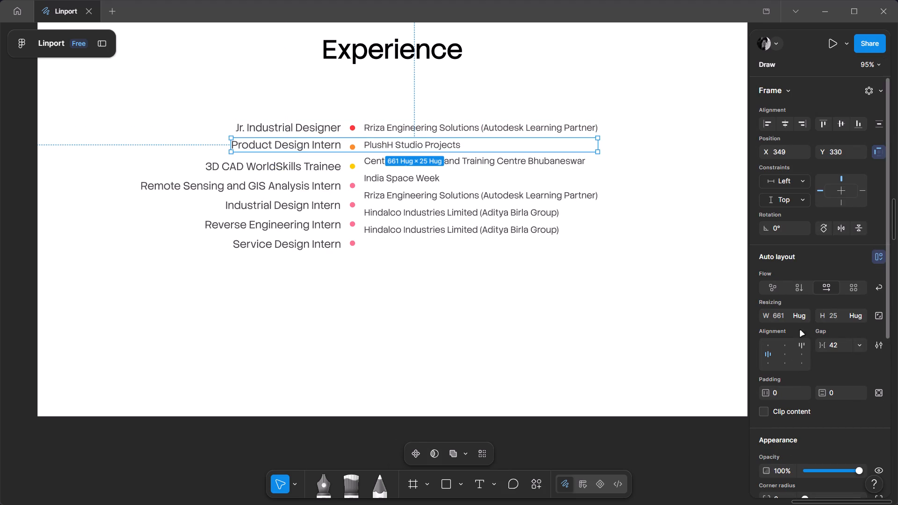
pyautogui.click(788, 355)
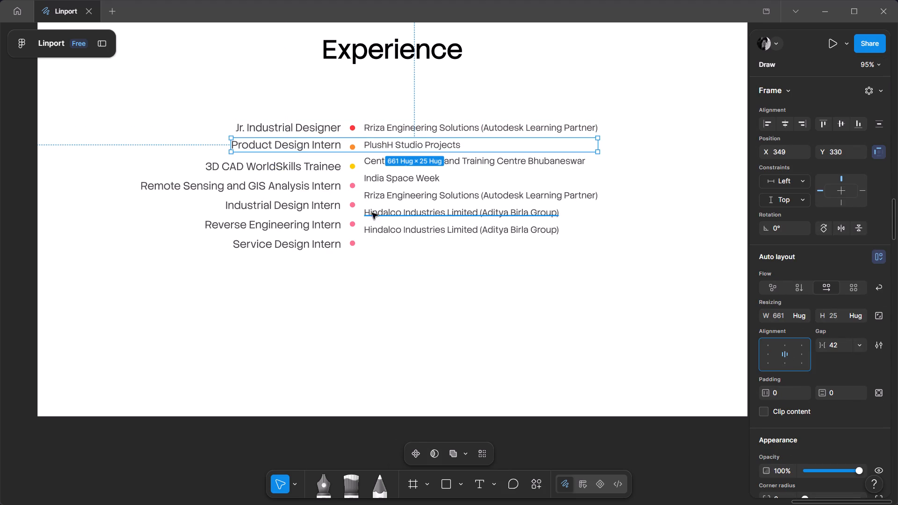
# Combine "3D CAD WorldSkills Trainee" and its training centre name into a horizontal auto layout row with centred alignment.
pyautogui.click(321, 171)
pyautogui.keyDown('shift'); pyautogui.click(390, 160); pyautogui.keyUp('shift')
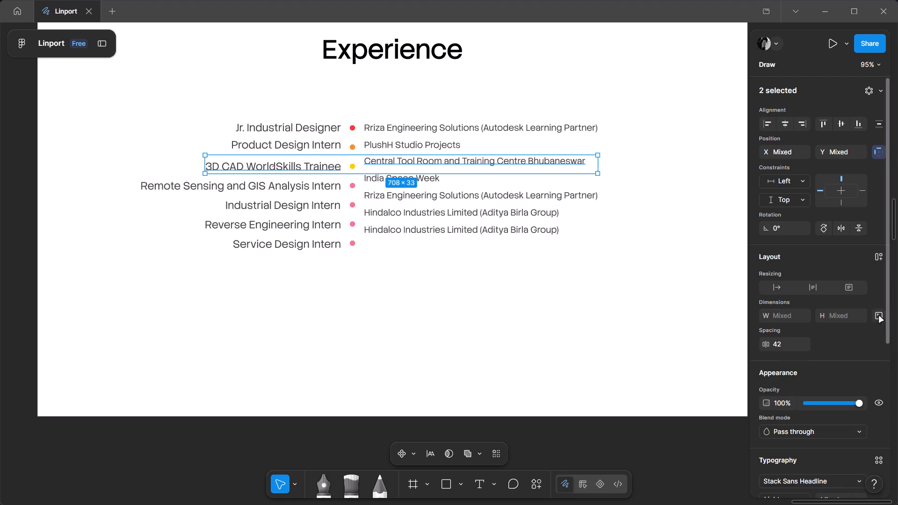
pyautogui.click(876, 255)
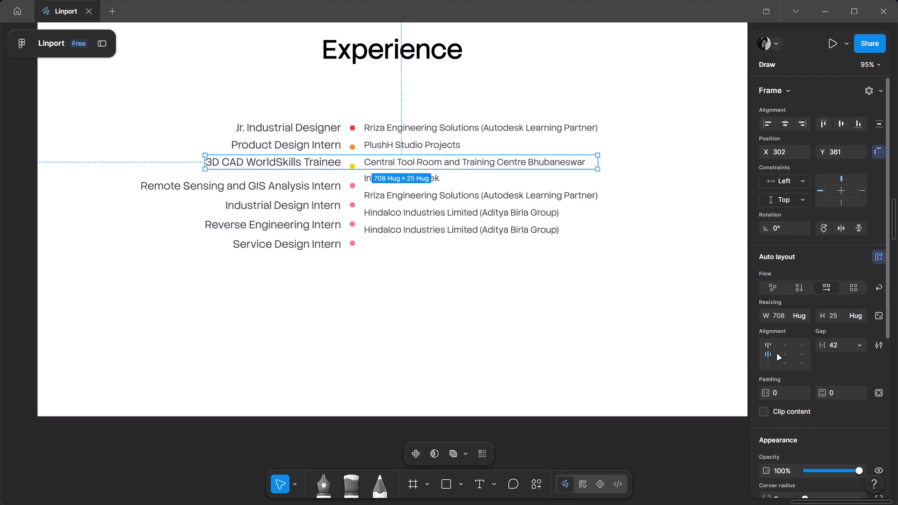
pyautogui.click(778, 354)
# Combine "Remote Sensing and GIS Analysis Intern" and "India Space Week" into a horizontal auto layout row with centred alignment.
pyautogui.click(282, 188)
pyautogui.keyDown('shift'); pyautogui.click(390, 182); pyautogui.keyUp('shift')
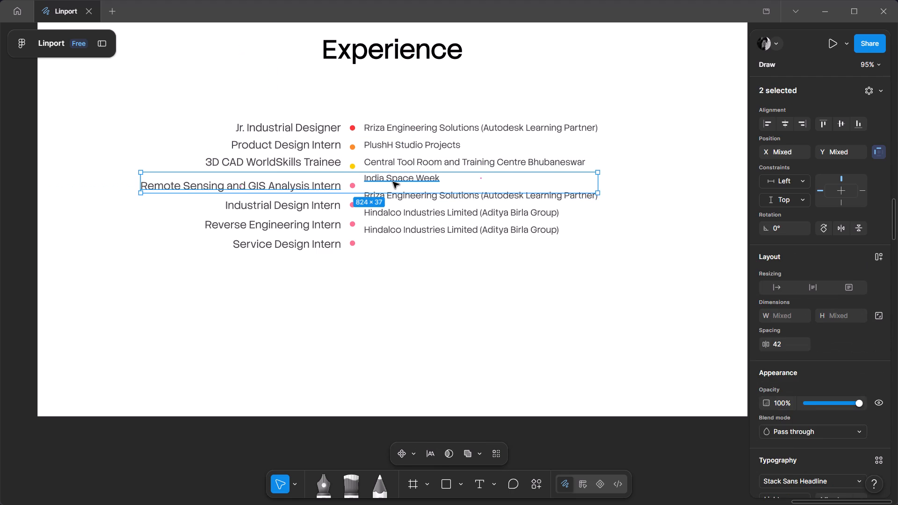
pyautogui.click(876, 255)
pyautogui.click(785, 353)
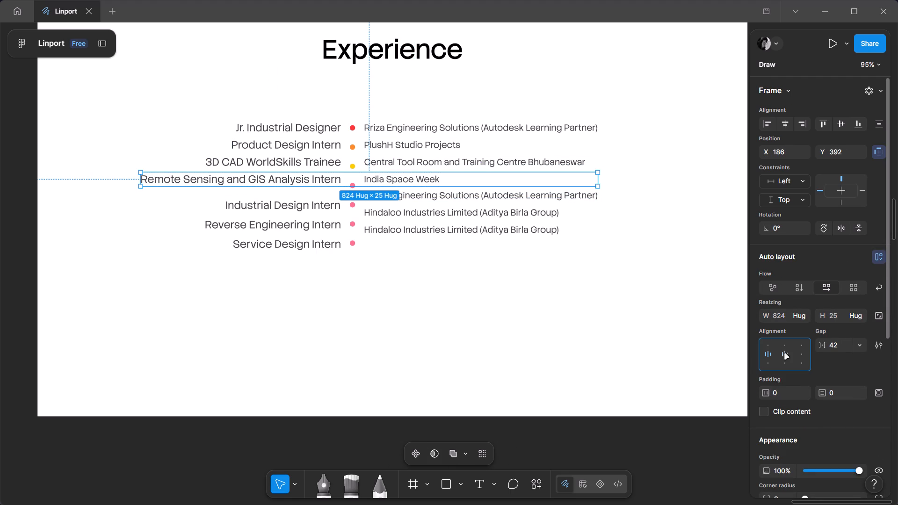
# Combine "Industrial Design Intern" and its company name into a horizontal auto layout row with centred alignment.
pyautogui.click(330, 206)
pyautogui.keyDown('shift'); pyautogui.click(400, 198); pyautogui.keyUp('shift')
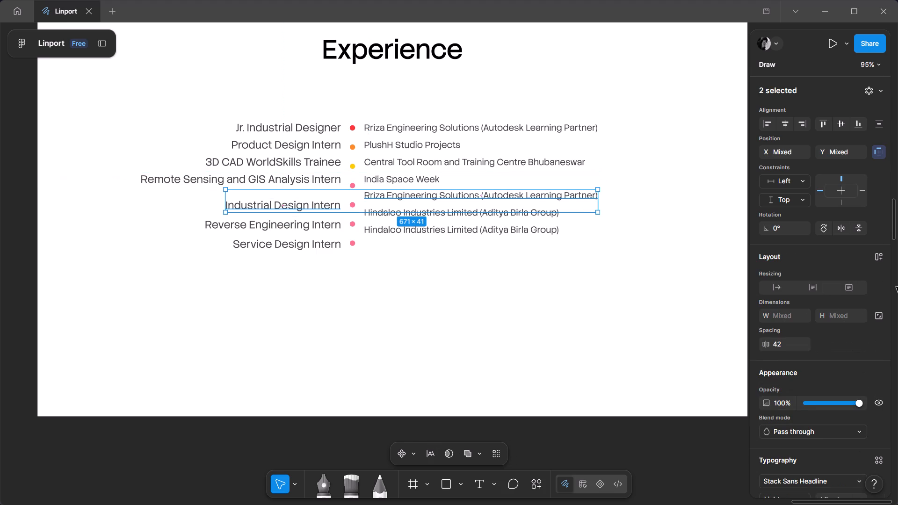
pyautogui.click(880, 255)
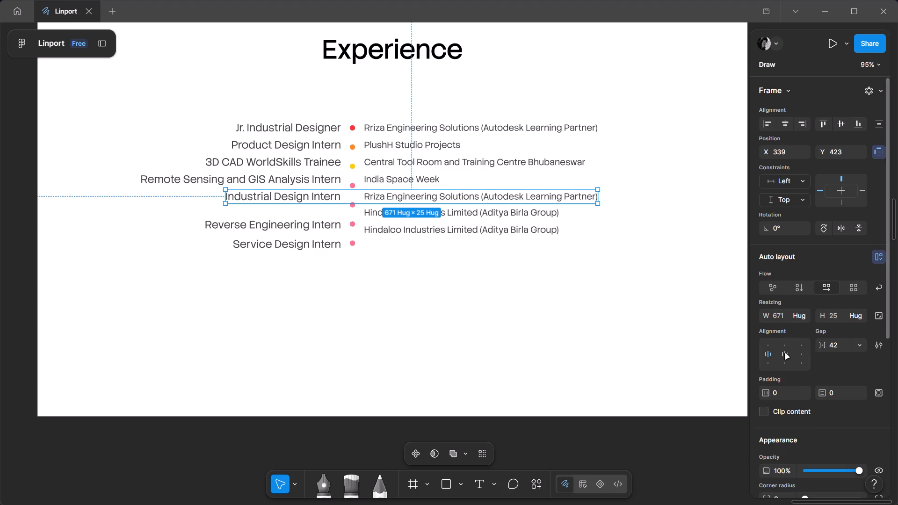
pyautogui.click(785, 355)
# Combine "Reverse Engineering Intern" and its Hindalco company name into a horizontal auto layout row with centred alignment.
pyautogui.click(320, 226)
pyautogui.keyDown('shift'); pyautogui.click(381, 218); pyautogui.keyUp('shift')
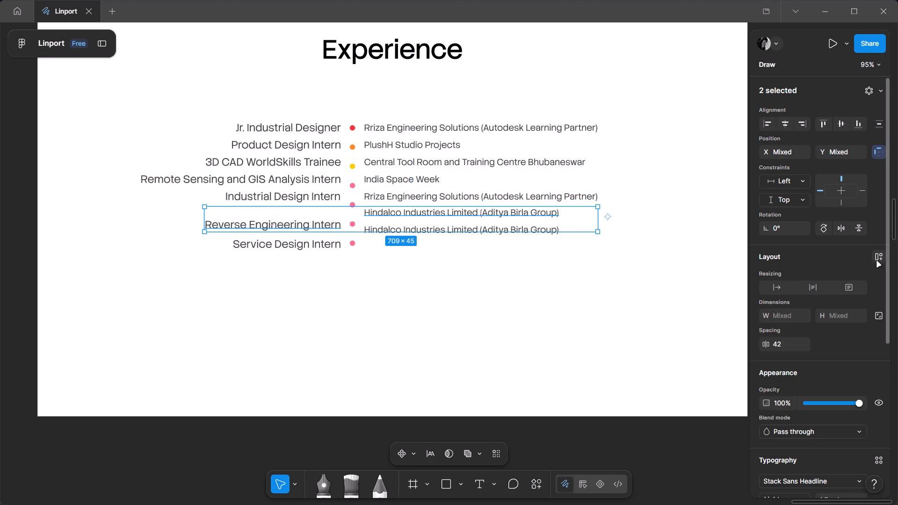
pyautogui.click(877, 257)
pyautogui.click(779, 350)
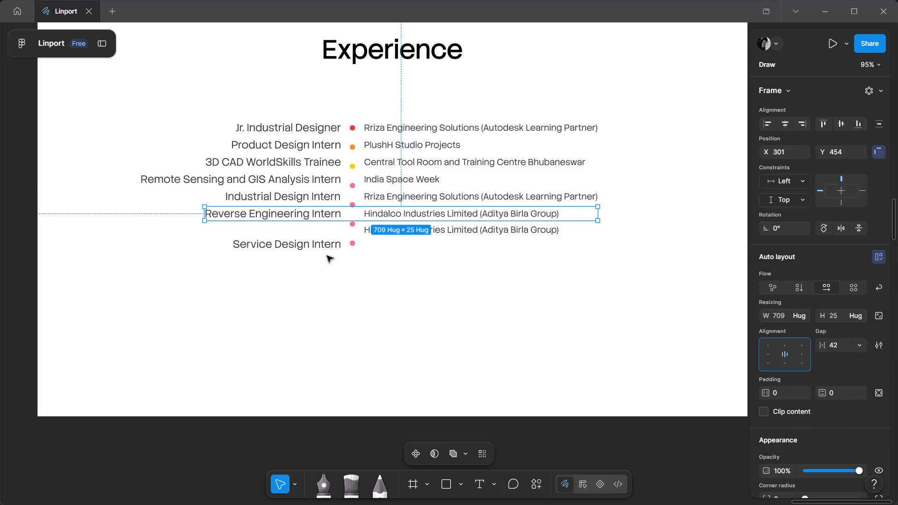
# Combine "Service Design Intern" and the last Hindalco company name into a horizontal auto layout row with centred alignment.
pyautogui.click(313, 248)
pyautogui.keyDown('shift'); pyautogui.click(384, 229); pyautogui.keyUp('shift')
pyautogui.click(876, 258)
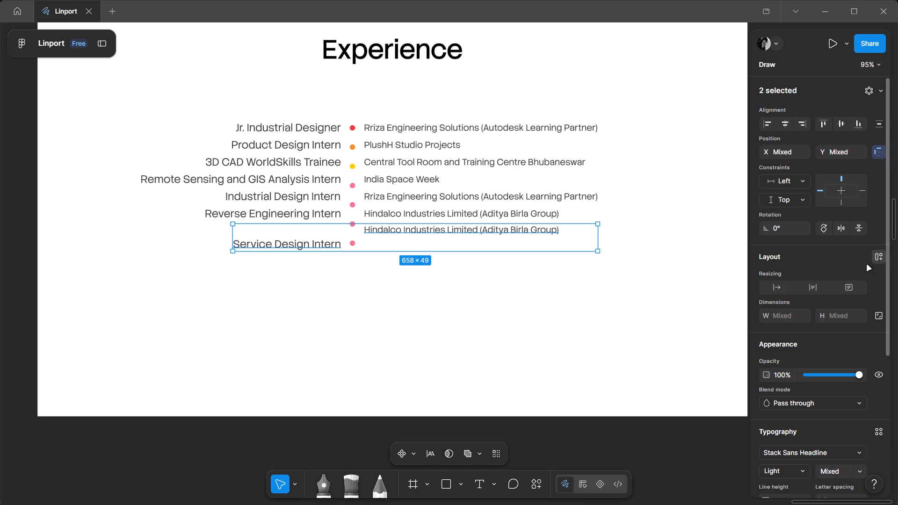
pyautogui.click(784, 358)
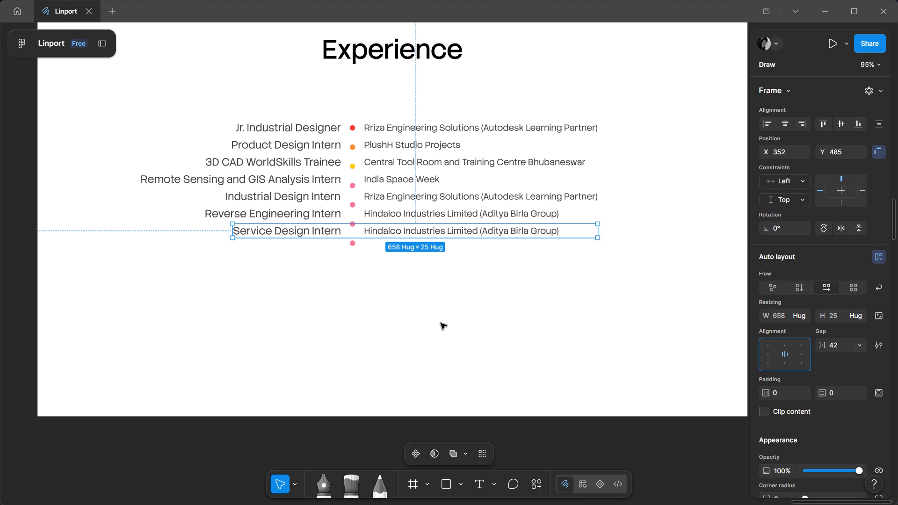
pyautogui.click(441, 322)
# Examine the seven experience rows, their job titles and company names for alignment, spacing and text sizing.
pyautogui.click(430, 218)
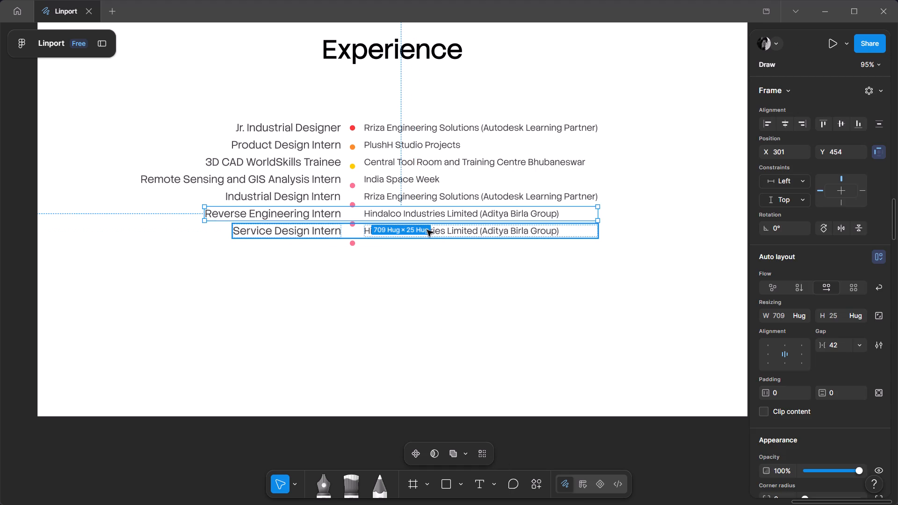
pyautogui.click(427, 230)
pyautogui.click(431, 199)
pyautogui.click(433, 182)
pyautogui.click(440, 166)
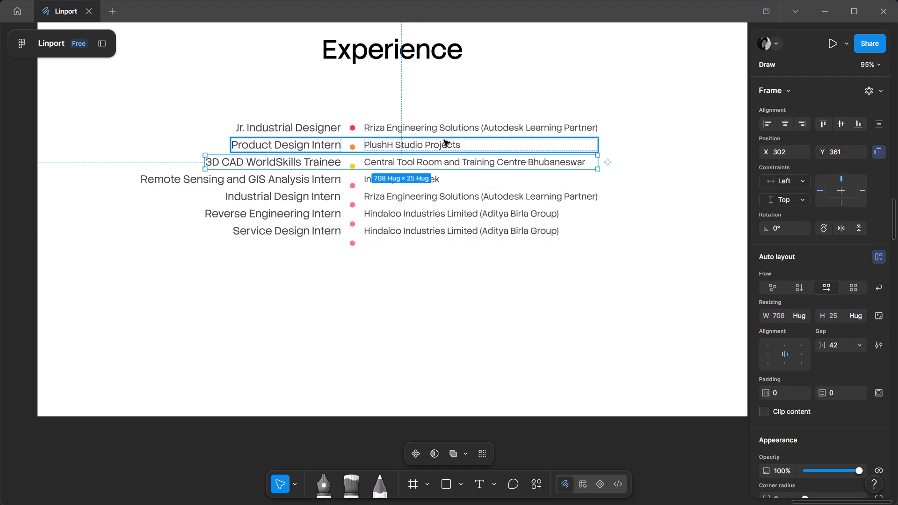
pyautogui.click(444, 140)
pyautogui.click(447, 126)
pyautogui.click(373, 349)
pyautogui.moveTo(430, 294); pyautogui.dragTo(413, 114)
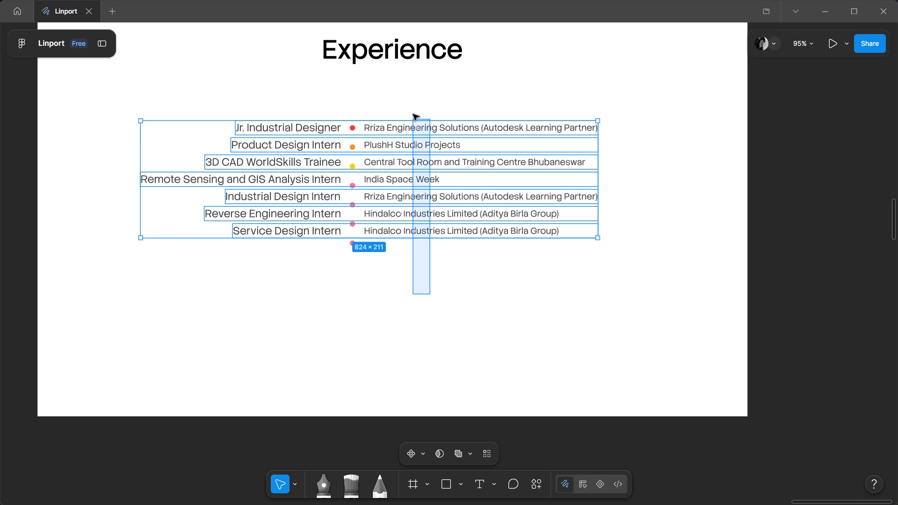
pyautogui.moveTo(413, 114); pyautogui.dragTo(414, 106)
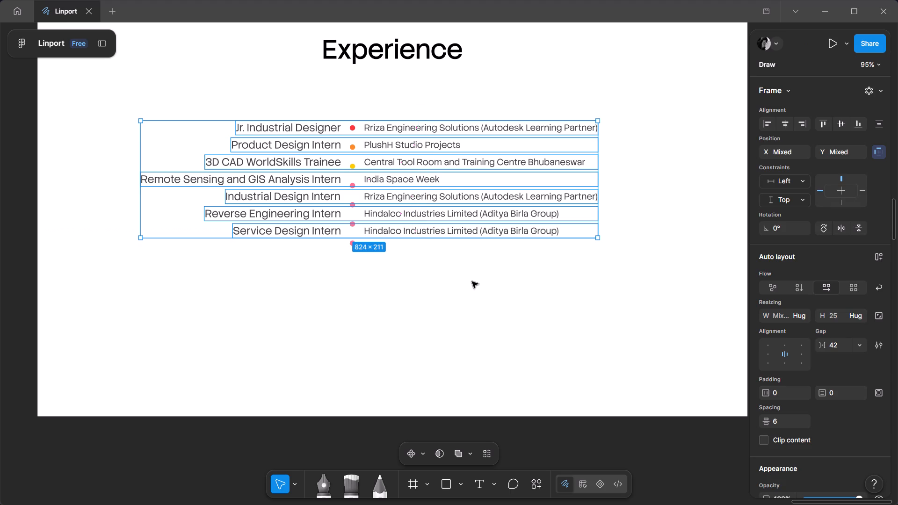
pyautogui.click(477, 340)
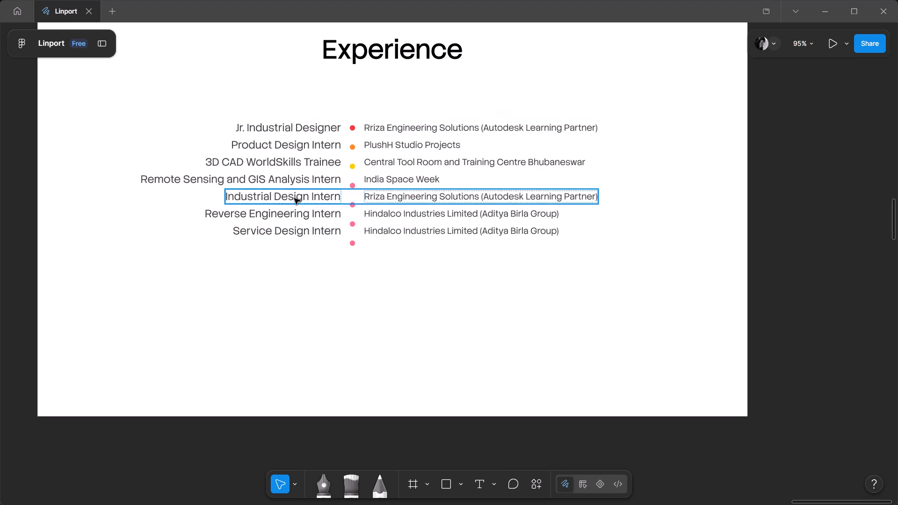
pyautogui.keyDown('ctrl'); pyautogui.moveTo(288, 281); pyautogui.dragTo(266, 119); pyautogui.keyUp('ctrl')
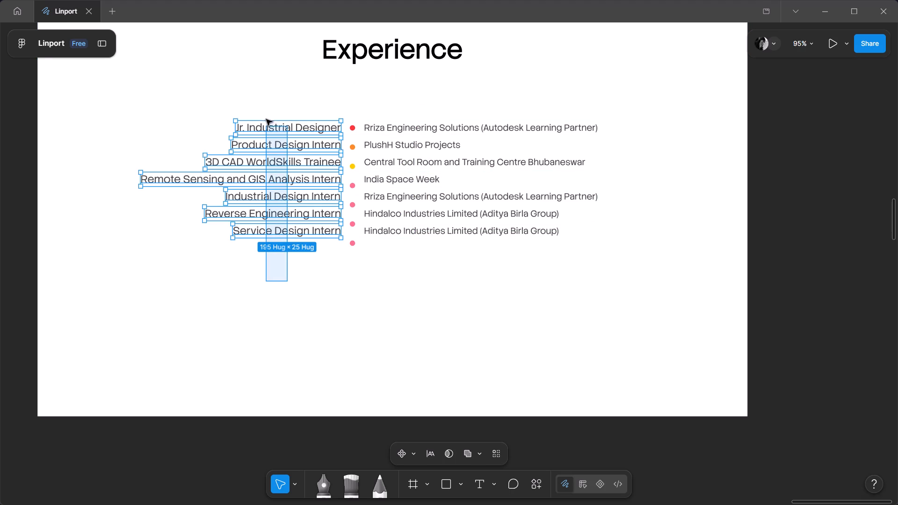
pyautogui.keyDown('ctrl'); pyautogui.moveTo(266, 119); pyautogui.dragTo(266, 109); pyautogui.keyUp('ctrl')
pyautogui.keyDown('ctrl'); pyautogui.moveTo(501, 368); pyautogui.dragTo(399, 121); pyautogui.keyUp('ctrl')
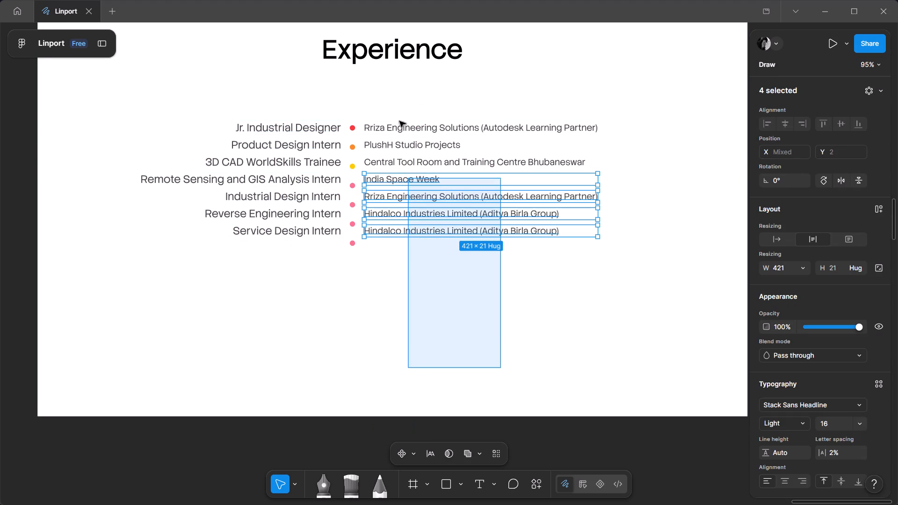
pyautogui.keyDown('ctrl'); pyautogui.moveTo(399, 121); pyautogui.dragTo(391, 92); pyautogui.keyUp('ctrl')
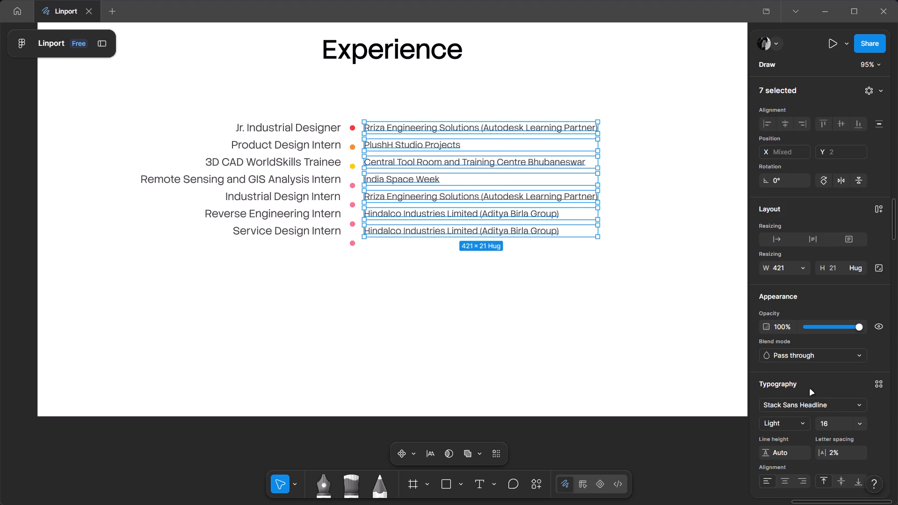
pyautogui.scroll(-1, 810, 390)
pyautogui.click(336, 281)
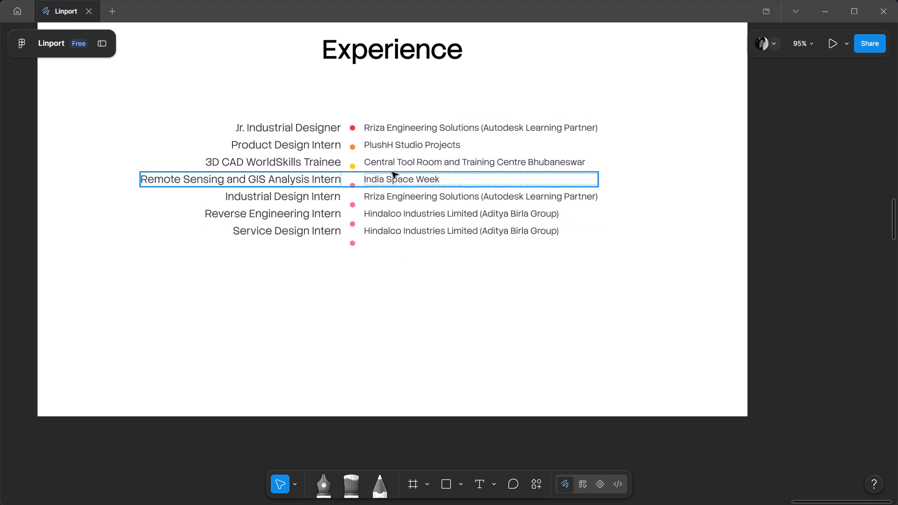
pyautogui.keyDown('ctrl'); pyautogui.scroll(4, 397, 165); pyautogui.keyUp('ctrl')
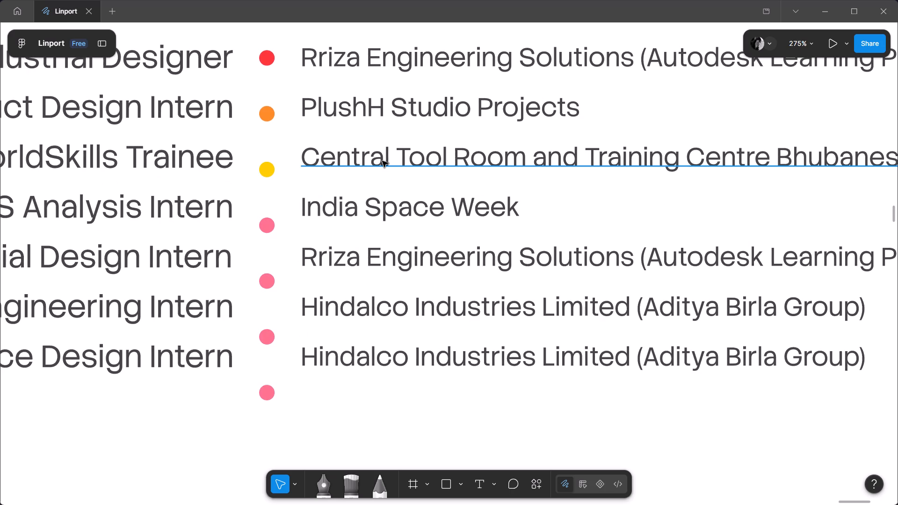
pyautogui.keyDown('ctrl'); pyautogui.scroll(-6, 382, 161); pyautogui.keyUp('ctrl')
pyautogui.keyDown('ctrl'); pyautogui.scroll(3, 355, 159); pyautogui.keyUp('ctrl')
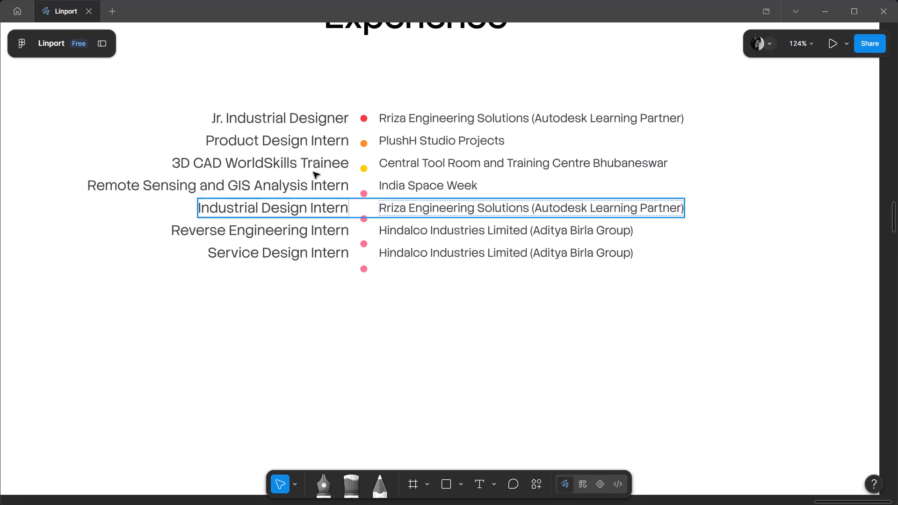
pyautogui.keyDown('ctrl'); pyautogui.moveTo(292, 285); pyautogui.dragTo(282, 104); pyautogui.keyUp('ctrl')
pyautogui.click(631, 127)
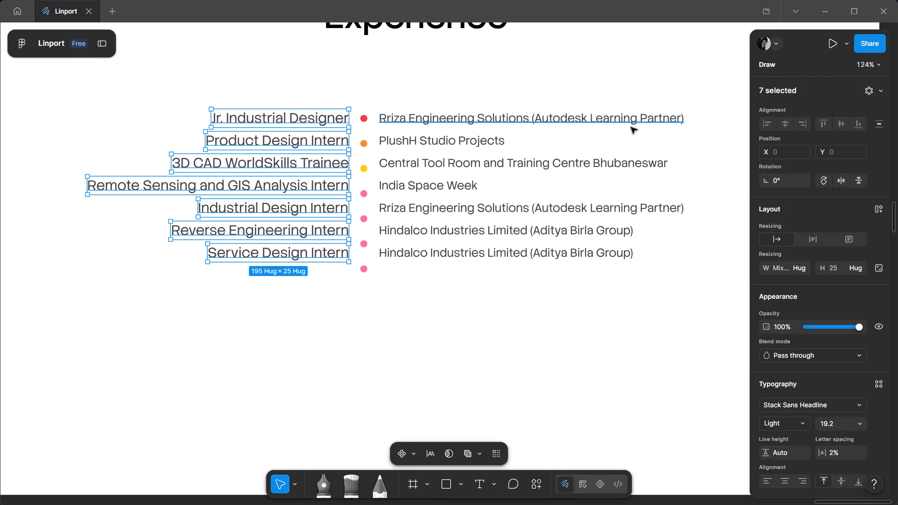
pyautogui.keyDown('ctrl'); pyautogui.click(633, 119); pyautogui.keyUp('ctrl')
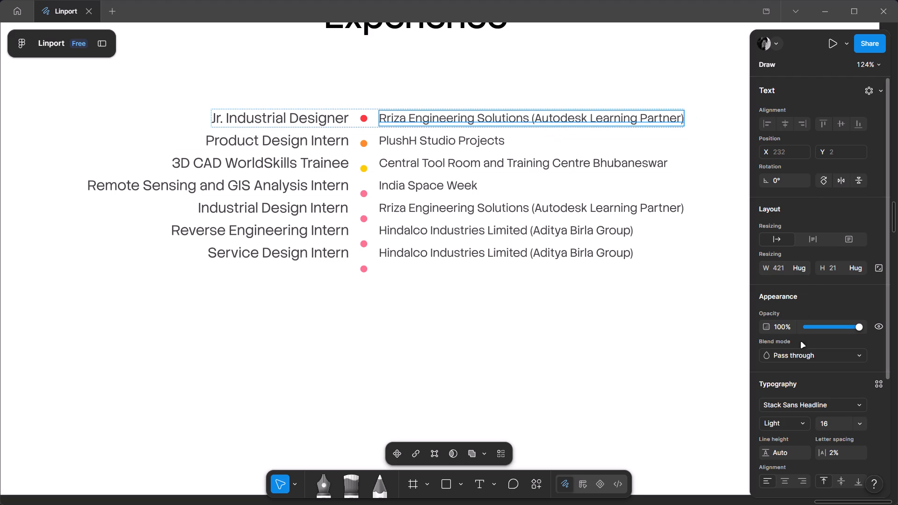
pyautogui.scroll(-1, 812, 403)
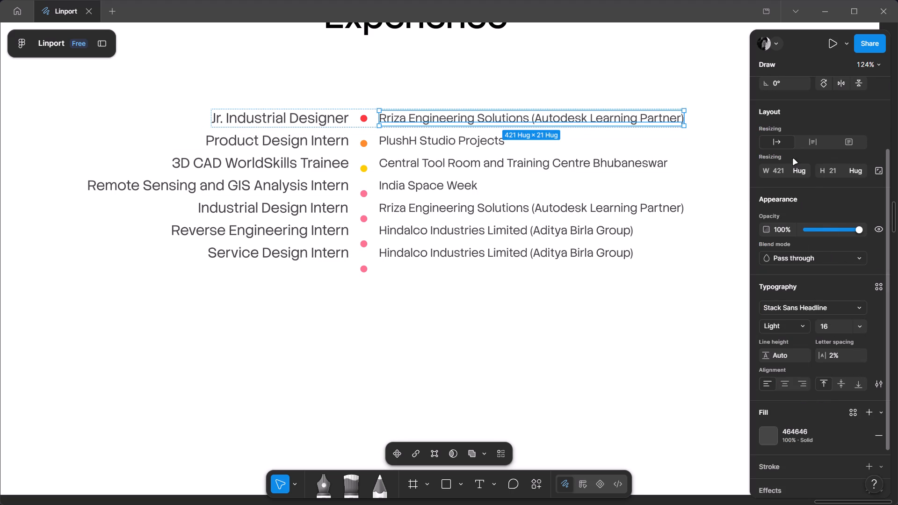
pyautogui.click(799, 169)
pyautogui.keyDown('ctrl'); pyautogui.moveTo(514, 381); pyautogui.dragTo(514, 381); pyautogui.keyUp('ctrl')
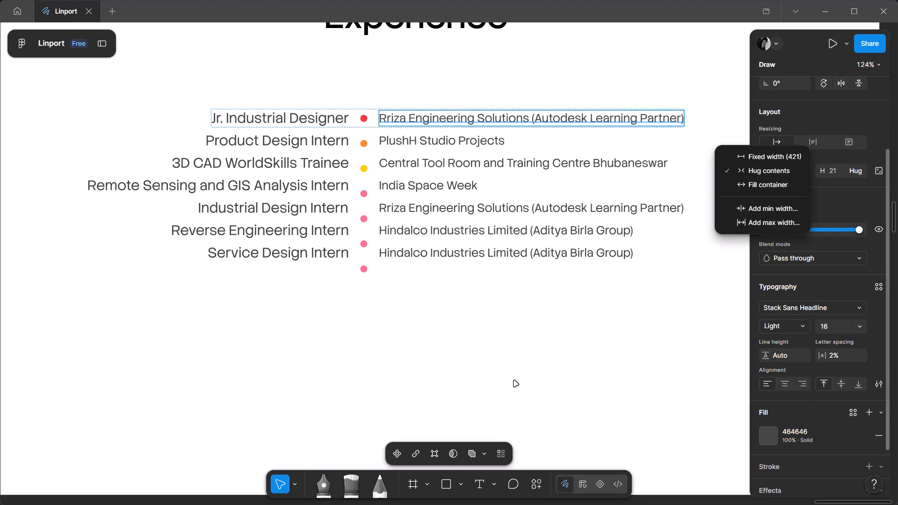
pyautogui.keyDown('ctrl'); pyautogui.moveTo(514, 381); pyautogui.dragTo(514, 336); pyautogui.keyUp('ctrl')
# Set all seven company name texts to a common fixed width of 450.
pyautogui.keyDown('ctrl'); pyautogui.moveTo(525, 330); pyautogui.dragTo(496, 92); pyautogui.keyUp('ctrl')
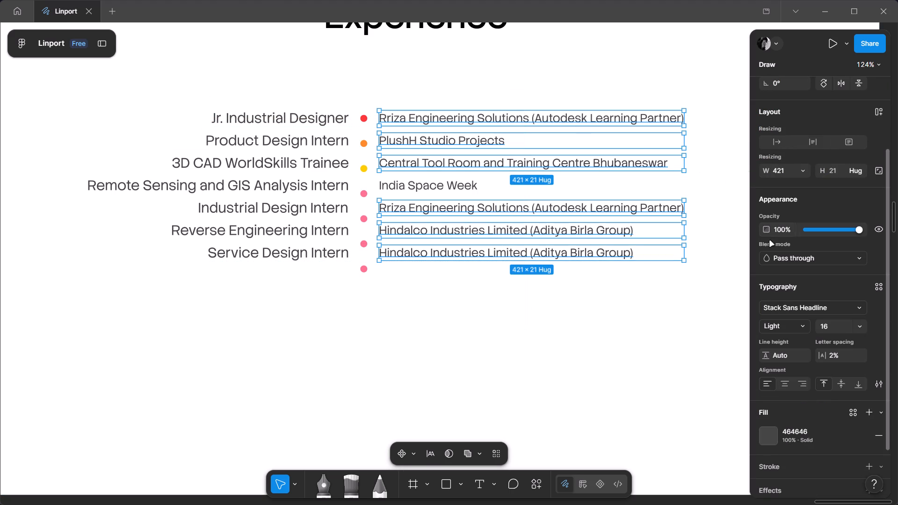
pyautogui.keyDown('ctrl'); pyautogui.keyDown('shift'); pyautogui.click(441, 189); pyautogui.keyUp('shift'); pyautogui.keyUp('ctrl')
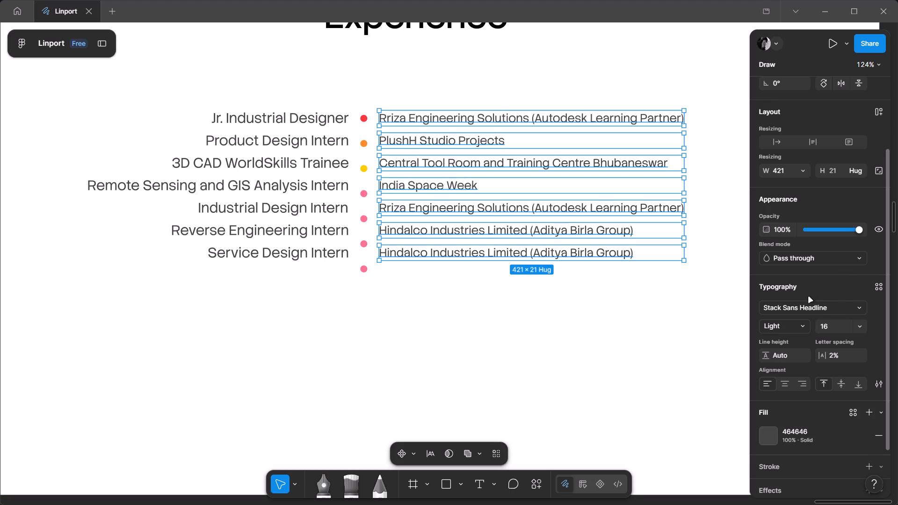
pyautogui.click(805, 354)
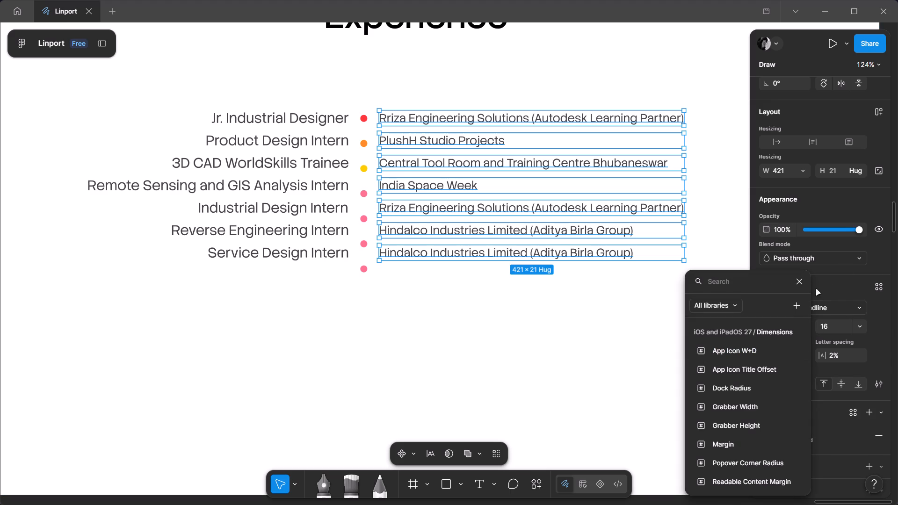
pyautogui.click(799, 281)
pyautogui.click(819, 307)
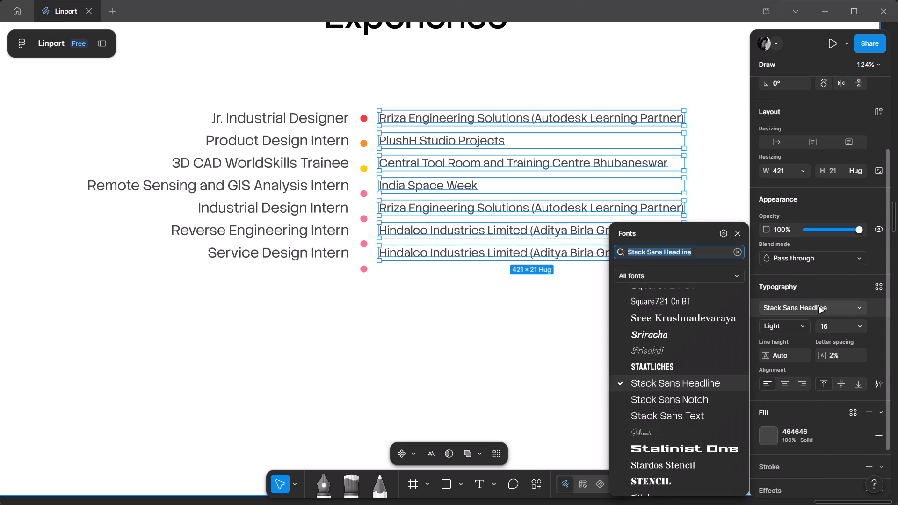
pyautogui.click(819, 307)
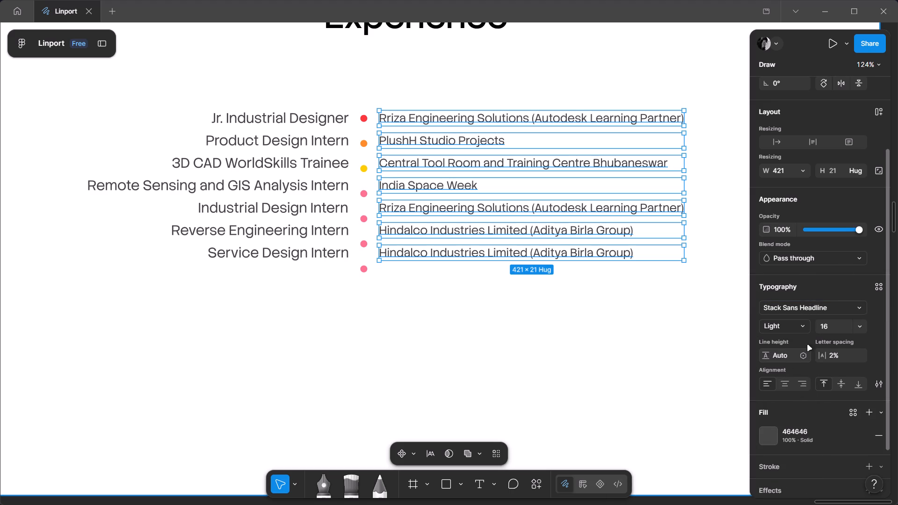
pyautogui.scroll(-2, 805, 302)
pyautogui.scroll(2, 806, 352)
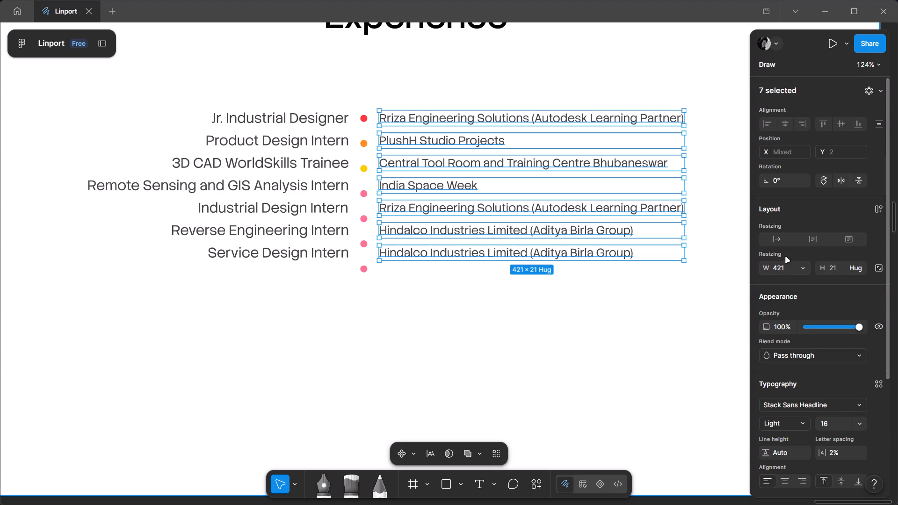
pyautogui.click(796, 268)
pyautogui.click(799, 268)
pyautogui.click(799, 267)
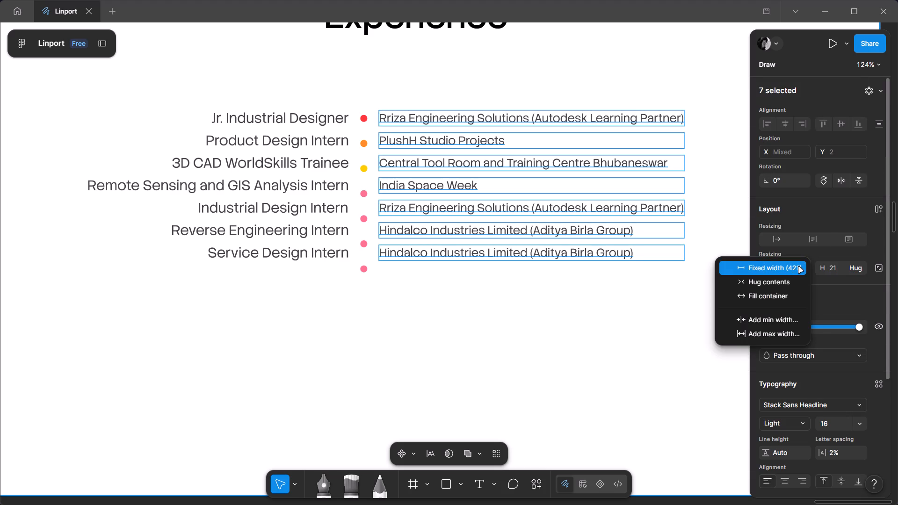
pyautogui.click(790, 271)
pyautogui.press('Up')
pyautogui.press('Up')
pyautogui.press('Up')
pyautogui.press('Up')
pyautogui.press('Up')
pyautogui.press('Up')
pyautogui.press('Up')
pyautogui.press('Up')
pyautogui.press('Up')
pyautogui.press('Up')
pyautogui.press('Up')
pyautogui.press('Up')
pyautogui.press('Up')
pyautogui.press('Up')
pyautogui.press('Up')
pyautogui.press('Up')
pyautogui.press('Up')
pyautogui.press('Up')
pyautogui.press('Up')
pyautogui.press('Up')
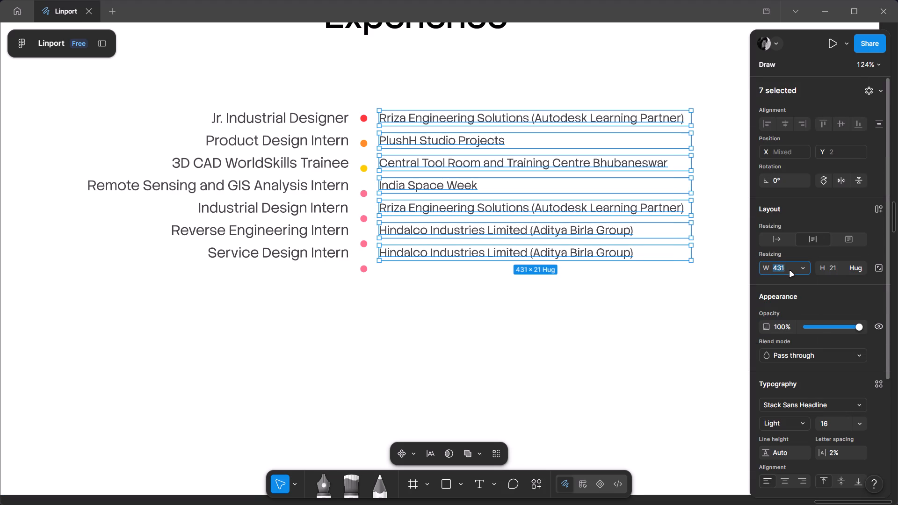
pyautogui.press('Up')
pyautogui.press('Up')
pyautogui.press('Up')
pyautogui.press('Up')
pyautogui.press('Up')
pyautogui.press('Up')
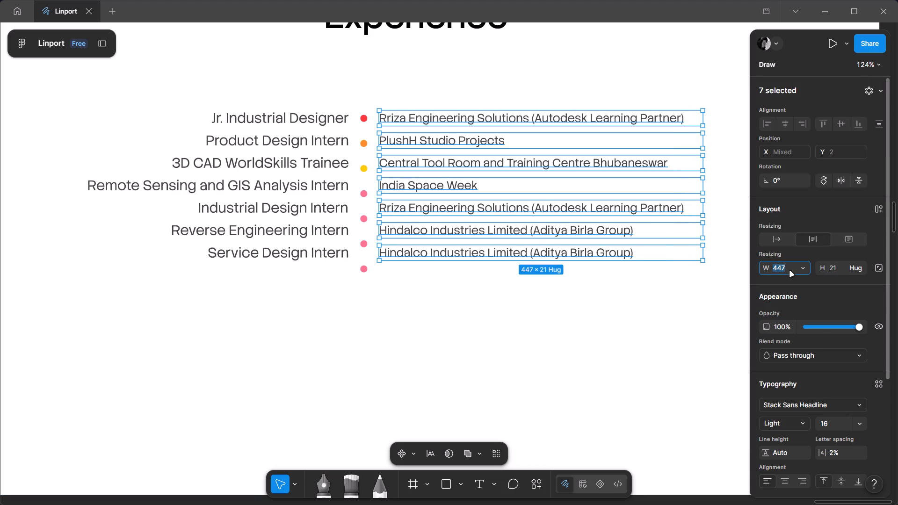
pyautogui.press('Up')
pyautogui.press('Up')
pyautogui.press('Up')
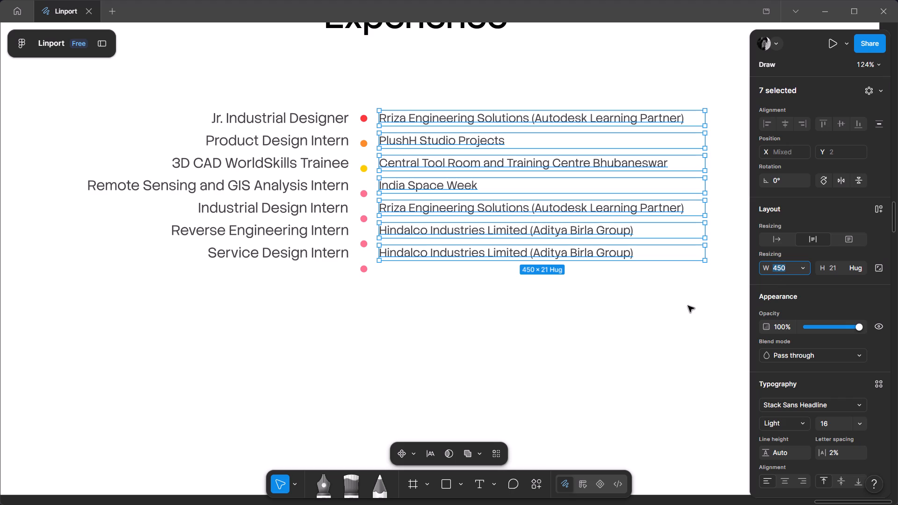
pyautogui.click(688, 306)
# Set all seven job title texts to a fixed width of 450 and right-align their text.
pyautogui.keyDown('ctrl'); pyautogui.moveTo(282, 270); pyautogui.dragTo(263, 137); pyautogui.keyUp('ctrl')
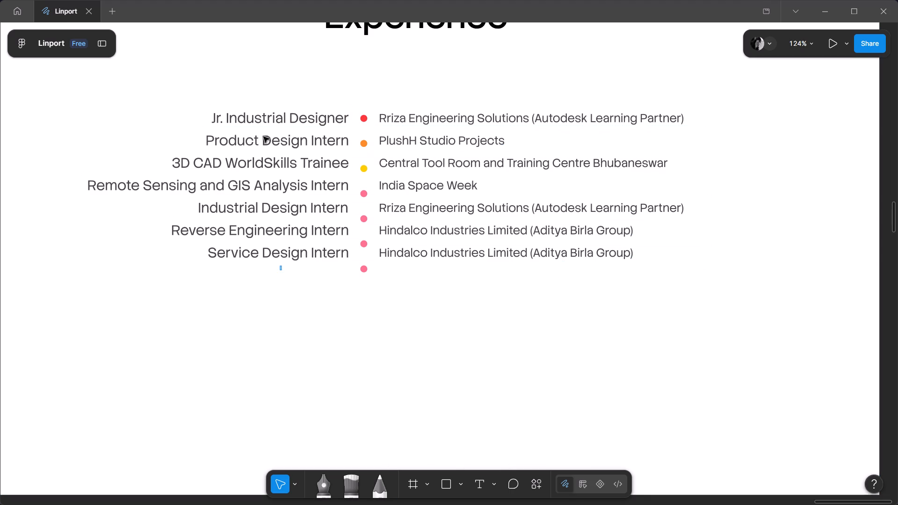
pyautogui.keyDown('ctrl'); pyautogui.moveTo(263, 137); pyautogui.dragTo(251, 80); pyautogui.keyUp('ctrl')
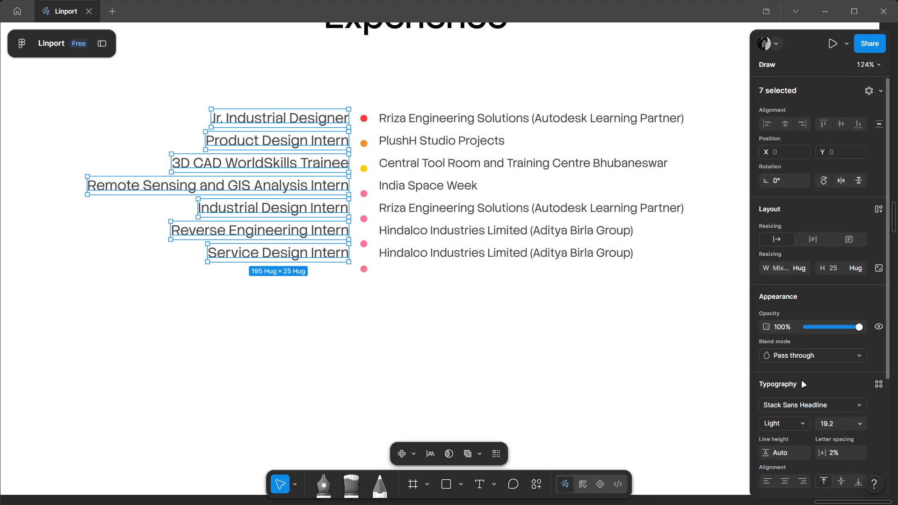
pyautogui.click(794, 266)
pyautogui.click(802, 267)
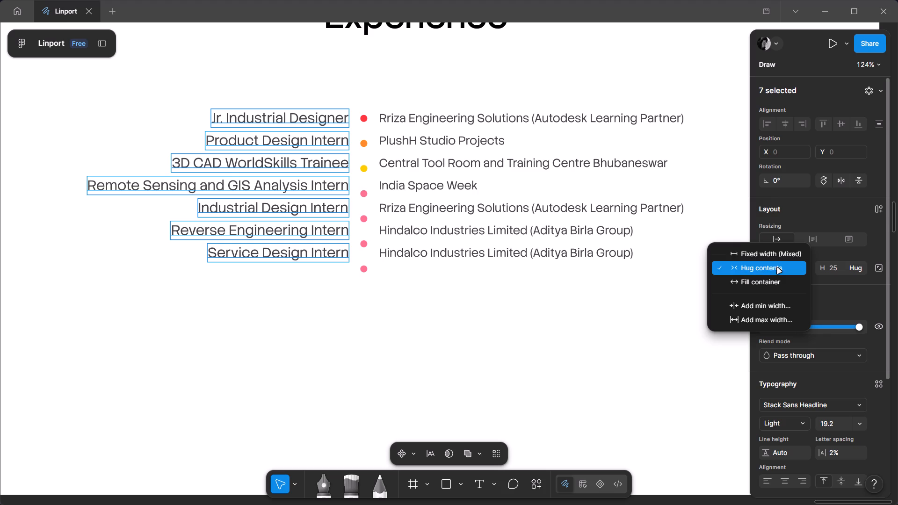
pyautogui.click(781, 258)
pyautogui.click(775, 275)
pyautogui.click(779, 274)
pyautogui.write('14')
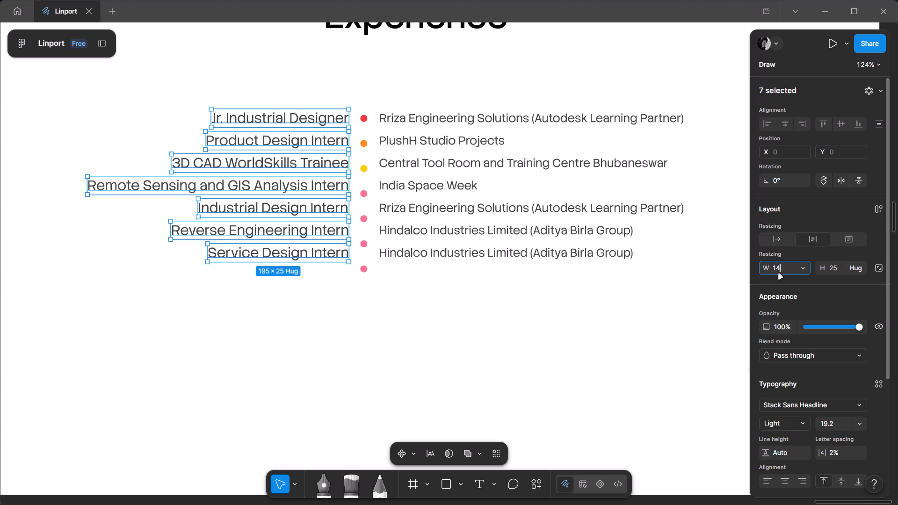
pyautogui.press('BackSpace')
pyautogui.press('BackSpace')
pyautogui.press('BackSpace')
pyautogui.write('450')
pyautogui.press('Return')
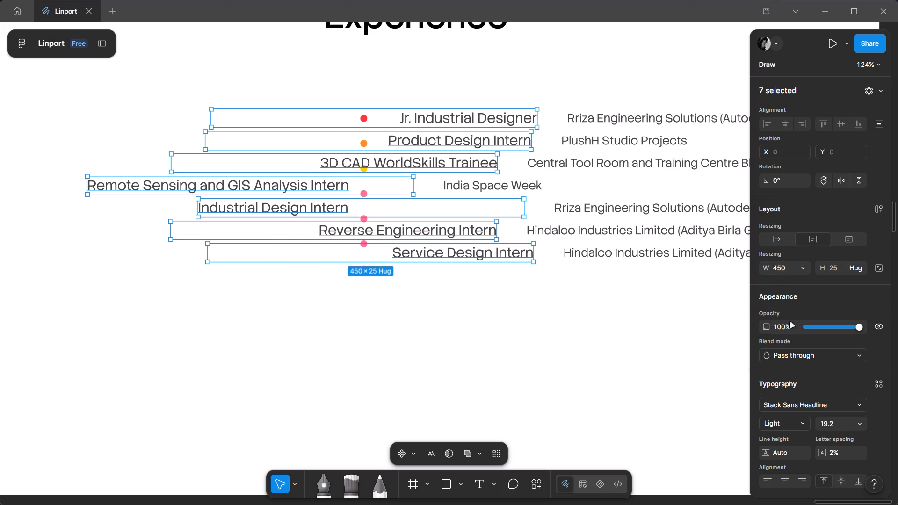
pyautogui.click(799, 484)
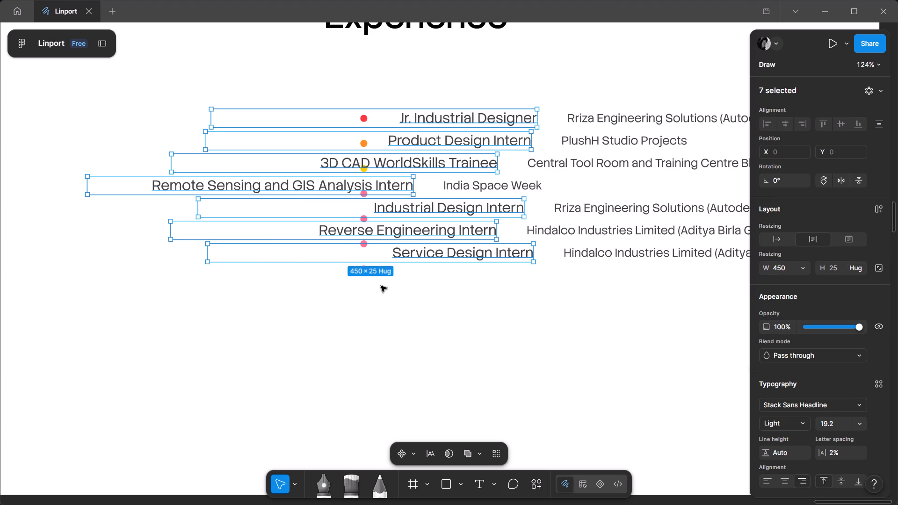
# Move the seven experience rows down so they sit below the column of coloured dots.
pyautogui.keyDown('ctrl'); pyautogui.scroll(-2, 359, 275); pyautogui.keyUp('ctrl')
pyautogui.click(531, 319)
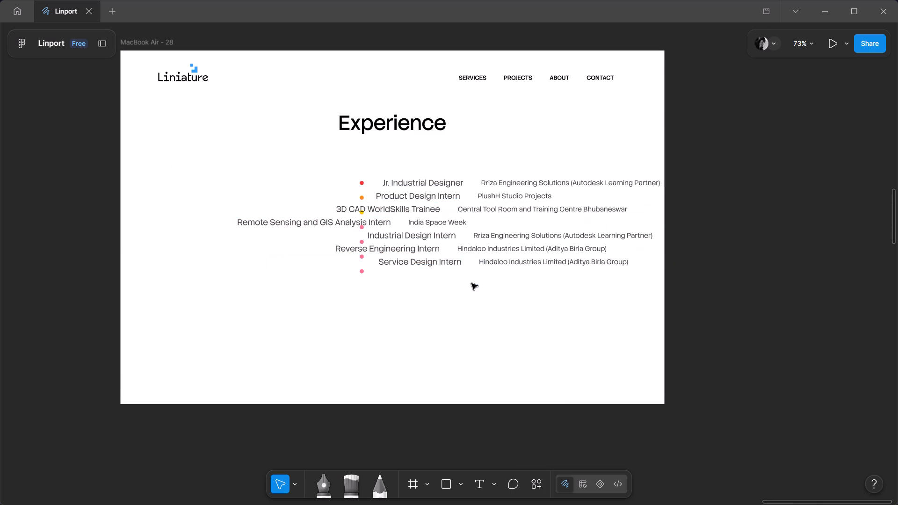
pyautogui.moveTo(480, 257); pyautogui.dragTo(464, 253)
pyautogui.hotkey('ctrl', 'z')
pyautogui.moveTo(502, 305); pyautogui.dragTo(473, 159)
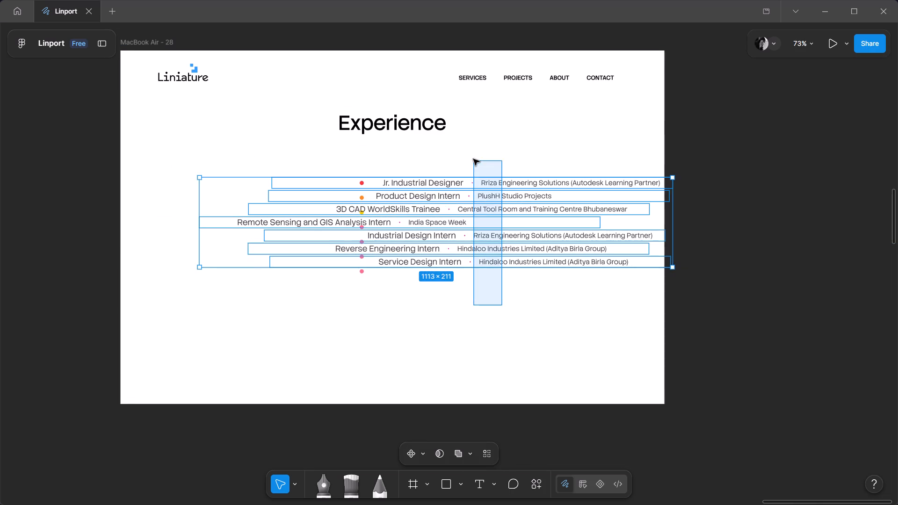
pyautogui.moveTo(491, 201); pyautogui.dragTo(425, 299)
pyautogui.click(438, 404)
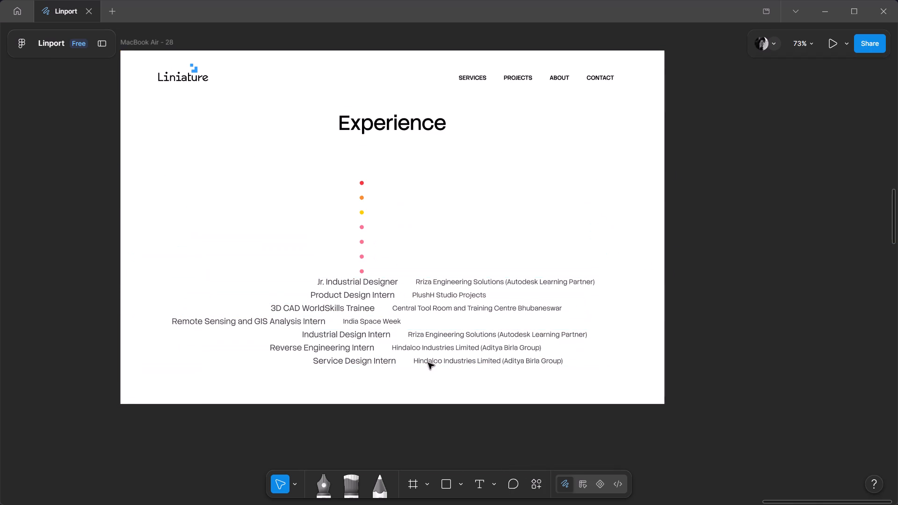
# Align the seven experience rows with each other on their horizontal centres.
pyautogui.click(426, 356)
pyautogui.moveTo(463, 411); pyautogui.dragTo(429, 275)
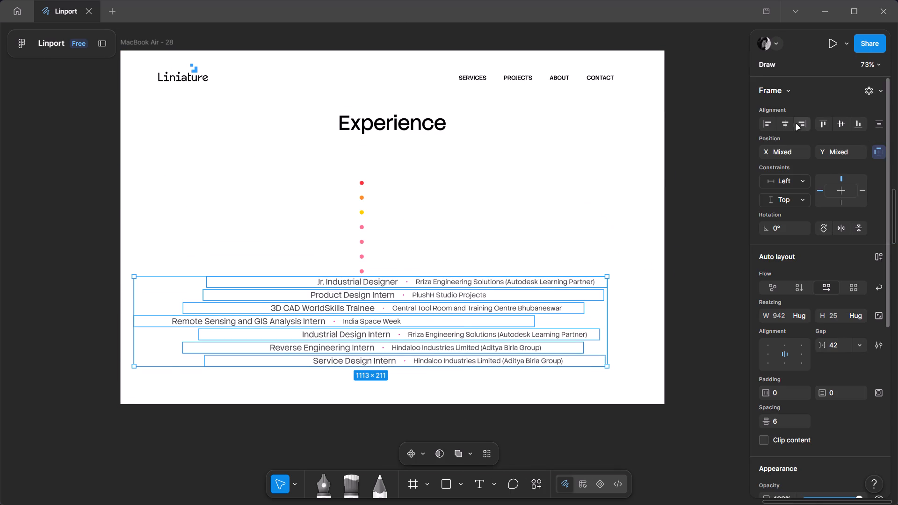
pyautogui.click(789, 124)
pyautogui.click(363, 427)
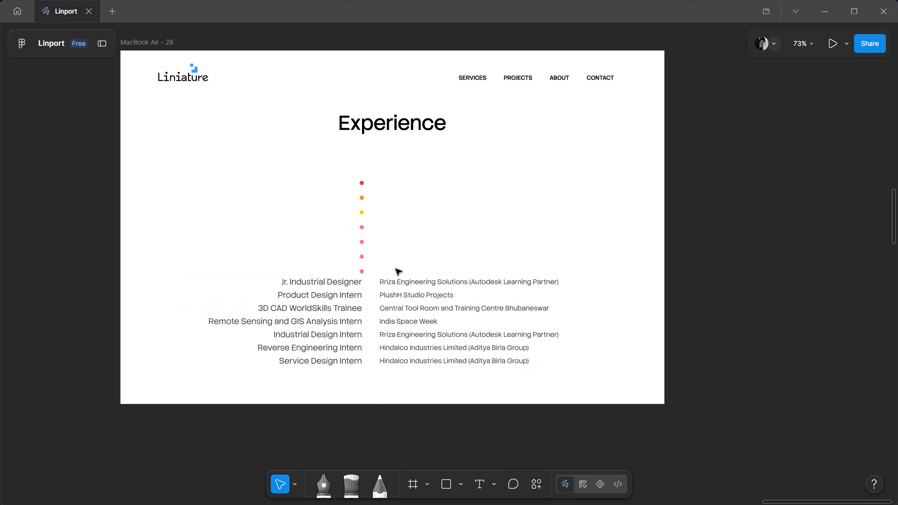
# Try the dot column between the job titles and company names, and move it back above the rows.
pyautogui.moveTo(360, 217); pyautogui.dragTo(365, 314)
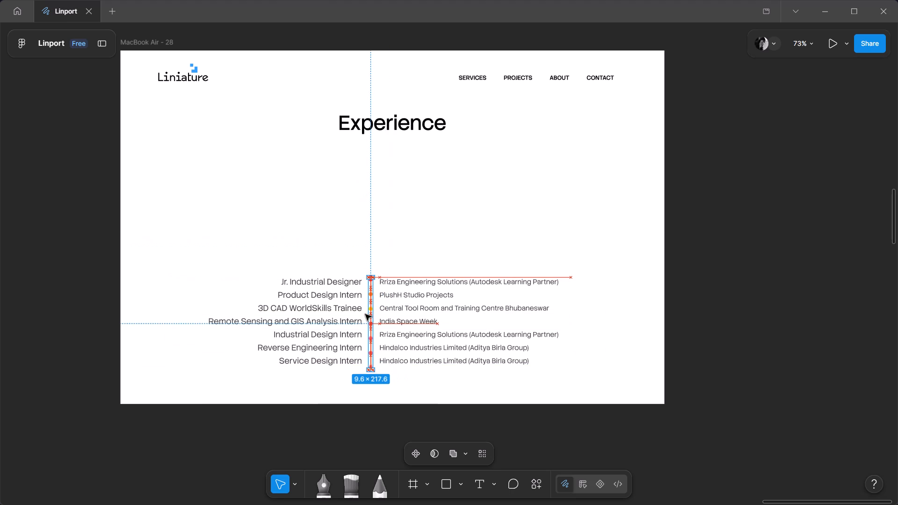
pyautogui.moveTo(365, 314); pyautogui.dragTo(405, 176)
# Combine the seven experience rows into one vertical auto layout stack.
pyautogui.click(395, 281)
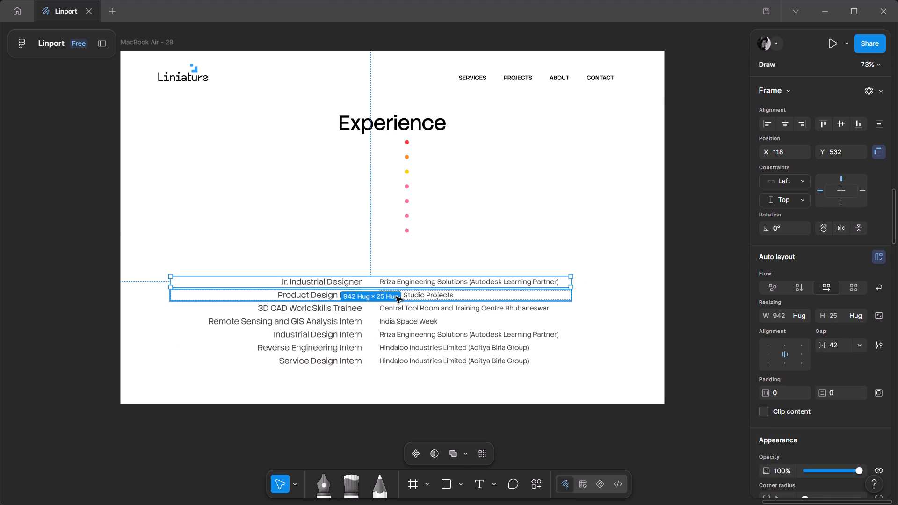
pyautogui.scroll(-3, 397, 298)
pyautogui.keyDown('ctrl'); pyautogui.scroll(9, 398, 298); pyautogui.keyUp('ctrl')
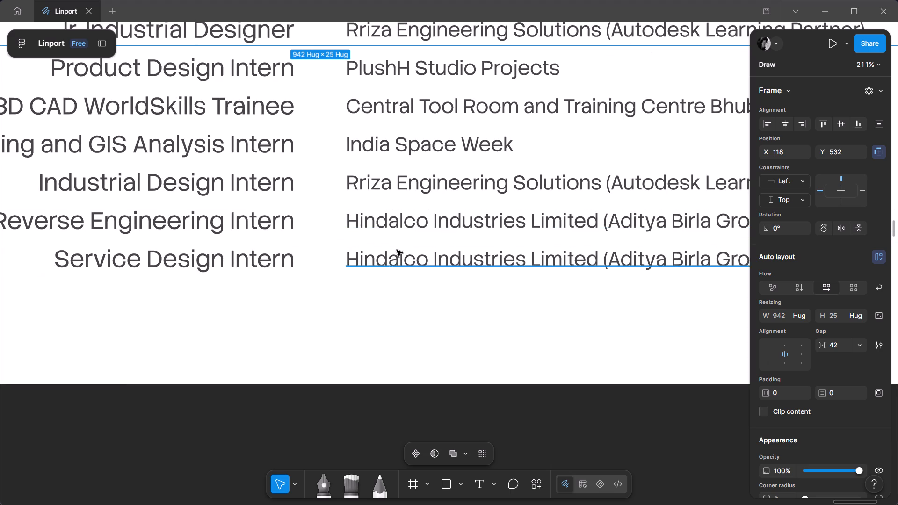
pyautogui.keyDown('ctrl'); pyautogui.scroll(-2, 386, 283); pyautogui.keyUp('ctrl')
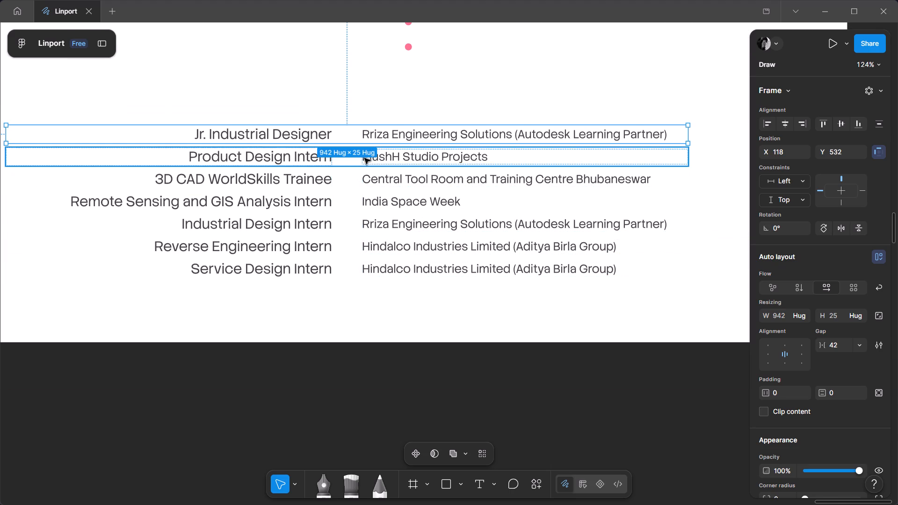
pyautogui.keyDown('ctrl'); pyautogui.scroll(-2, 384, 249); pyautogui.keyUp('ctrl')
pyautogui.moveTo(409, 312); pyautogui.dragTo(322, 173)
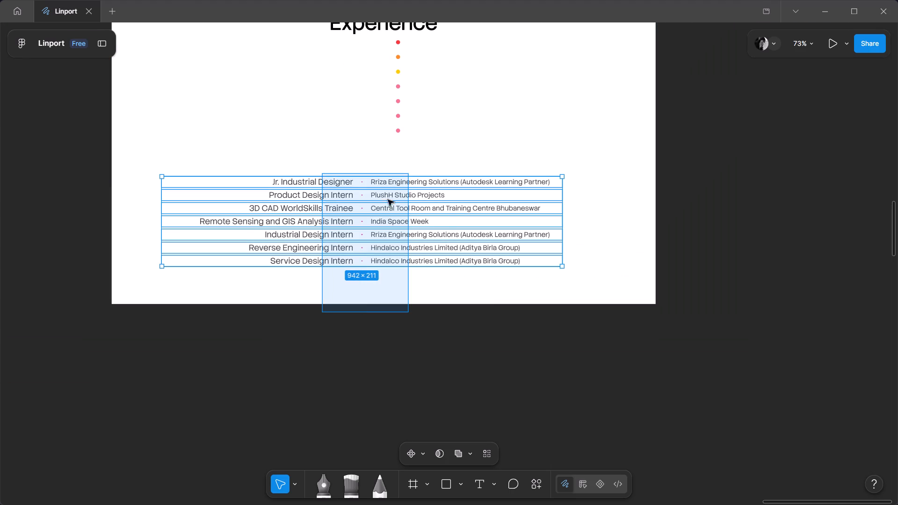
pyautogui.click(883, 261)
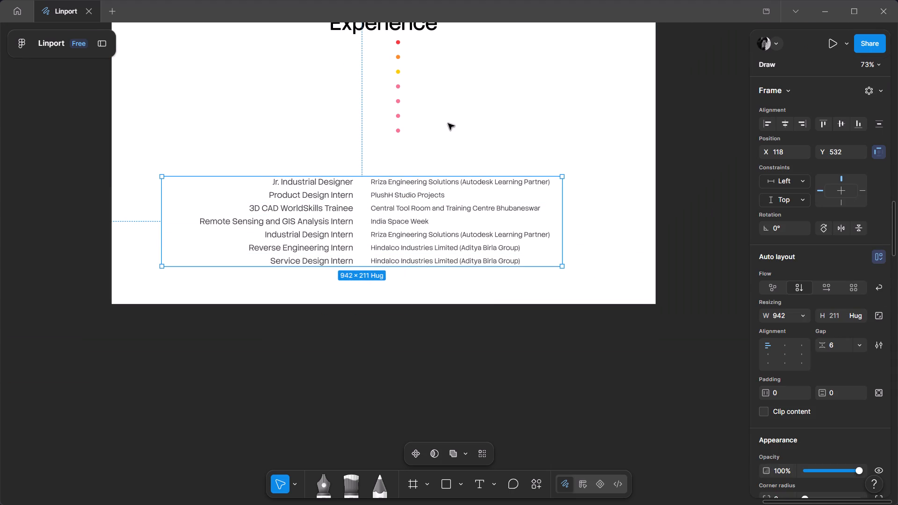
# Centre the dot column above the row stack by combining both in a vertical auto layout.
pyautogui.moveTo(398, 96); pyautogui.dragTo(369, 130)
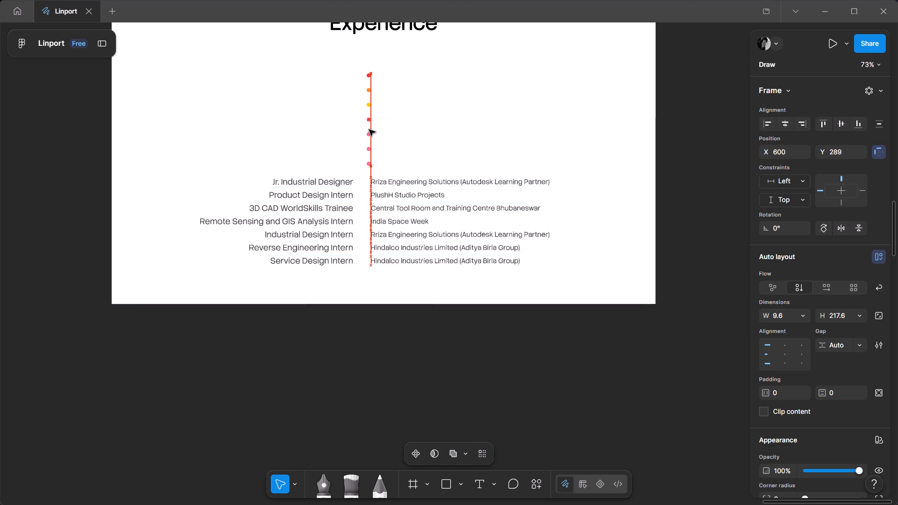
pyautogui.moveTo(369, 130); pyautogui.dragTo(366, 134)
pyautogui.moveTo(441, 224); pyautogui.dragTo(455, 239)
pyautogui.moveTo(536, 142); pyautogui.dragTo(344, 159)
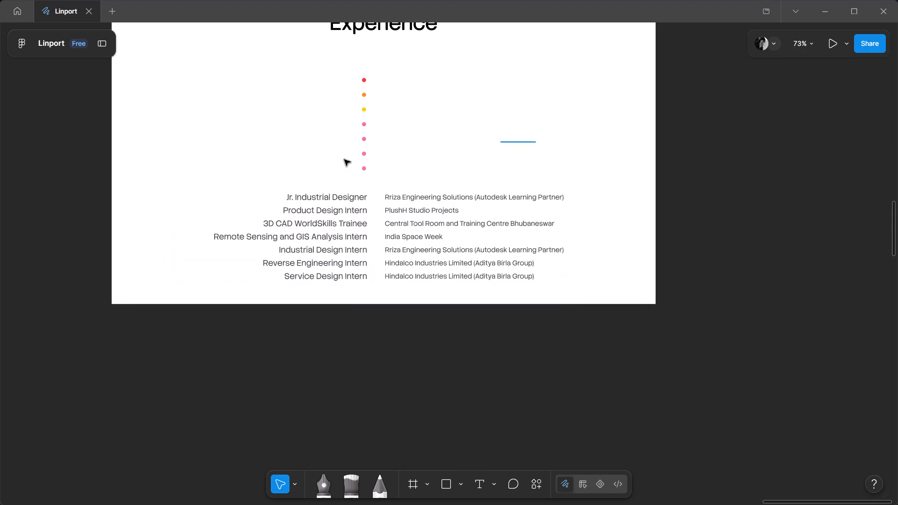
pyautogui.moveTo(344, 159); pyautogui.dragTo(223, 274)
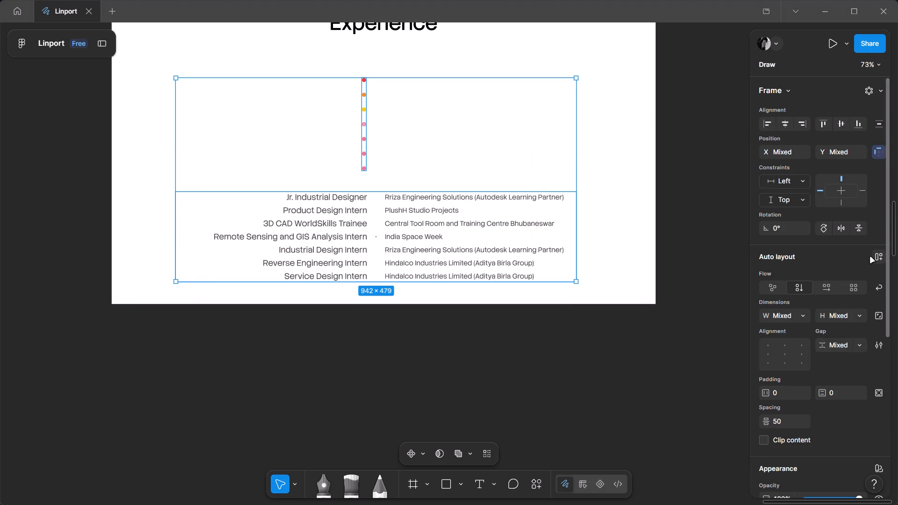
pyautogui.click(878, 258)
pyautogui.click(435, 358)
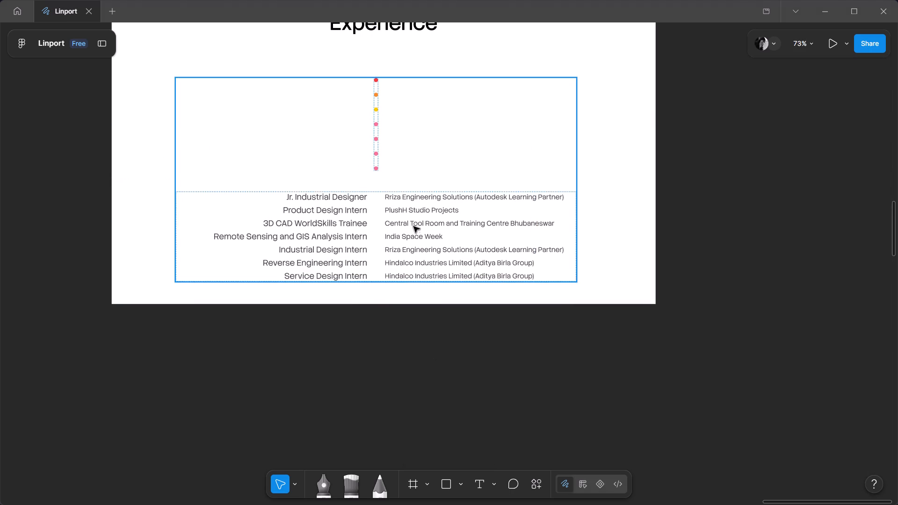
# Ungroup the combined auto layout back into a separate dot column and row stack.
pyautogui.click(413, 226)
pyautogui.hotkey('ctrl', 'shift', 'g')
pyautogui.click(432, 382)
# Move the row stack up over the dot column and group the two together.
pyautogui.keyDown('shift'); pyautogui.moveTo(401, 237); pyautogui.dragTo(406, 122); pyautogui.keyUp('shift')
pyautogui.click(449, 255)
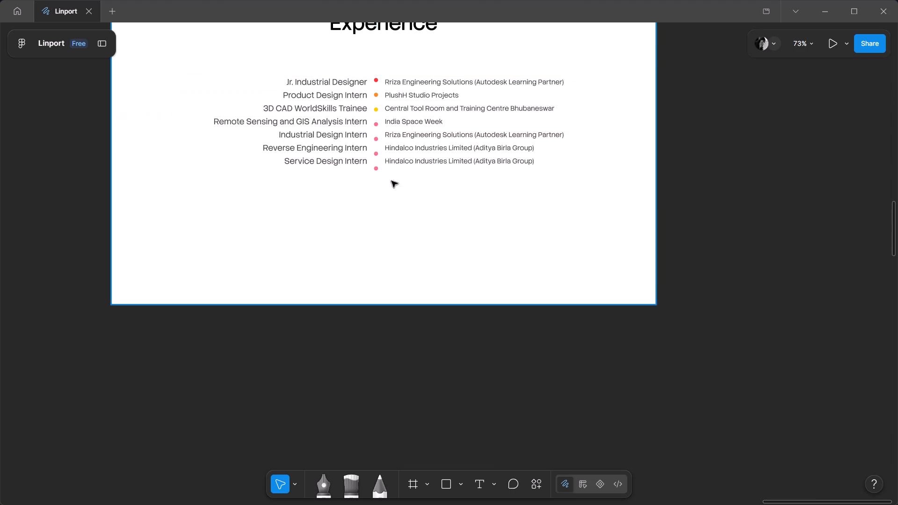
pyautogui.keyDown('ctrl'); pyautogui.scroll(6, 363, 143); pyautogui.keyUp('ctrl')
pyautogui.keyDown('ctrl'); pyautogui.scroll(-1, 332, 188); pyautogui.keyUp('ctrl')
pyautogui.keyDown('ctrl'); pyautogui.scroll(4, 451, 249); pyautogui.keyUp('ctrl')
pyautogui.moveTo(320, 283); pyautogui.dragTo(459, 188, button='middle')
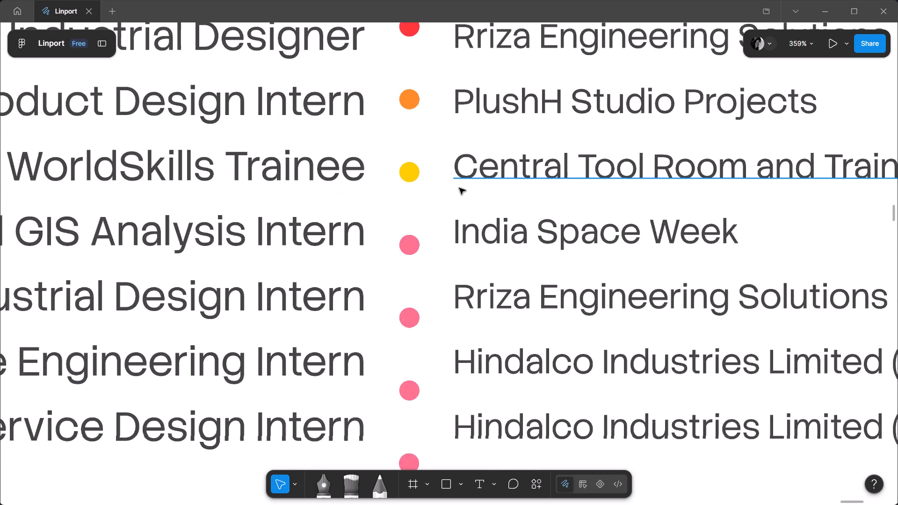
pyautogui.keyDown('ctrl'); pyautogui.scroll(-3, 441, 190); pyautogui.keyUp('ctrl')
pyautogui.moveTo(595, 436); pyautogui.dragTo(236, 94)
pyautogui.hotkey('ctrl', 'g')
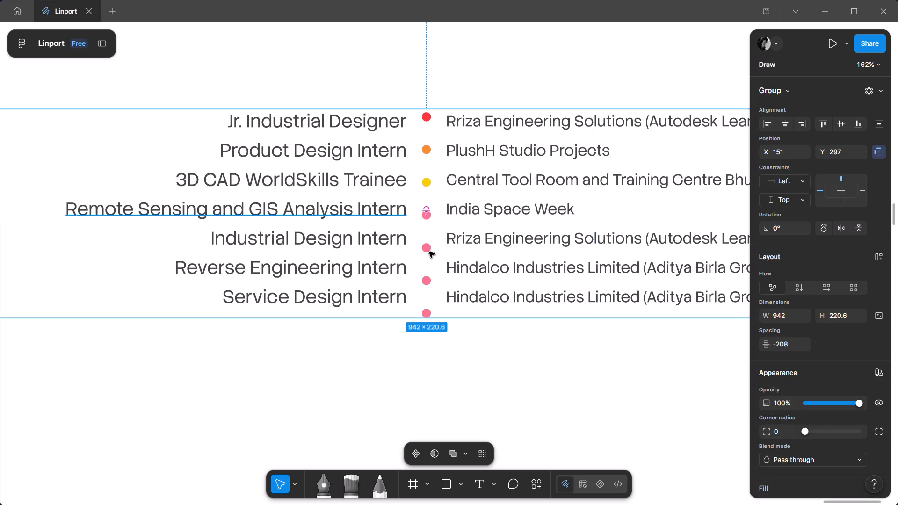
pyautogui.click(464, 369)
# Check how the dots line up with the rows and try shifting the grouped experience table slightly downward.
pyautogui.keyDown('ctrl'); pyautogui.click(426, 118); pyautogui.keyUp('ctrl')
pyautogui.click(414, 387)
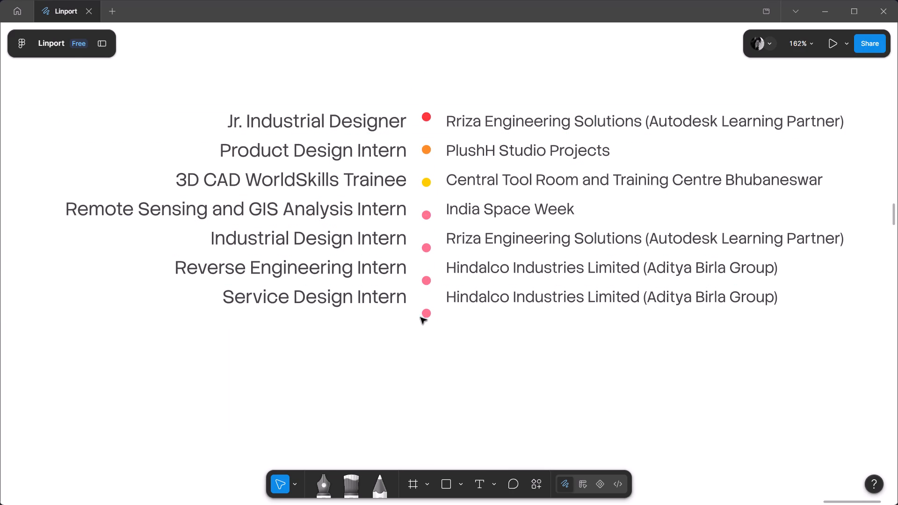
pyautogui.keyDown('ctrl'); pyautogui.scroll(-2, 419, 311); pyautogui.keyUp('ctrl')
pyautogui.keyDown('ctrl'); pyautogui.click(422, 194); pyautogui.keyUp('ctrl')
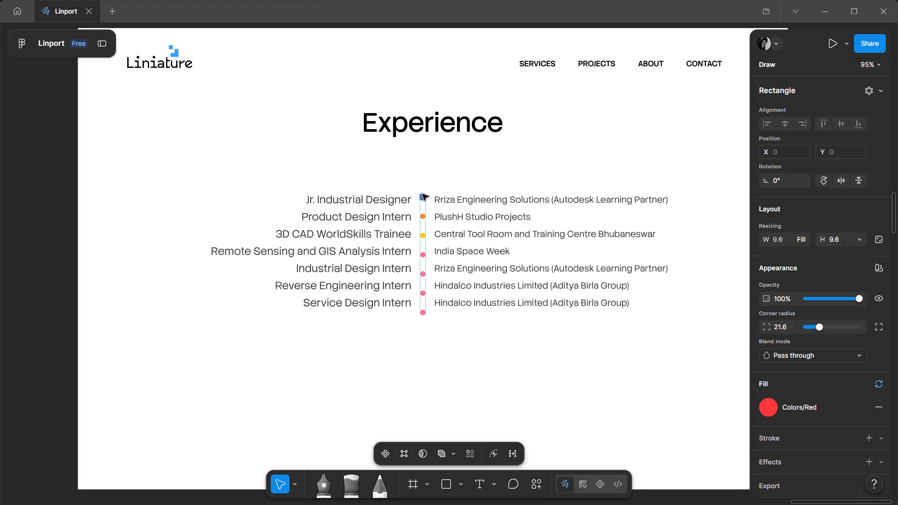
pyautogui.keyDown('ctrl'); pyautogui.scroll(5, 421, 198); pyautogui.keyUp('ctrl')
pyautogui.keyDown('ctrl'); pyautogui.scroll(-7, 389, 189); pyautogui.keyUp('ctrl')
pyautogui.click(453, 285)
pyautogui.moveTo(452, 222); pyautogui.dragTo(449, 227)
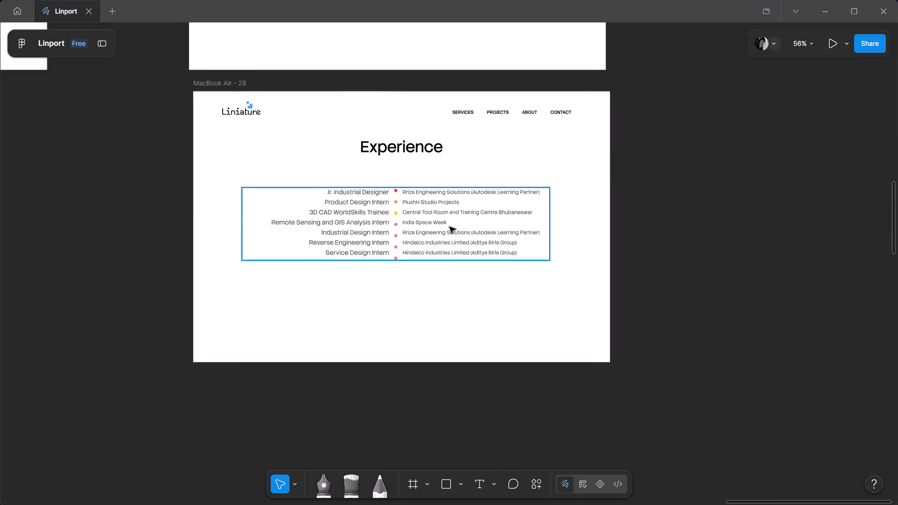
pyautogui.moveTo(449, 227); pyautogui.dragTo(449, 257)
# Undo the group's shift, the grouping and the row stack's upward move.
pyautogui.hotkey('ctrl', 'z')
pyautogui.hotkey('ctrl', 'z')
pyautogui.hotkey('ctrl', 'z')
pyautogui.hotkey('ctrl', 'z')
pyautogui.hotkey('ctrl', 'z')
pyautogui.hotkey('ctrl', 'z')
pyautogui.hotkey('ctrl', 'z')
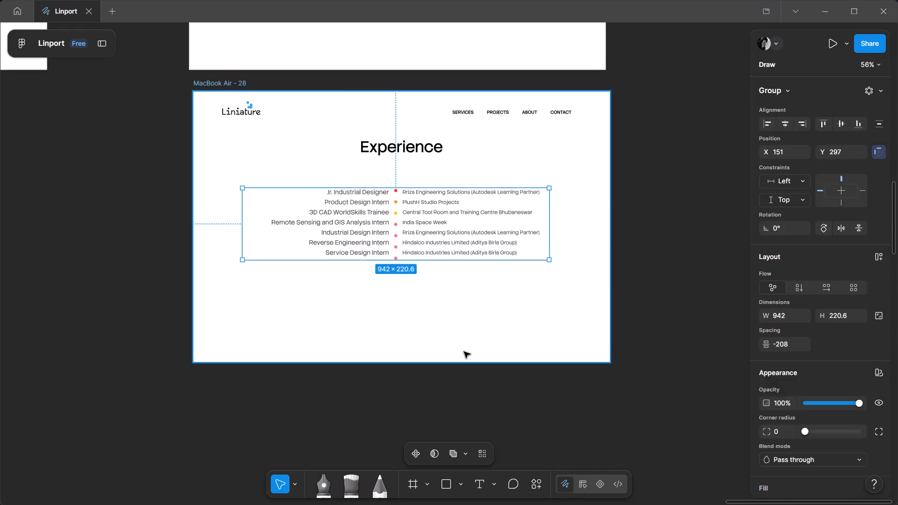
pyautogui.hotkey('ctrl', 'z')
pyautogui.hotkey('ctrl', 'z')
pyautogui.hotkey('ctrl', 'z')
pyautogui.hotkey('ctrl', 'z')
# Ungroup the dot column's frame into seven separate dots.
pyautogui.scroll(2, 413, 257)
pyautogui.click(422, 237)
pyautogui.scroll(-2, 422, 330)
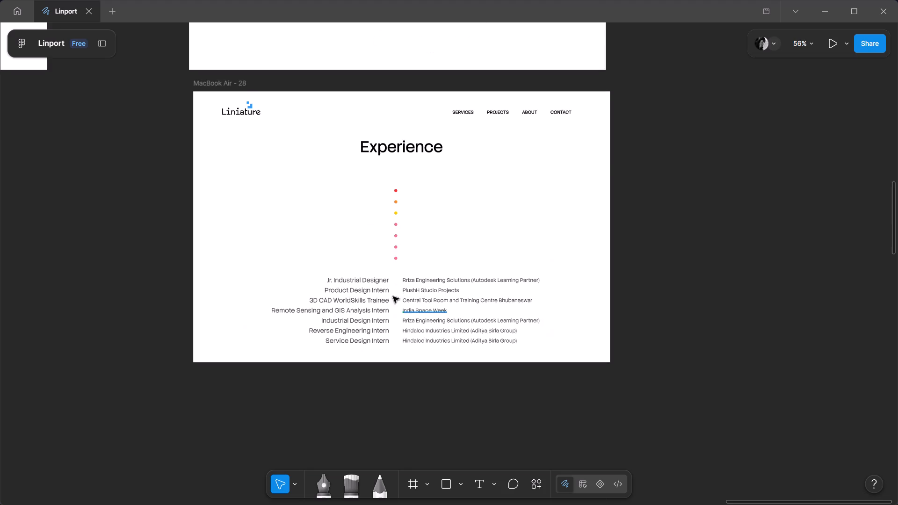
pyautogui.keyDown('ctrl'); pyautogui.scroll(3, 387, 288); pyautogui.keyUp('ctrl')
pyautogui.click(404, 135)
pyautogui.hotkey('ctrl', 'shift', 'f')
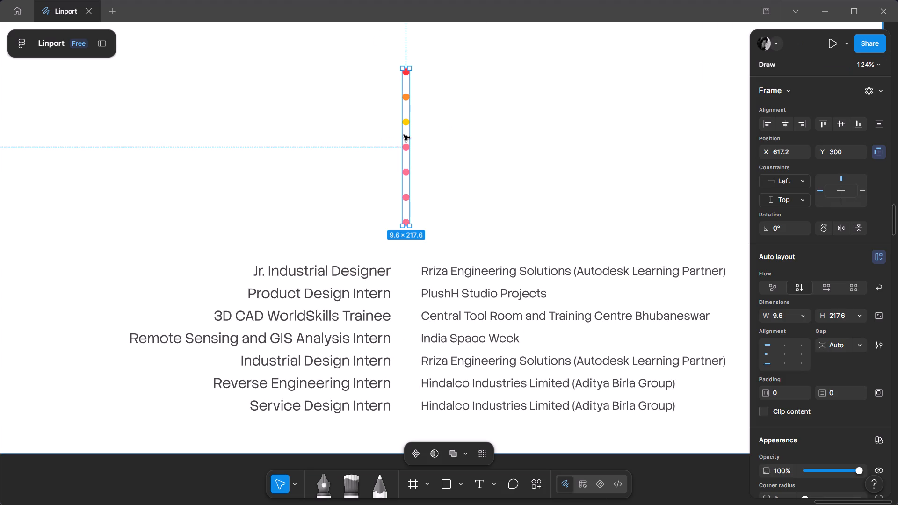
pyautogui.hotkey('ctrl', 'shift', 'g')
pyautogui.click(468, 173)
# Insert the red dot between the job title and company name in the "Jr. Industrial Designer" row.
pyautogui.keyDown('ctrl'); pyautogui.scroll(1, 373, 104); pyautogui.keyUp('ctrl')
pyautogui.keyDown('ctrl'); pyautogui.scroll(-2, 445, 92); pyautogui.keyUp('ctrl')
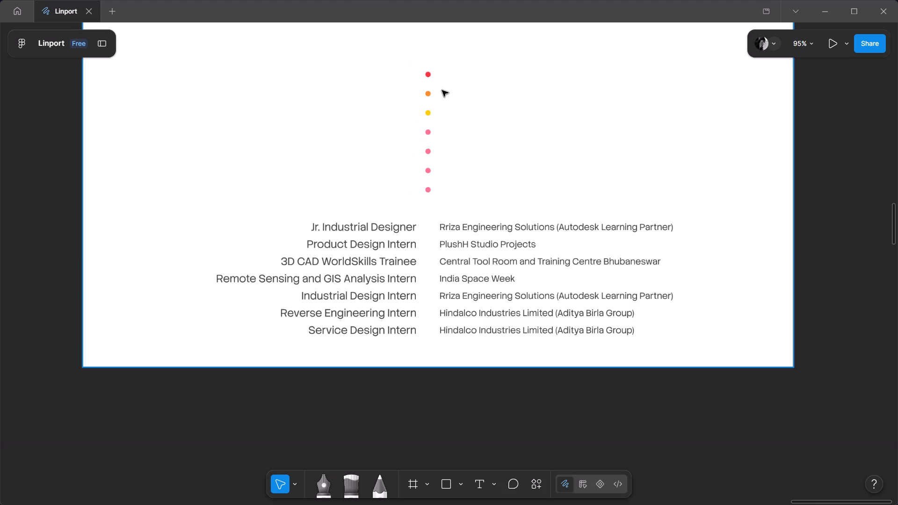
pyautogui.keyDown('ctrl'); pyautogui.scroll(2, 426, 78); pyautogui.keyUp('ctrl')
pyautogui.moveTo(430, 72); pyautogui.dragTo(428, 324)
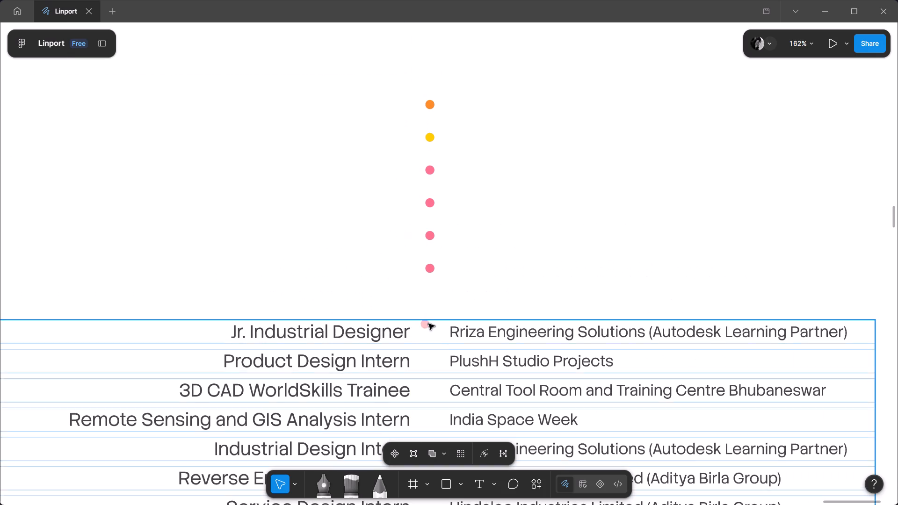
pyautogui.moveTo(428, 324); pyautogui.dragTo(428, 332)
# Move the row stack up, closer to the remaining loose dots.
pyautogui.scroll(-3, 583, 225)
pyautogui.click(568, 152)
pyautogui.moveTo(556, 330); pyautogui.dragTo(572, 237)
# Insert the orange dot into the "Product Design Intern" row and the yellow dot into the "3D CAD WorldSkills Trainee" row.
pyautogui.keyDown('ctrl'); pyautogui.scroll(3, 463, 125); pyautogui.keyUp('ctrl')
pyautogui.moveTo(495, 99); pyautogui.dragTo(554, 205)
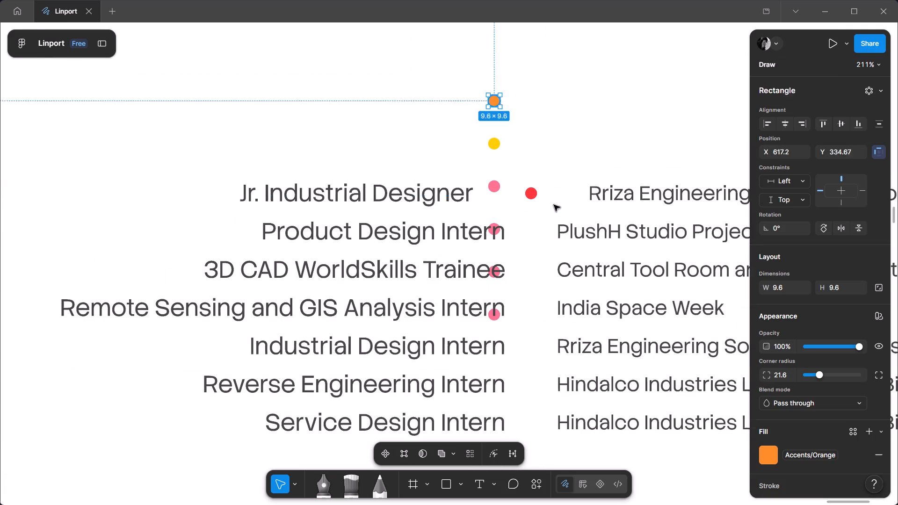
pyautogui.moveTo(554, 205); pyautogui.dragTo(530, 236)
pyautogui.moveTo(493, 146); pyautogui.dragTo(542, 280)
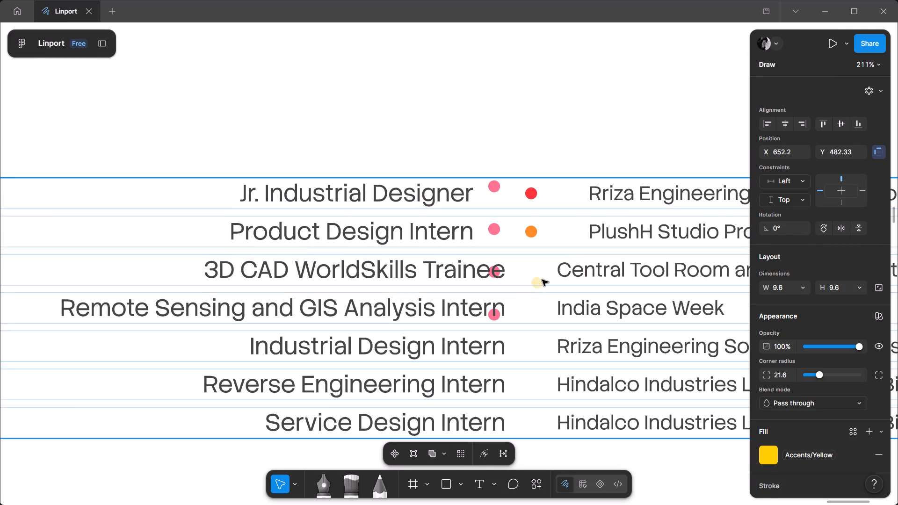
pyautogui.moveTo(542, 280); pyautogui.dragTo(530, 273)
pyautogui.click(369, 144)
# Move the stack of experience rows clear of the remaining loose pink dots.
pyautogui.moveTo(598, 225); pyautogui.dragTo(344, 329)
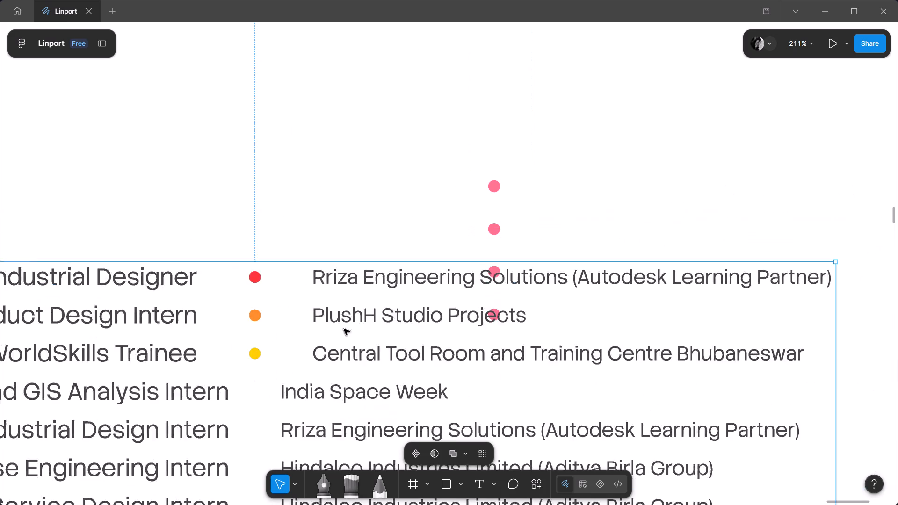
pyautogui.moveTo(344, 329); pyautogui.dragTo(419, 391)
# Insert a pink dot between title and company in the Remote Sensing, Industrial Design Intern, Reverse Engineering and Service Design rows.
pyautogui.scroll(-1, 363, 232)
pyautogui.keyDown('ctrl'); pyautogui.scroll(-2, 419, 101); pyautogui.keyUp('ctrl')
pyautogui.moveTo(464, 113); pyautogui.dragTo(380, 280)
pyautogui.click(507, 153)
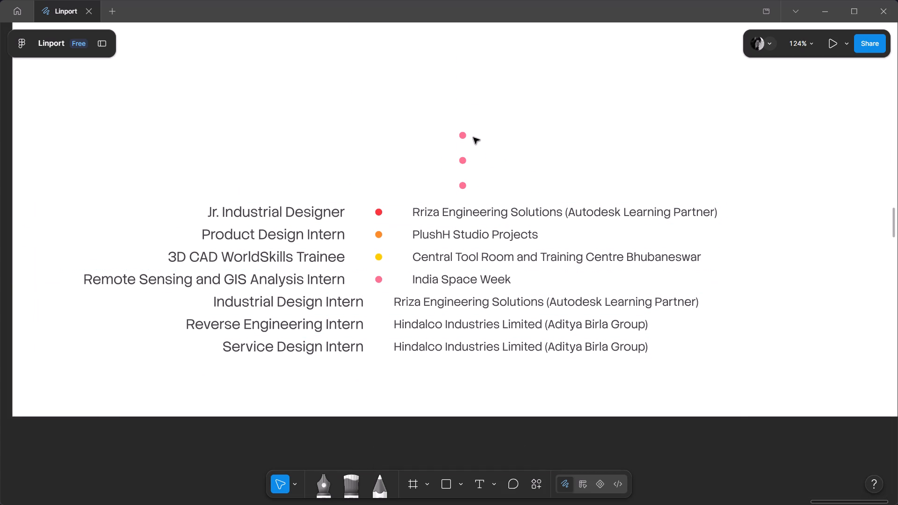
pyautogui.moveTo(463, 137); pyautogui.dragTo(378, 302)
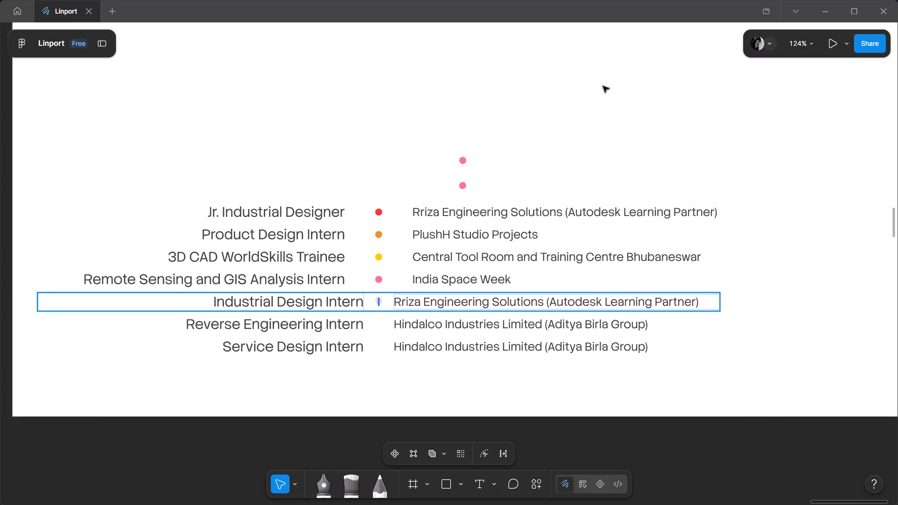
pyautogui.click(604, 86)
pyautogui.moveTo(464, 160); pyautogui.dragTo(382, 323)
pyautogui.scroll(-1, 382, 323)
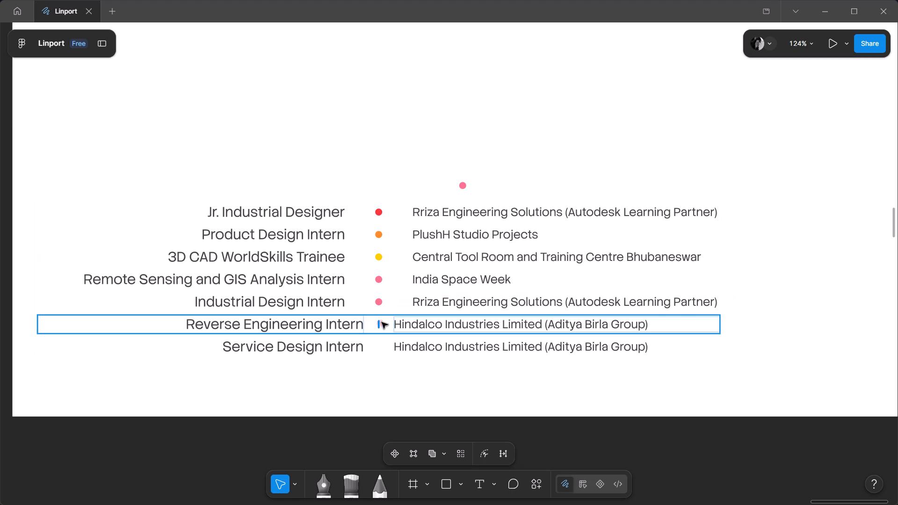
pyautogui.click(454, 107)
pyautogui.moveTo(464, 117); pyautogui.dragTo(379, 287)
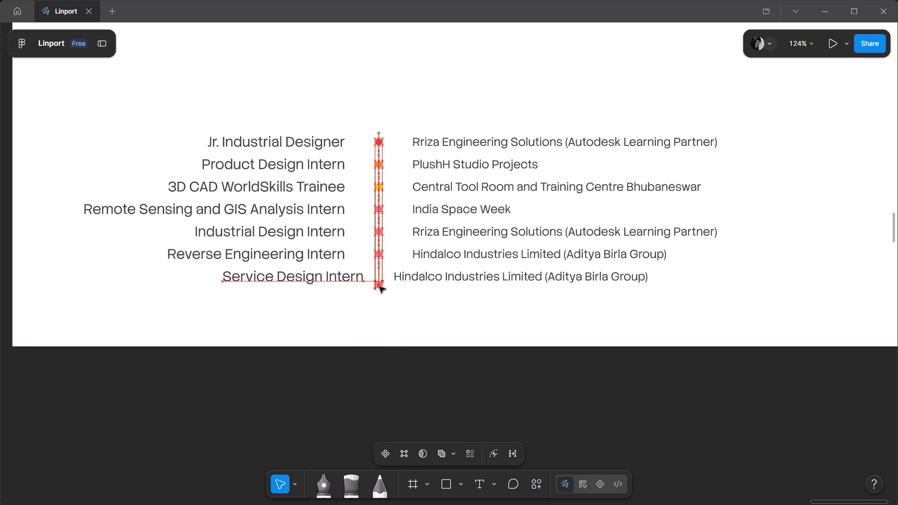
pyautogui.moveTo(379, 287); pyautogui.dragTo(375, 278)
pyautogui.doubleClick(451, 366)
# Centre the completed row stack horizontally and vertically on the Experience board.
pyautogui.click(584, 356)
pyautogui.click(587, 356)
pyautogui.keyDown('ctrl'); pyautogui.scroll(-2, 587, 355); pyautogui.keyUp('ctrl')
pyautogui.moveTo(586, 355); pyautogui.dragTo(583, 355, button='middle')
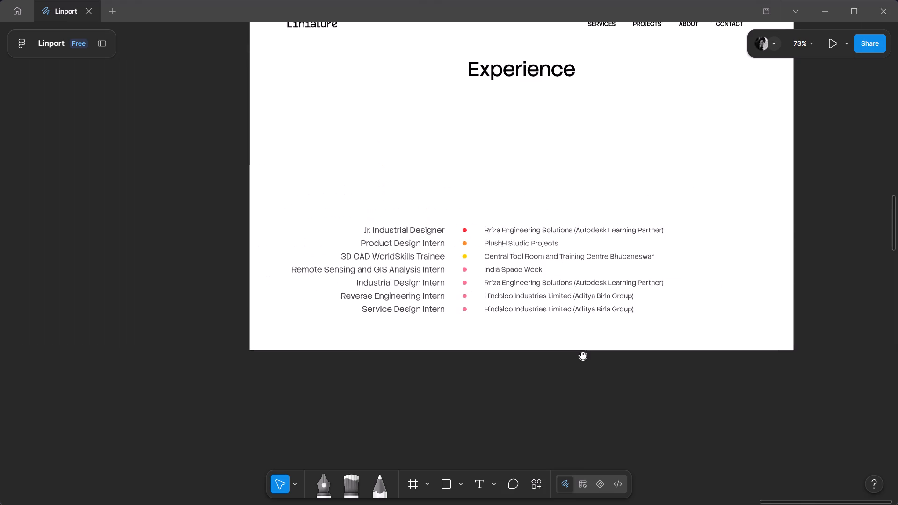
pyautogui.moveTo(583, 355); pyautogui.dragTo(573, 358, button='middle')
pyautogui.moveTo(417, 257); pyautogui.dragTo(435, 190)
pyautogui.moveTo(546, 316); pyautogui.dragTo(548, 326)
pyautogui.click(552, 170)
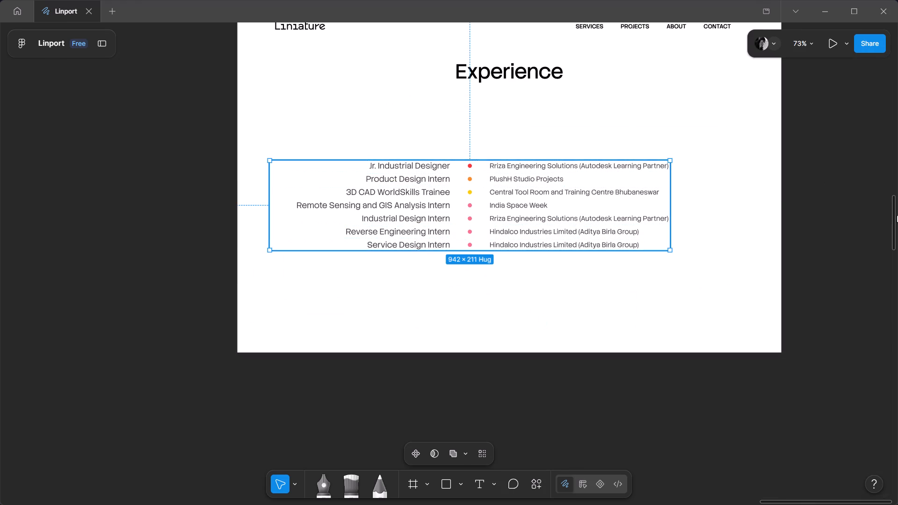
pyautogui.click(798, 120)
pyautogui.tripleClick(794, 120)
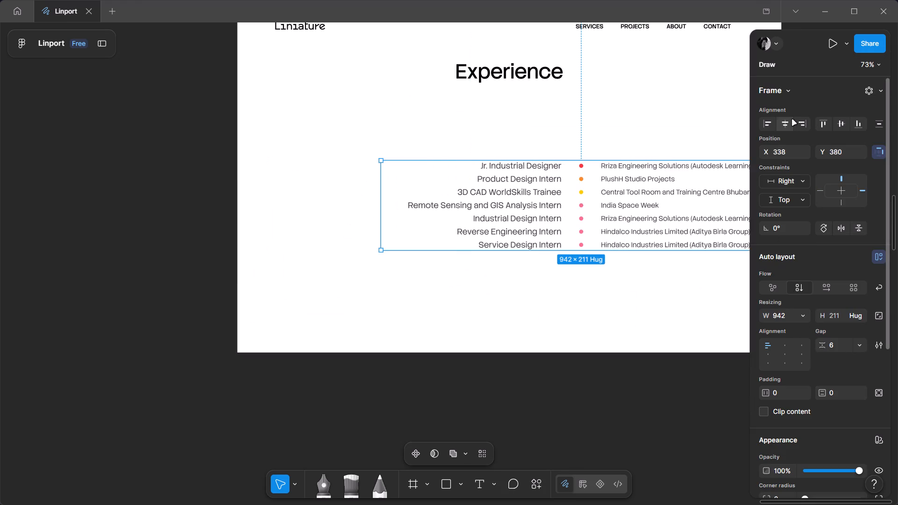
pyautogui.click(846, 116)
pyautogui.click(845, 122)
pyautogui.click(783, 126)
pyautogui.click(579, 188)
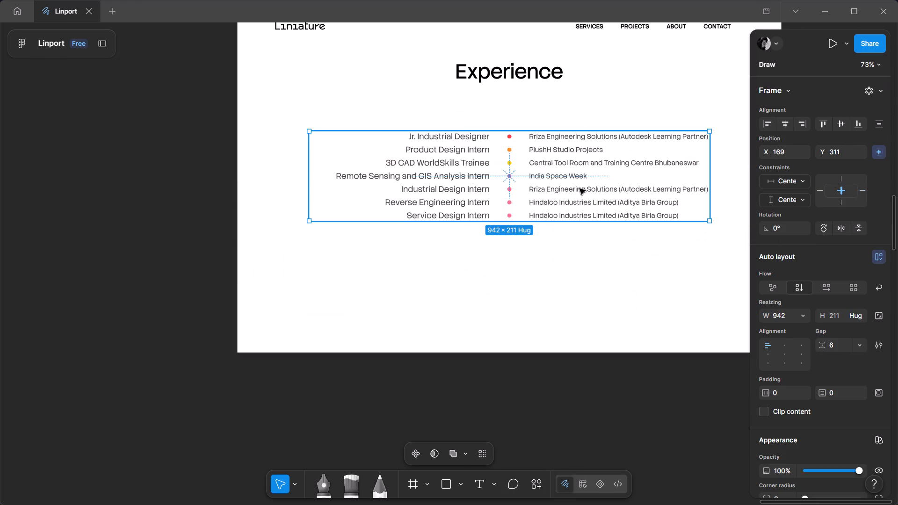
# Examine the alignment and spacing of the dots, job titles and company names up close.
pyautogui.moveTo(576, 306); pyautogui.dragTo(460, 403, button='middle')
pyautogui.scroll(1, 460, 403)
pyautogui.click(413, 393)
pyautogui.keyDown('ctrl'); pyautogui.scroll(5, 252, 268); pyautogui.keyUp('ctrl')
pyautogui.moveTo(541, 295); pyautogui.dragTo(322, 217, button='middle')
pyautogui.keyDown('ctrl'); pyautogui.click(319, 138); pyautogui.keyUp('ctrl')
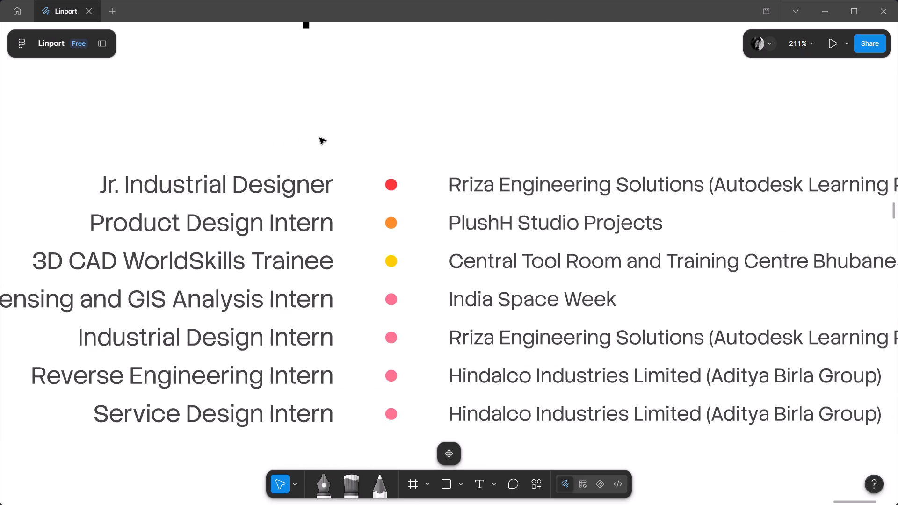
pyautogui.click(324, 137)
pyautogui.keyDown('ctrl'); pyautogui.moveTo(454, 166); pyautogui.dragTo(390, 101, button='middle'); pyautogui.keyUp('ctrl')
pyautogui.keyDown('ctrl'); pyautogui.scroll(4, 399, 95); pyautogui.keyUp('ctrl')
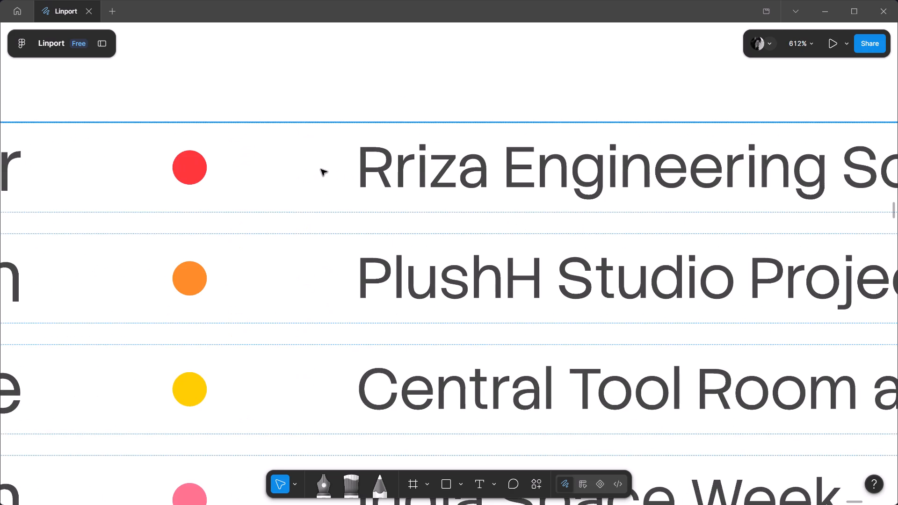
pyautogui.keyDown('ctrl'); pyautogui.scroll(-6, 366, 144); pyautogui.keyUp('ctrl')
pyautogui.click(489, 260)
pyautogui.keyDown('ctrl'); pyautogui.scroll(-3, 486, 250); pyautogui.keyUp('ctrl')
pyautogui.click(469, 397)
pyautogui.keyDown('ctrl'); pyautogui.moveTo(630, 315); pyautogui.dragTo(633, 315); pyautogui.keyUp('ctrl')
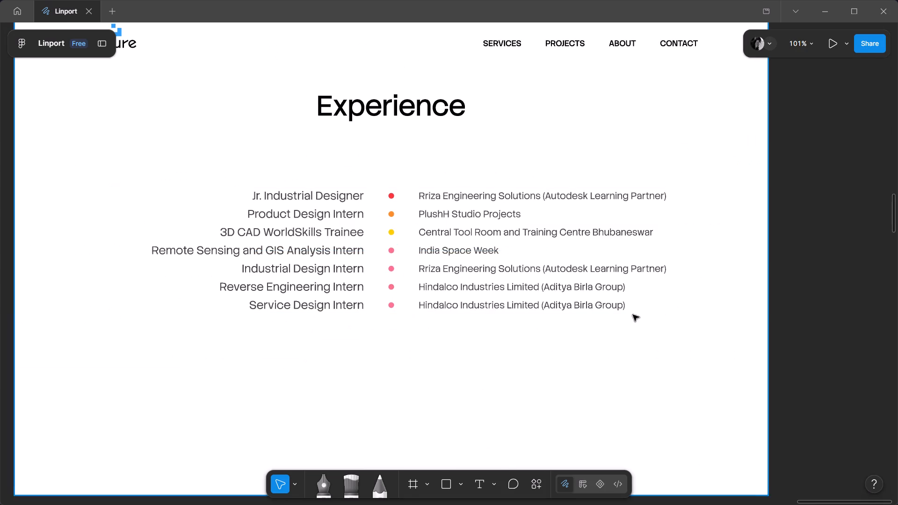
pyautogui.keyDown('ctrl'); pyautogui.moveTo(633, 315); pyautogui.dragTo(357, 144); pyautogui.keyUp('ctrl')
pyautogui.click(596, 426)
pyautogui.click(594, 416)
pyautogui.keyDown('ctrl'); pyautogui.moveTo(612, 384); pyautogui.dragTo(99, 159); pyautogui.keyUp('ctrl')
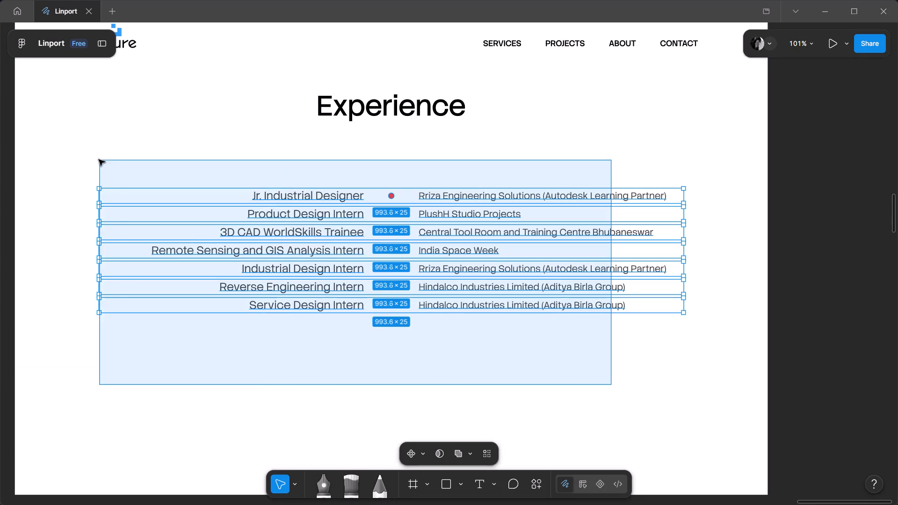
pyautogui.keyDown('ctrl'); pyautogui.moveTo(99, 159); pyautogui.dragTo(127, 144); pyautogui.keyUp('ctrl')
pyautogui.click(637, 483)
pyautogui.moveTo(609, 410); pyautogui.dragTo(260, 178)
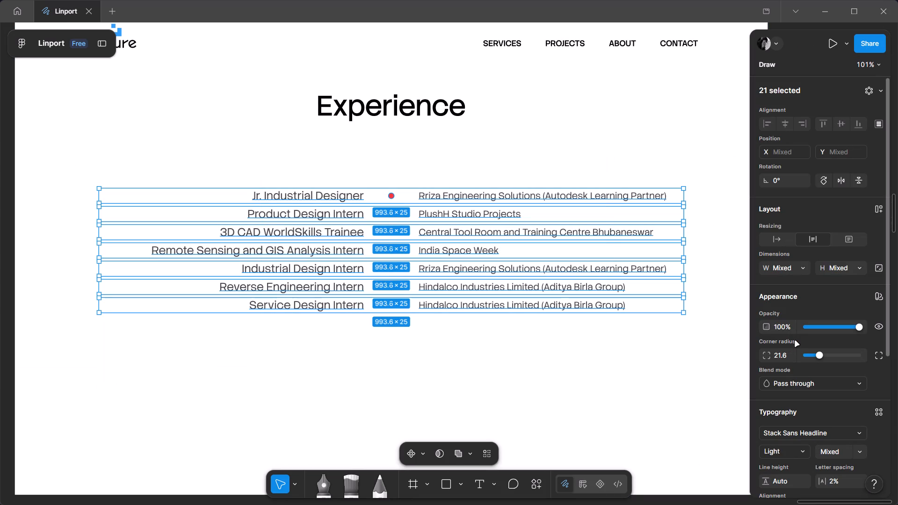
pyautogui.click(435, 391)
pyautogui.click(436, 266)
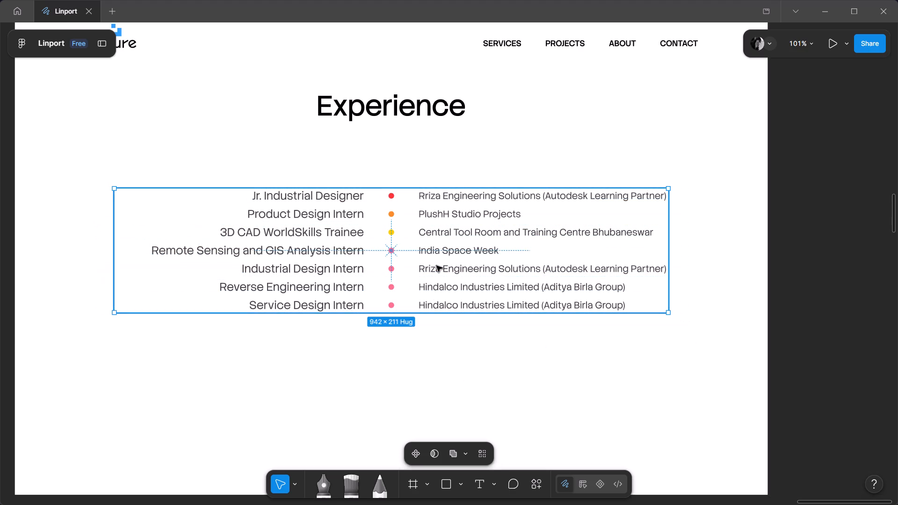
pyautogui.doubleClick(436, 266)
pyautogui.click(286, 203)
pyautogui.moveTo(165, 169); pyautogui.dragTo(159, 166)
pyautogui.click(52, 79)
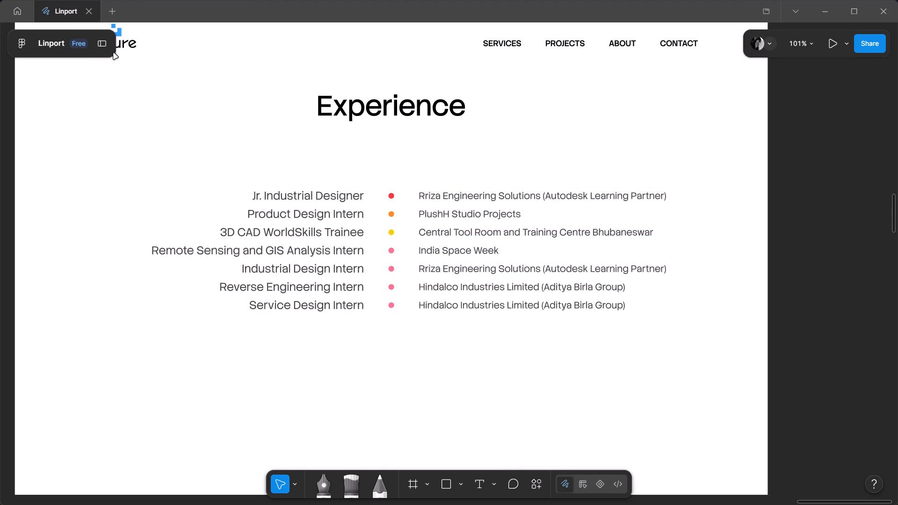
# Restore the full editor interface with the layer list and collapse the expanded layers.
pyautogui.click(95, 51)
pyautogui.click(99, 48)
pyautogui.click(145, 99)
pyautogui.click(164, 70)
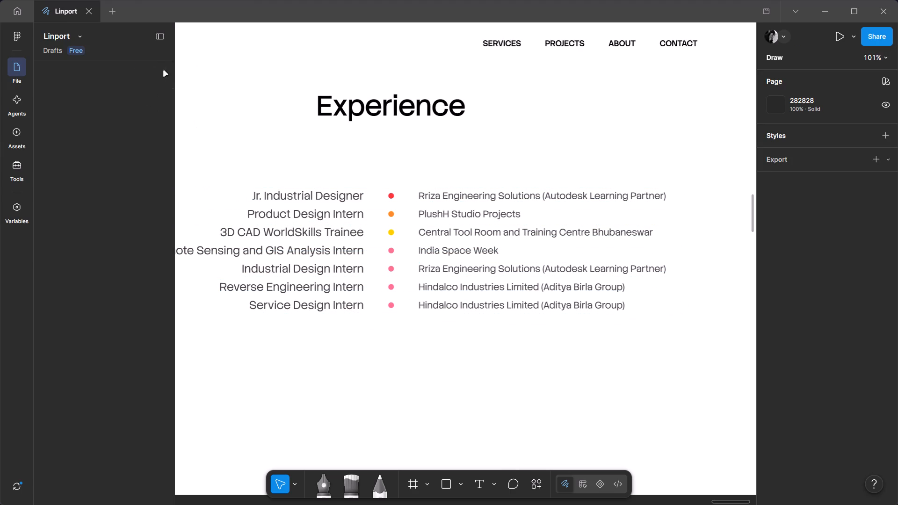
pyautogui.click(222, 118)
pyautogui.click(233, 103)
pyautogui.click(160, 123)
# Nudge the Experience heading horizontally to X 524.
pyautogui.moveTo(364, 96); pyautogui.dragTo(370, 95)
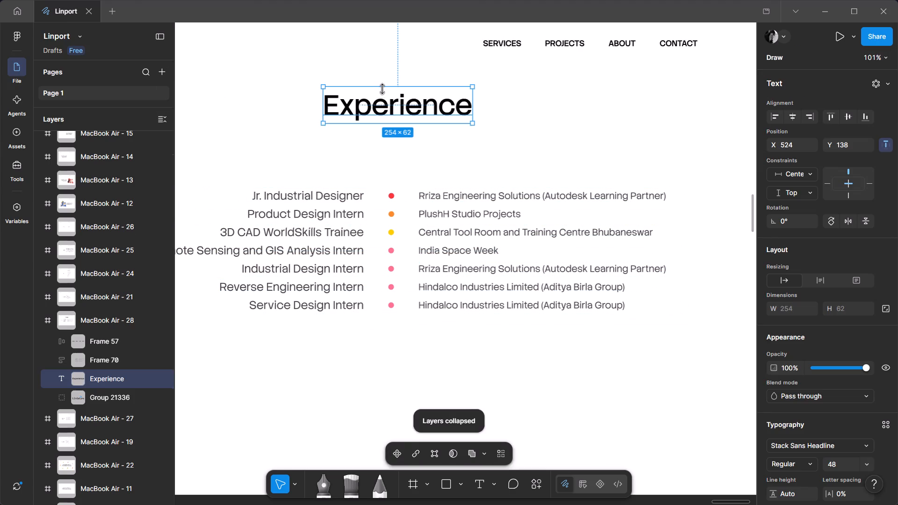
pyautogui.click(383, 89)
pyautogui.keyDown('ctrl'); pyautogui.scroll(-4, 450, 105); pyautogui.keyUp('ctrl')
pyautogui.click(527, 251)
# Collapse the whole layer list, including the open board's contents.
pyautogui.keyDown('ctrl'); pyautogui.scroll(4, 424, 128); pyautogui.keyUp('ctrl')
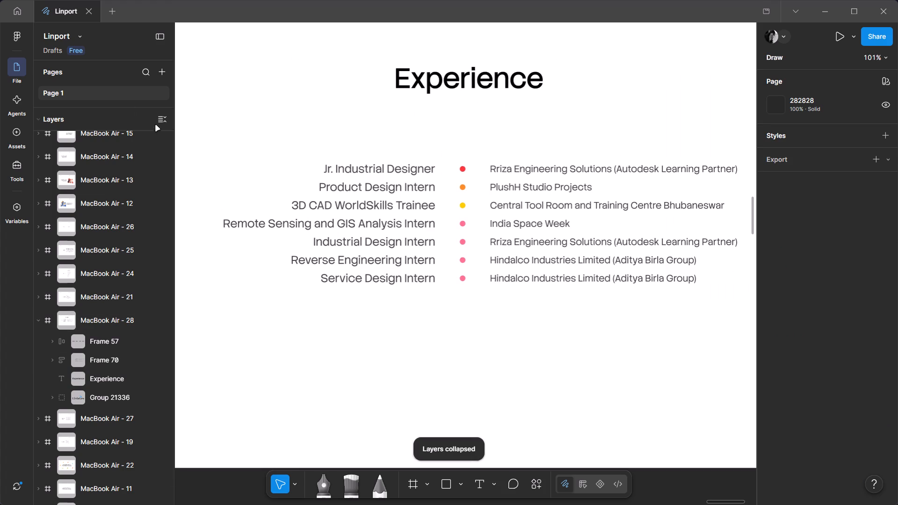
pyautogui.click(160, 129)
pyautogui.doubleClick(164, 123)
# Ungroup the row stack's outer frame into seven separate row frames.
pyautogui.click(329, 300)
pyautogui.click(313, 316)
pyautogui.moveTo(751, 423); pyautogui.dragTo(180, 30)
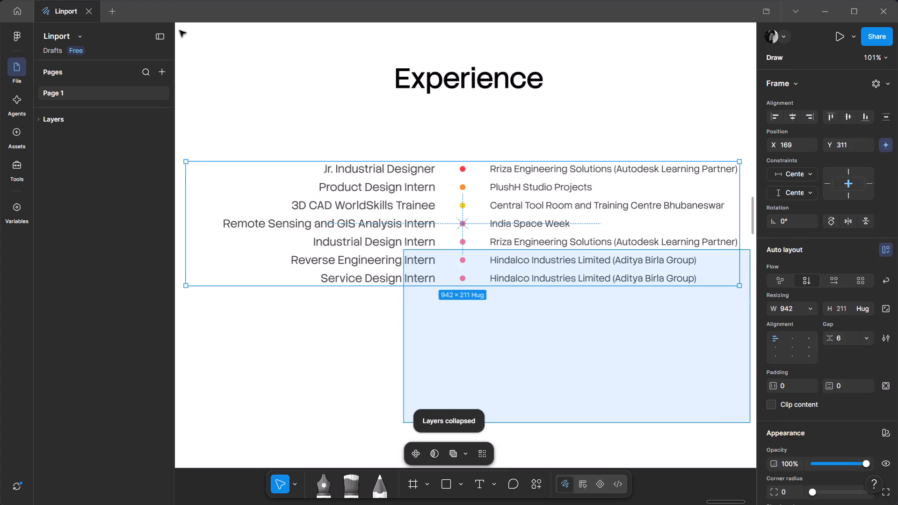
pyautogui.moveTo(180, 30); pyautogui.dragTo(232, 152)
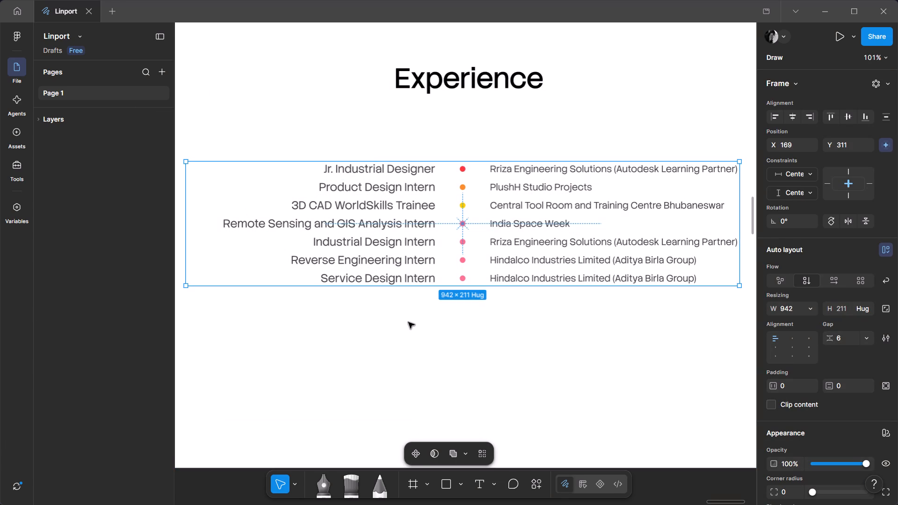
pyautogui.hotkey('ctrl', 'shift', 'g')
pyautogui.click(573, 397)
# Set the horizontal gap inside all seven row frames to 24.
pyautogui.moveTo(541, 346); pyautogui.dragTo(541, 347)
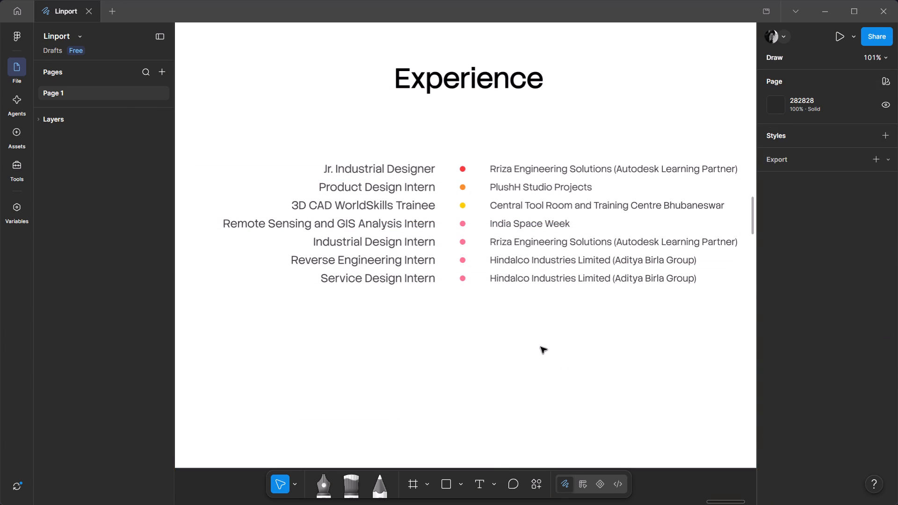
pyautogui.moveTo(541, 347); pyautogui.dragTo(349, 178)
pyautogui.keyDown('shift'); pyautogui.click(381, 165); pyautogui.keyUp('shift')
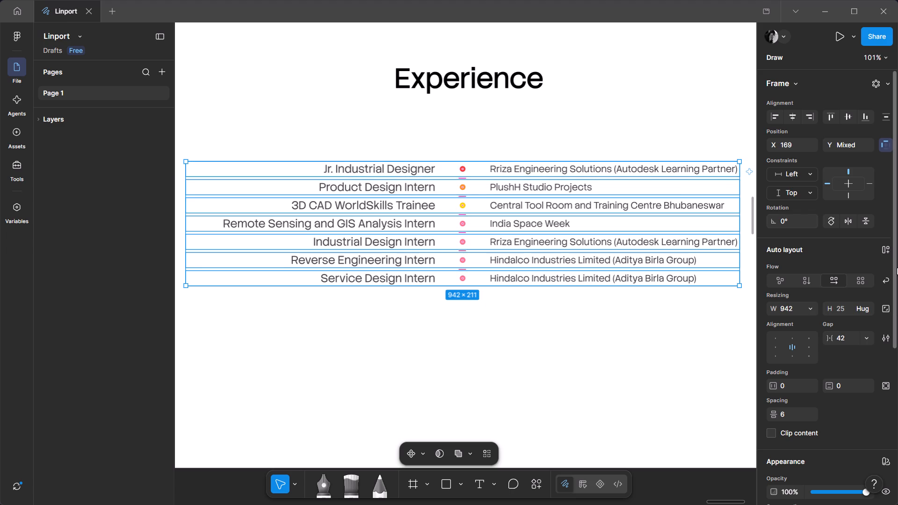
pyautogui.click(842, 338)
pyautogui.press('Down')
pyautogui.press('Down')
pyautogui.press('Down')
pyautogui.press('Down')
pyautogui.press('Down')
pyautogui.press('Down')
pyautogui.press('Down')
pyautogui.press('Down')
pyautogui.press('Down')
pyautogui.press('Down')
pyautogui.press('Down')
pyautogui.press('Down')
pyautogui.press('Down')
pyautogui.press('Down')
pyautogui.press('Down')
pyautogui.press('Down')
pyautogui.press('Down')
pyautogui.press('Down')
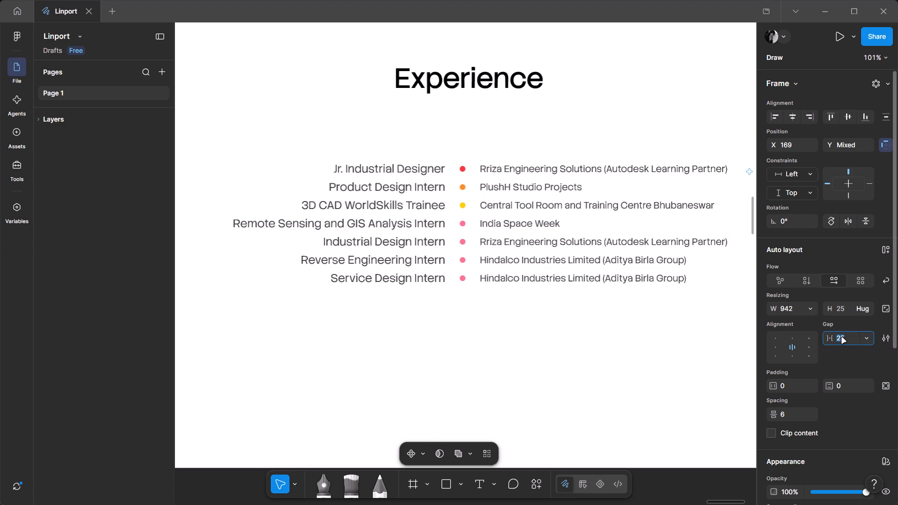
pyautogui.press('Down')
pyautogui.click(489, 339)
# Wrap the seven rows in one vertical auto layout frame with a gap of 6.
pyautogui.click(598, 345)
pyautogui.moveTo(550, 300); pyautogui.dragTo(214, 90)
pyautogui.click(703, 367)
pyautogui.moveTo(590, 366); pyautogui.dragTo(249, 130)
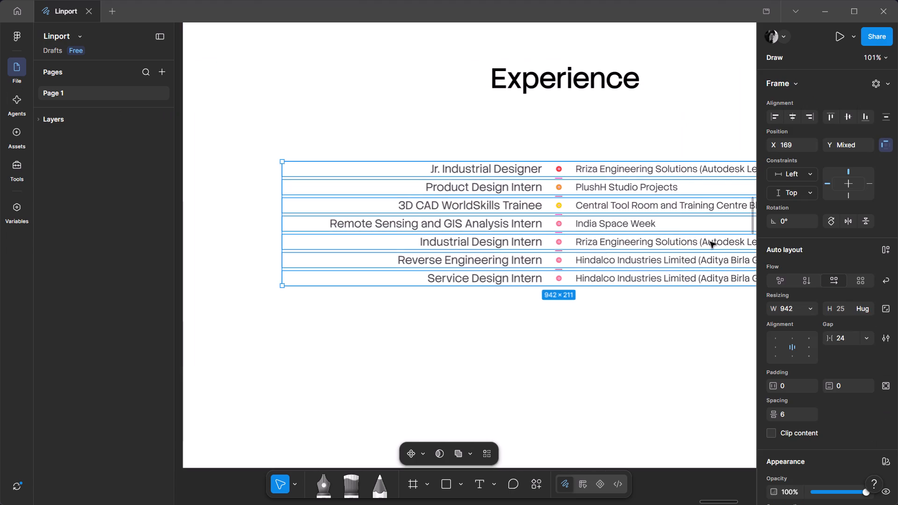
pyautogui.click(866, 247)
pyautogui.click(884, 246)
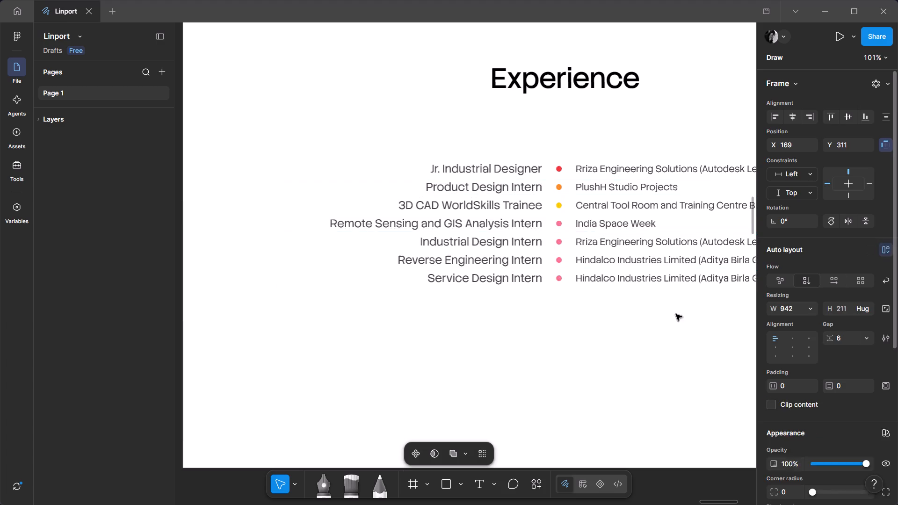
pyautogui.moveTo(676, 314); pyautogui.dragTo(670, 314)
# Examine the tightened experience rows up close and as part of the whole board.
pyautogui.middleClick(386, 383)
pyautogui.scroll(1, 383, 383)
pyautogui.click(488, 198)
pyautogui.click(553, 298)
pyautogui.click(405, 198)
pyautogui.moveTo(442, 206); pyautogui.dragTo(243, 194, button='middle')
pyautogui.moveTo(258, 228); pyautogui.dragTo(268, 242)
pyautogui.hotkey('ctrl', 'z')
pyautogui.keyDown('ctrl'); pyautogui.scroll(-6, 618, 199); pyautogui.keyUp('ctrl')
pyautogui.keyDown('ctrl'); pyautogui.scroll(4, 587, 230); pyautogui.keyUp('ctrl')
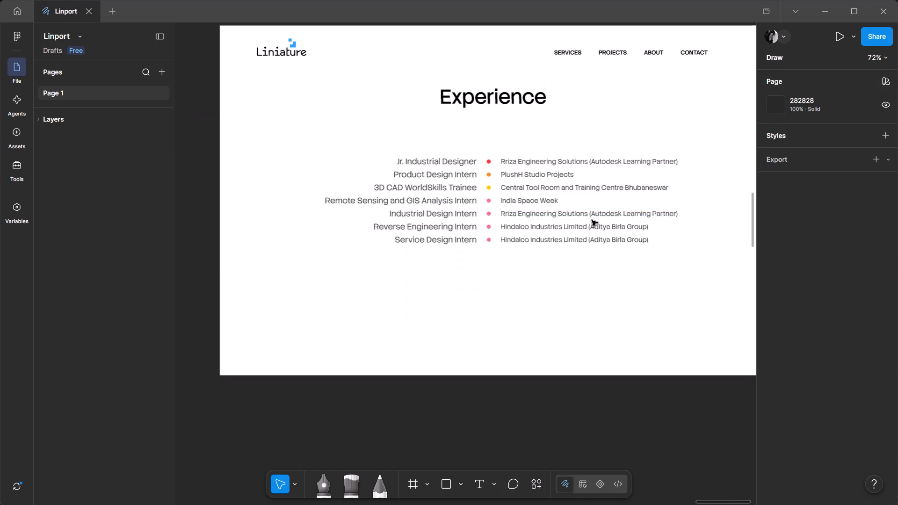
# Centre the rebuilt row stack horizontally and vertically on the Experience board.
pyautogui.click(598, 209)
pyautogui.click(647, 320)
pyautogui.click(669, 199)
pyautogui.click(792, 122)
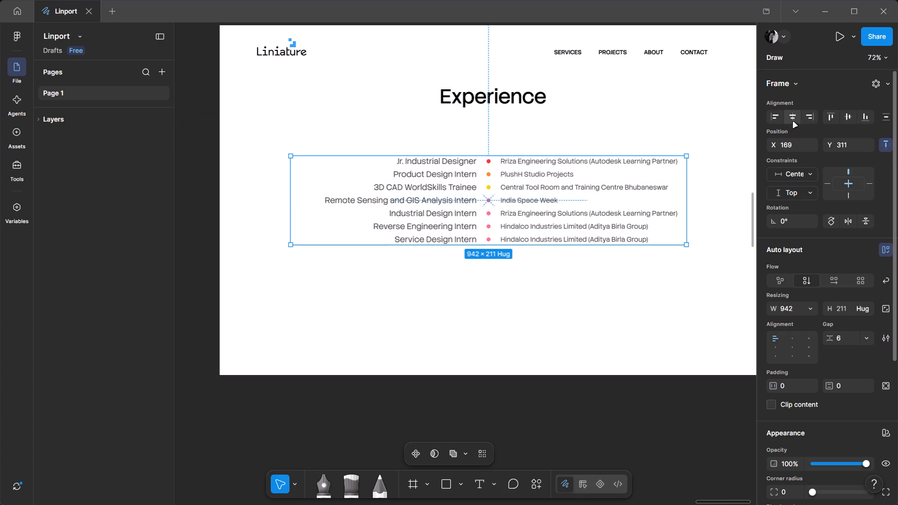
pyautogui.click(848, 112)
pyautogui.click(565, 323)
pyautogui.click(508, 332)
# Set the font size of all seven company names to 13.
pyautogui.keyDown('ctrl'); pyautogui.scroll(4, 483, 172); pyautogui.keyUp('ctrl')
pyautogui.keyDown('ctrl'); pyautogui.scroll(-1, 373, 169); pyautogui.keyUp('ctrl')
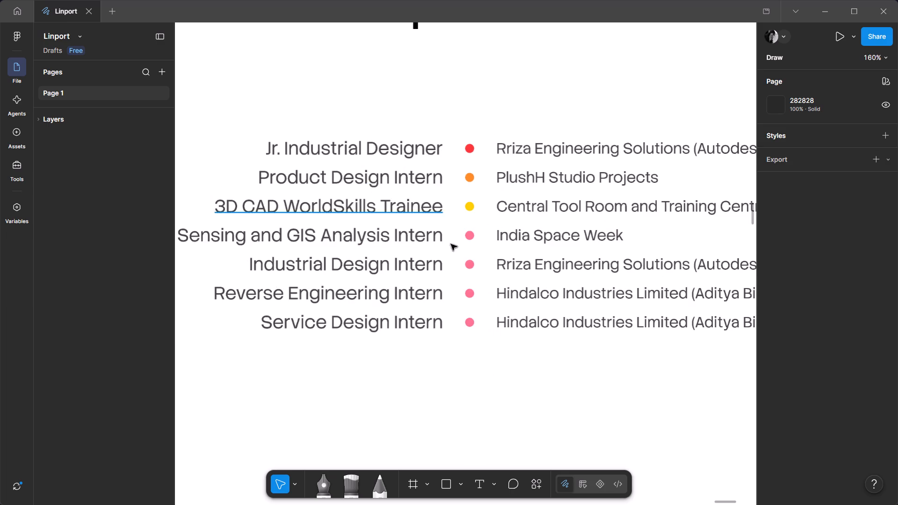
pyautogui.keyDown('ctrl'); pyautogui.scroll(-2, 264, 189); pyautogui.keyUp('ctrl')
pyautogui.keyDown('ctrl'); pyautogui.moveTo(455, 346); pyautogui.dragTo(413, 144); pyautogui.keyUp('ctrl')
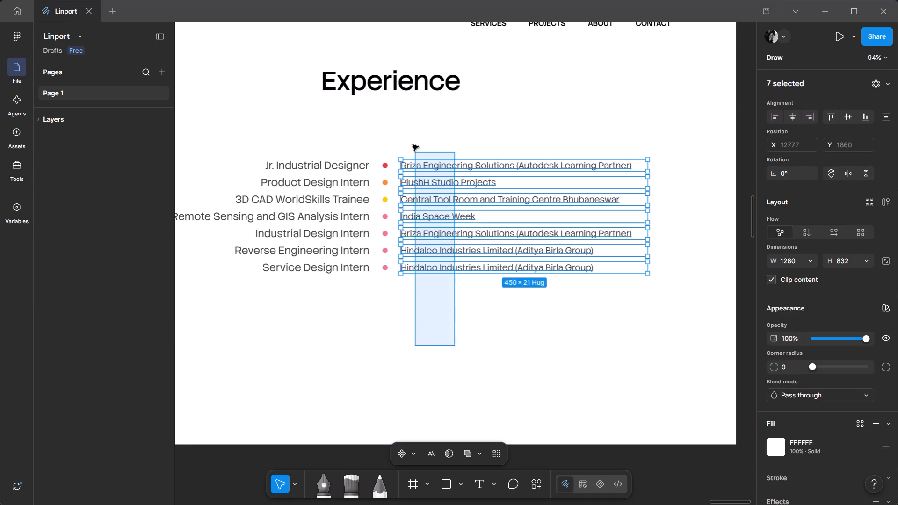
pyautogui.keyDown('ctrl'); pyautogui.moveTo(413, 144); pyautogui.dragTo(413, 144); pyautogui.keyUp('ctrl')
pyautogui.click(869, 414)
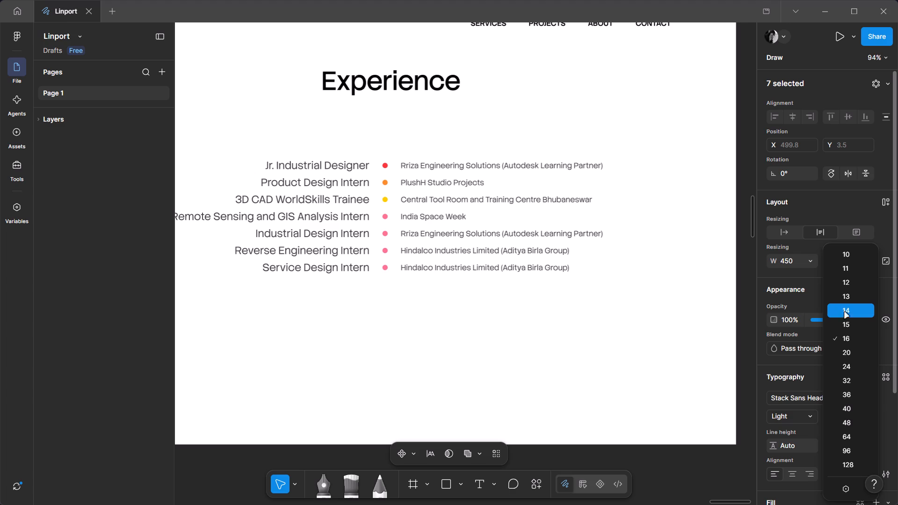
pyautogui.click(845, 290)
pyautogui.click(453, 417)
# Set the font size of all seven job titles to 15.
pyautogui.moveTo(384, 348); pyautogui.dragTo(509, 350, button='middle')
pyautogui.moveTo(339, 319); pyautogui.dragTo(338, 318)
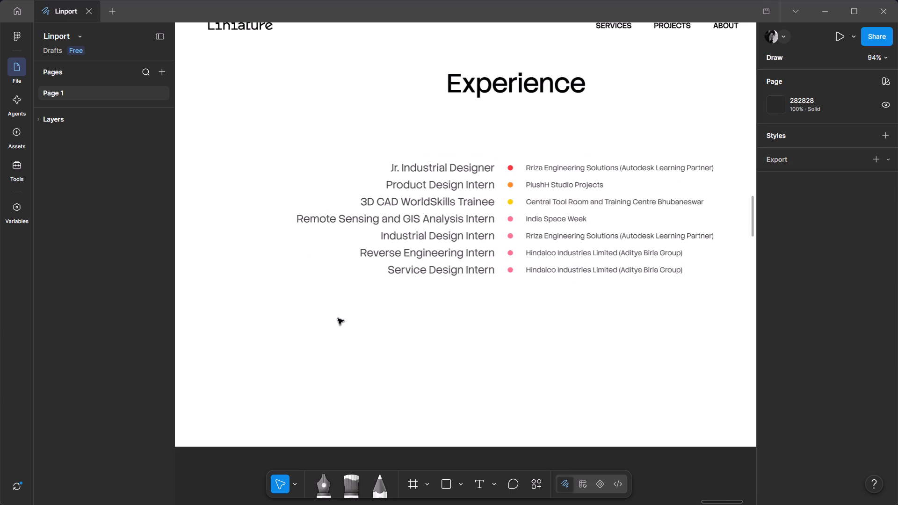
pyautogui.moveTo(338, 318); pyautogui.dragTo(419, 147)
pyautogui.click(870, 407)
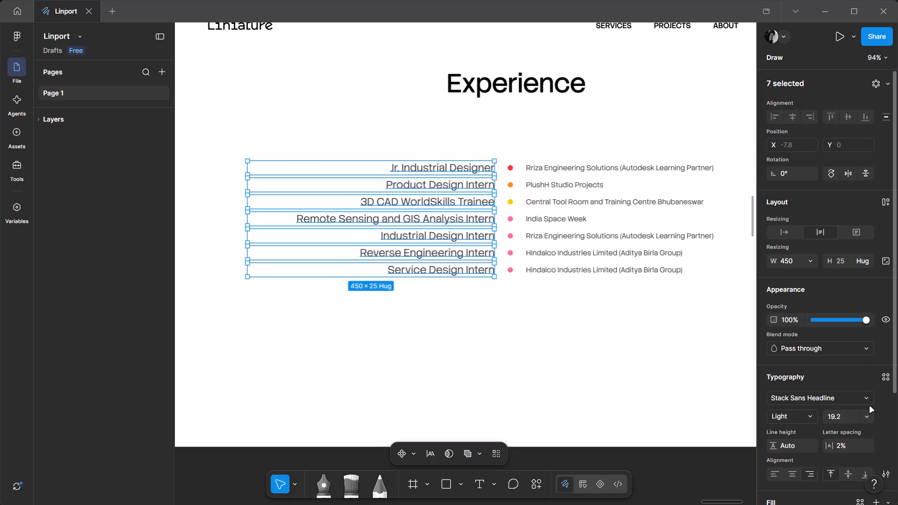
pyautogui.click(868, 413)
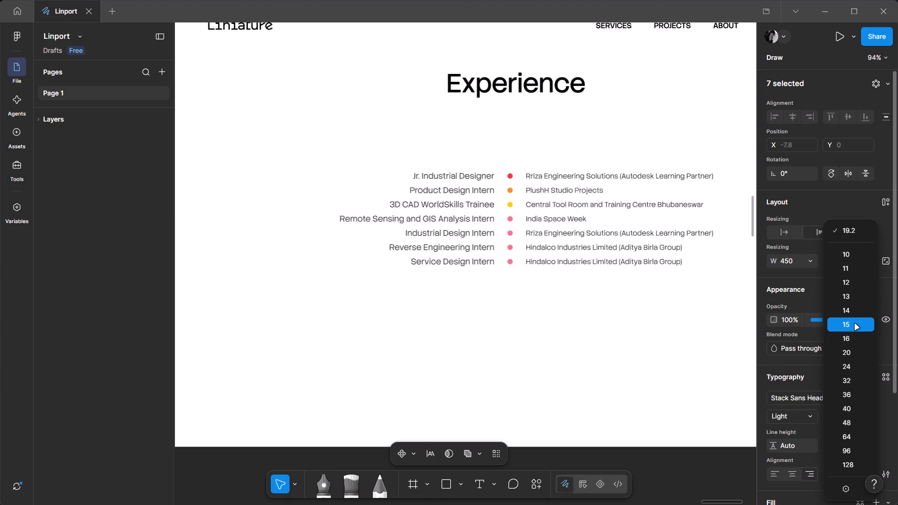
pyautogui.click(855, 321)
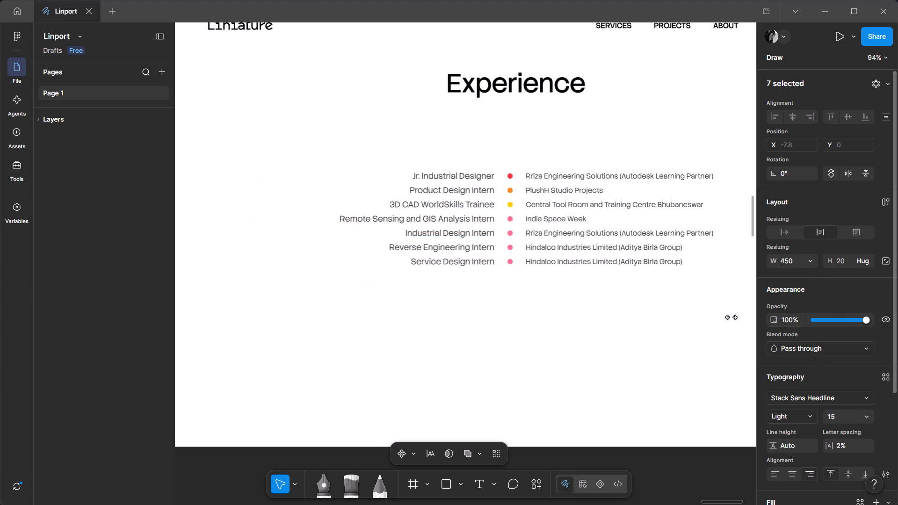
# Set the font size of all seven company names on the Experience board to 16.
pyautogui.keyDown('ctrl'); pyautogui.moveTo(636, 305); pyautogui.dragTo(529, 158); pyautogui.keyUp('ctrl')
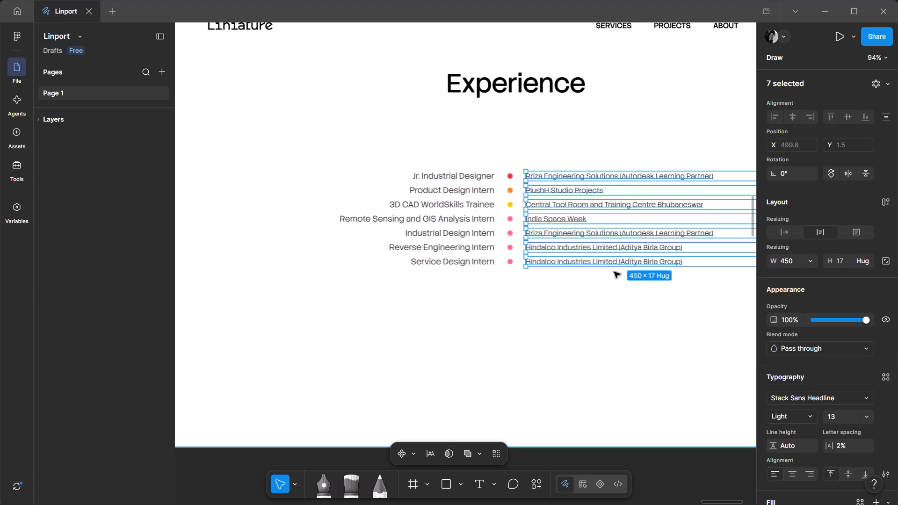
pyautogui.click(849, 417)
pyautogui.press('Up')
pyautogui.press('Up')
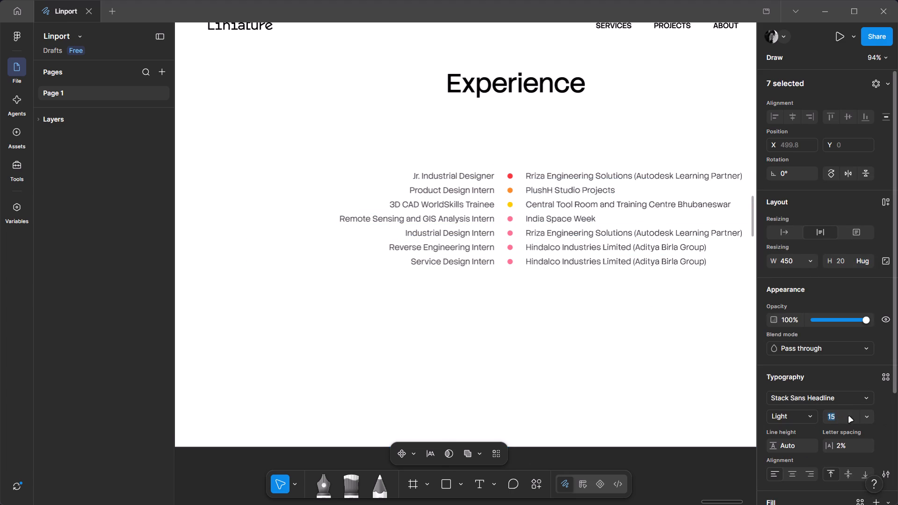
pyautogui.press('Down')
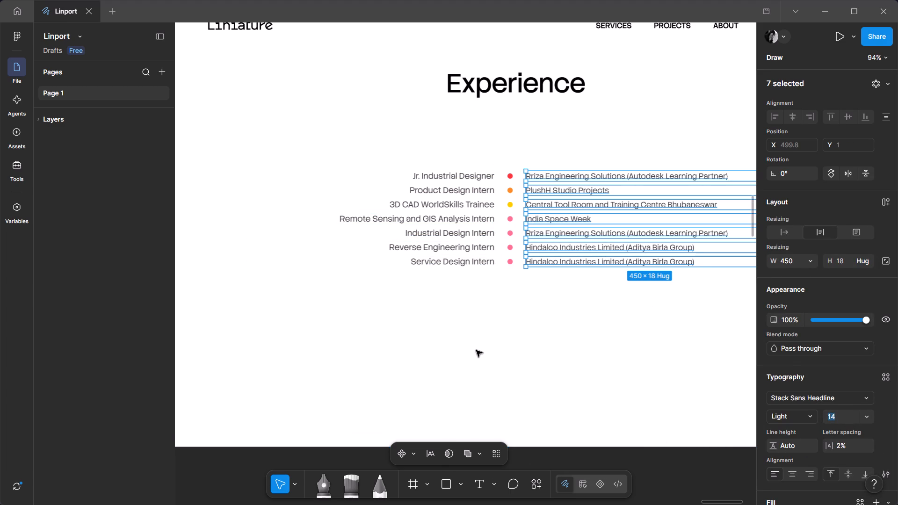
pyautogui.press('Up')
pyautogui.press('Up')
# Set the font size of all seven job titles on the Experience board to 16.
pyautogui.moveTo(476, 350); pyautogui.dragTo(431, 142)
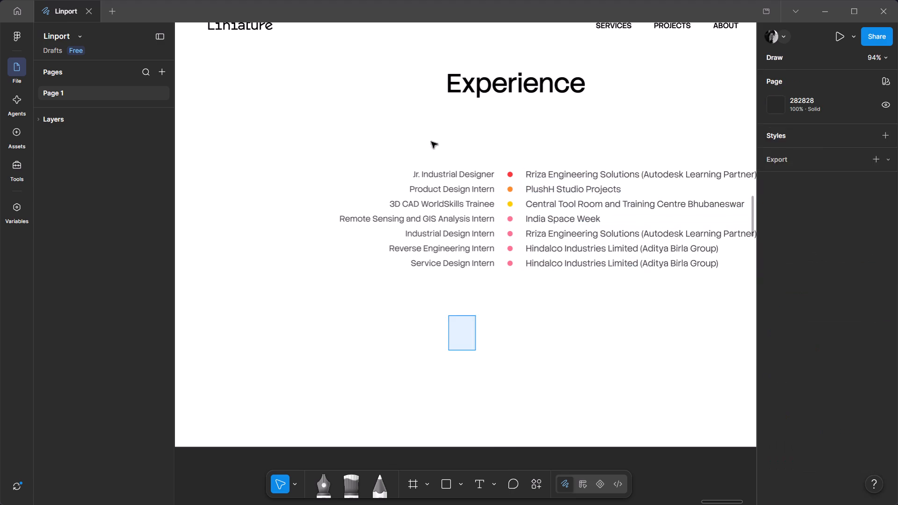
pyautogui.moveTo(431, 142); pyautogui.dragTo(426, 311)
pyautogui.click(426, 311)
pyautogui.moveTo(491, 339); pyautogui.dragTo(336, 317, button='middle')
pyautogui.scroll(1, 336, 317)
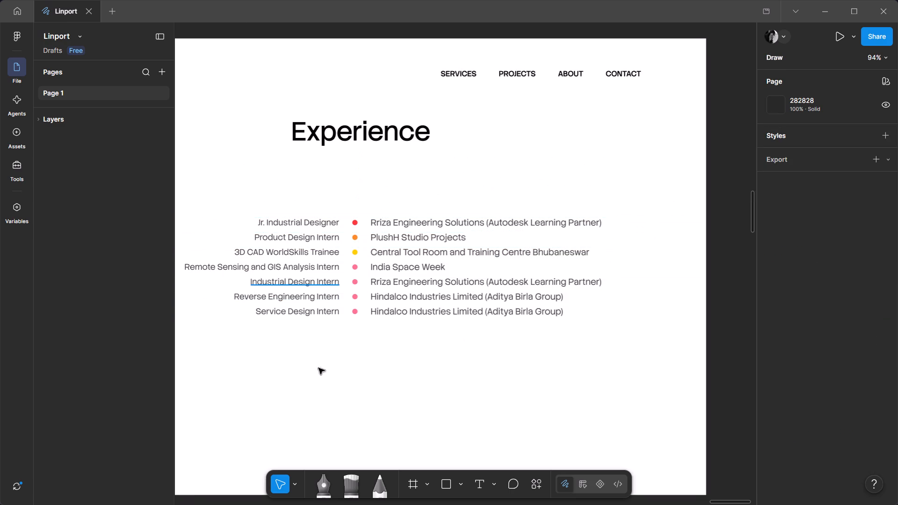
pyautogui.keyDown('ctrl'); pyautogui.moveTo(344, 375); pyautogui.dragTo(349, 372, button='middle'); pyautogui.keyUp('ctrl')
pyautogui.keyDown('ctrl'); pyautogui.moveTo(251, 354); pyautogui.dragTo(314, 199); pyautogui.keyUp('ctrl')
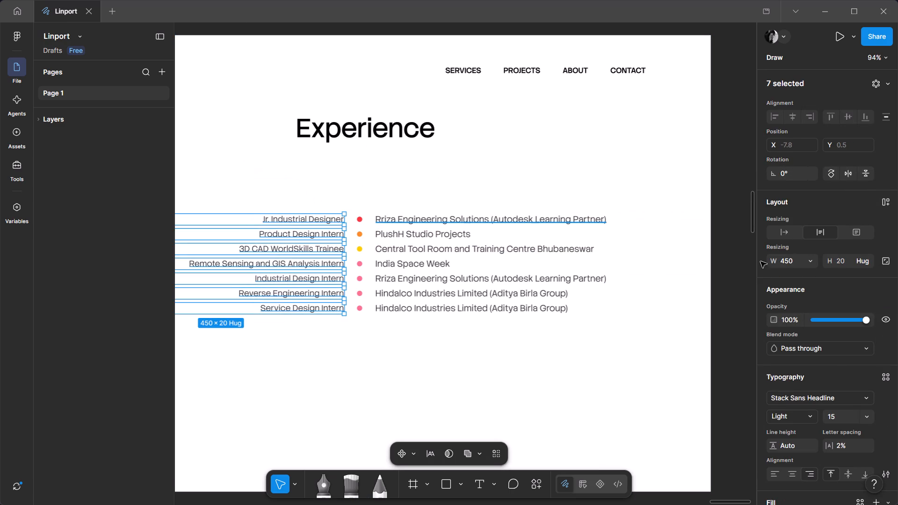
pyautogui.scroll(-1, 835, 359)
pyautogui.click(842, 320)
pyautogui.press('Up')
pyautogui.click(493, 427)
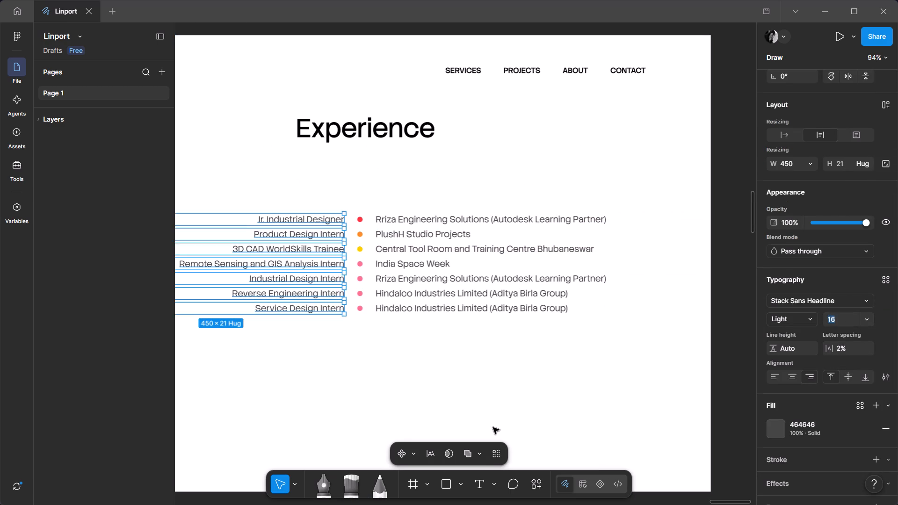
pyautogui.keyDown('ctrl'); pyautogui.moveTo(299, 368); pyautogui.dragTo(306, 182); pyautogui.keyUp('ctrl')
pyautogui.doubleClick(422, 335)
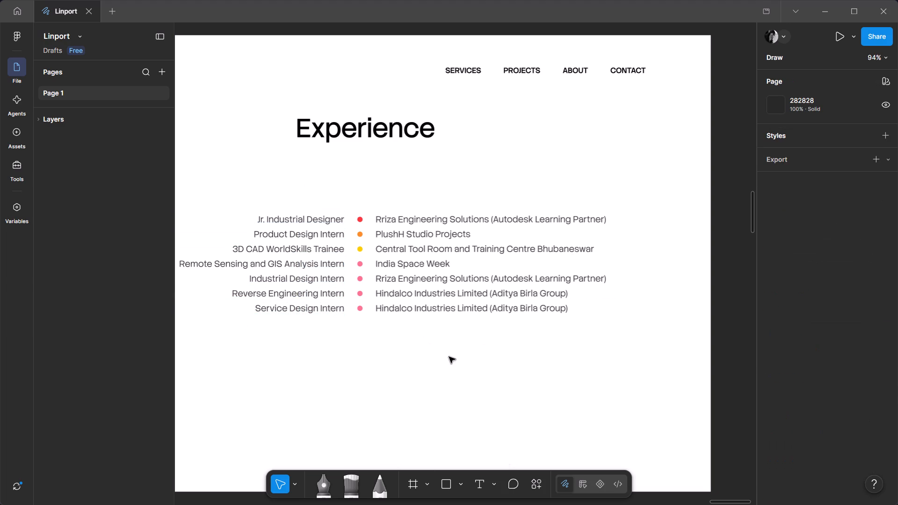
# Centre the resized row stack horizontally and vertically on the Experience board.
pyautogui.keyDown('ctrl'); pyautogui.scroll(-5, 442, 312); pyautogui.keyUp('ctrl')
pyautogui.keyDown('ctrl'); pyautogui.scroll(3, 371, 311); pyautogui.keyUp('ctrl')
pyautogui.click(500, 255)
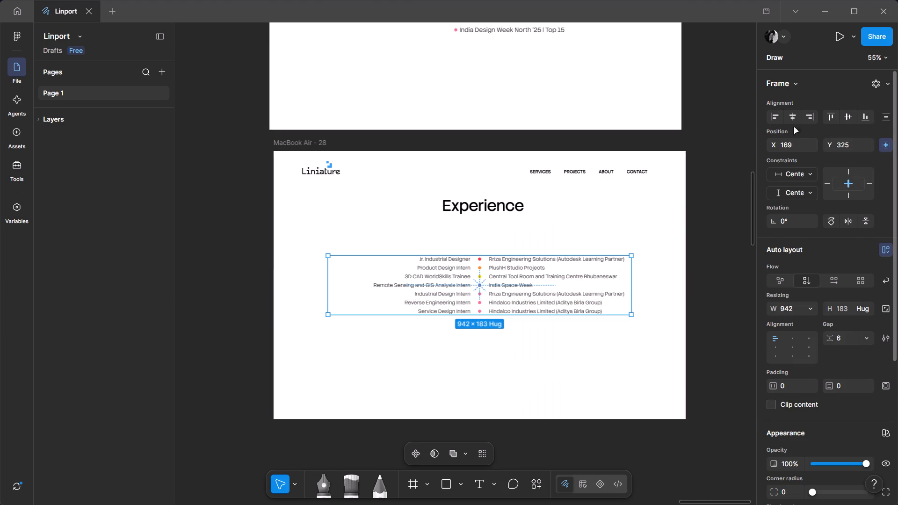
pyautogui.click(797, 118)
pyautogui.click(848, 115)
pyautogui.click(575, 383)
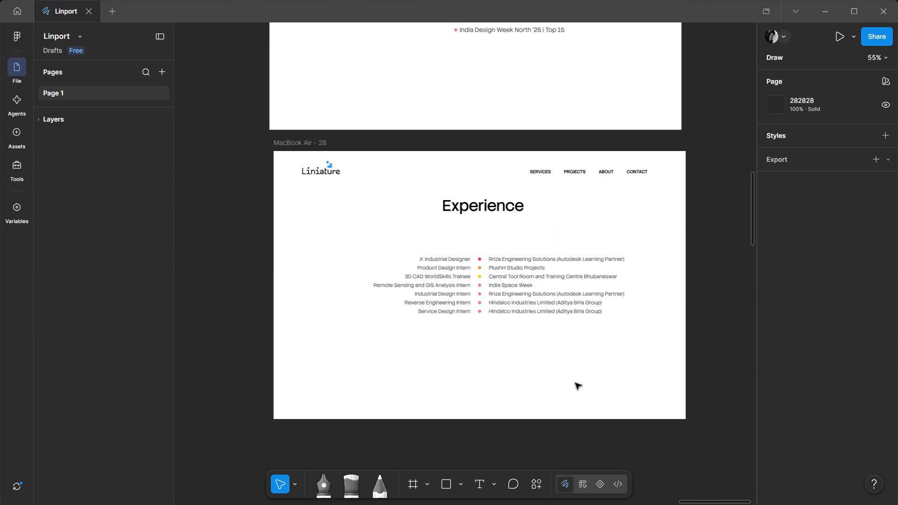
# Examine the enlarged experience rows up close and as part of the whole board.
pyautogui.keyDown('ctrl'); pyautogui.scroll(4, 544, 339); pyautogui.keyUp('ctrl')
pyautogui.keyDown('ctrl'); pyautogui.scroll(-2, 542, 339); pyautogui.keyUp('ctrl')
pyautogui.click(560, 271)
pyautogui.keyDown('ctrl'); pyautogui.scroll(-2, 560, 271); pyautogui.keyUp('ctrl')
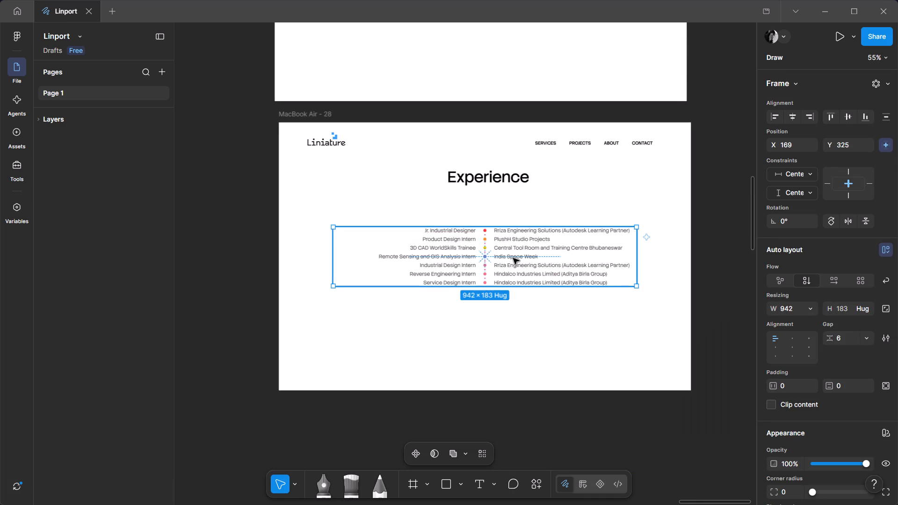
pyautogui.keyDown('ctrl'); pyautogui.scroll(3, 513, 258); pyautogui.keyUp('ctrl')
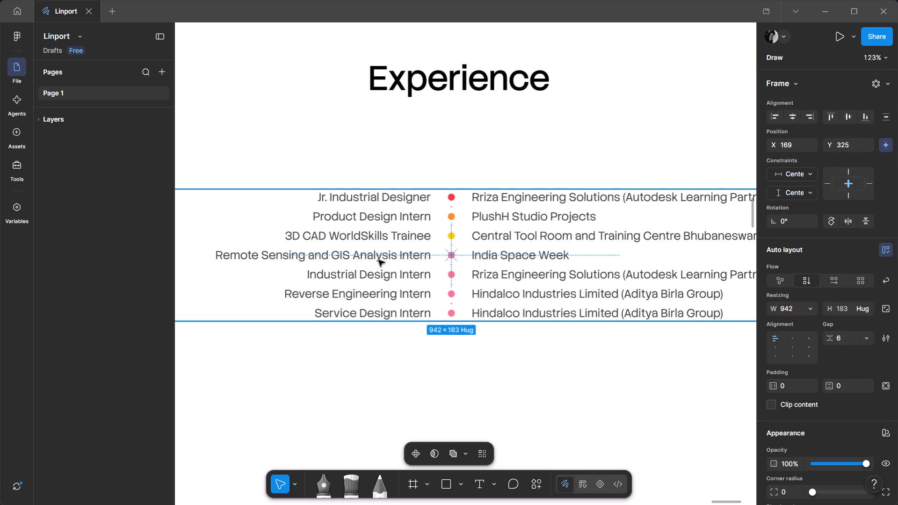
pyautogui.keyDown('ctrl'); pyautogui.scroll(-2, 378, 260); pyautogui.keyUp('ctrl')
pyautogui.keyDown('ctrl'); pyautogui.scroll(3, 430, 242); pyautogui.keyUp('ctrl')
pyautogui.keyDown('ctrl'); pyautogui.scroll(-2, 430, 242); pyautogui.keyUp('ctrl')
pyautogui.click(436, 346)
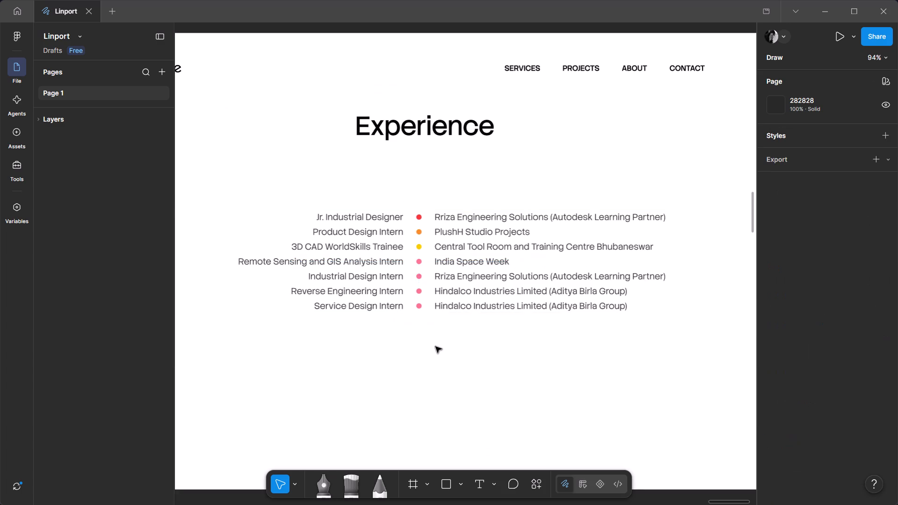
pyautogui.keyDown('ctrl'); pyautogui.scroll(5, 388, 304); pyautogui.keyUp('ctrl')
pyautogui.keyDown('ctrl'); pyautogui.scroll(-3, 388, 304); pyautogui.keyUp('ctrl')
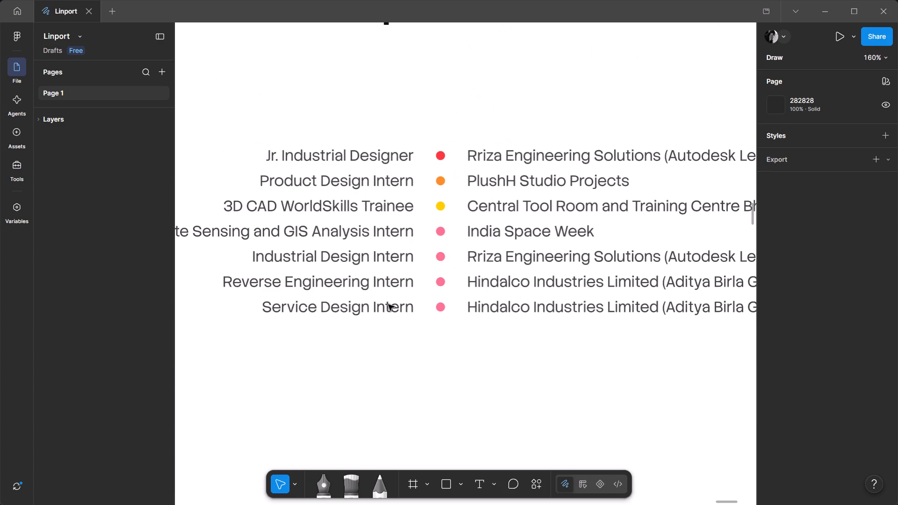
pyautogui.keyDown('ctrl'); pyautogui.scroll(-3, 388, 304); pyautogui.keyUp('ctrl')
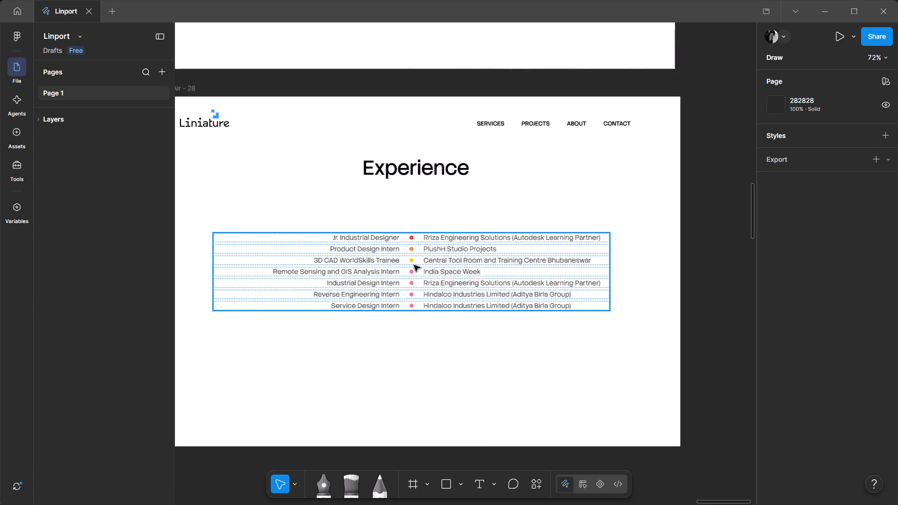
# Reapply horizontal and vertical centring to the row stack on the Experience board.
pyautogui.click(417, 264)
pyautogui.click(796, 110)
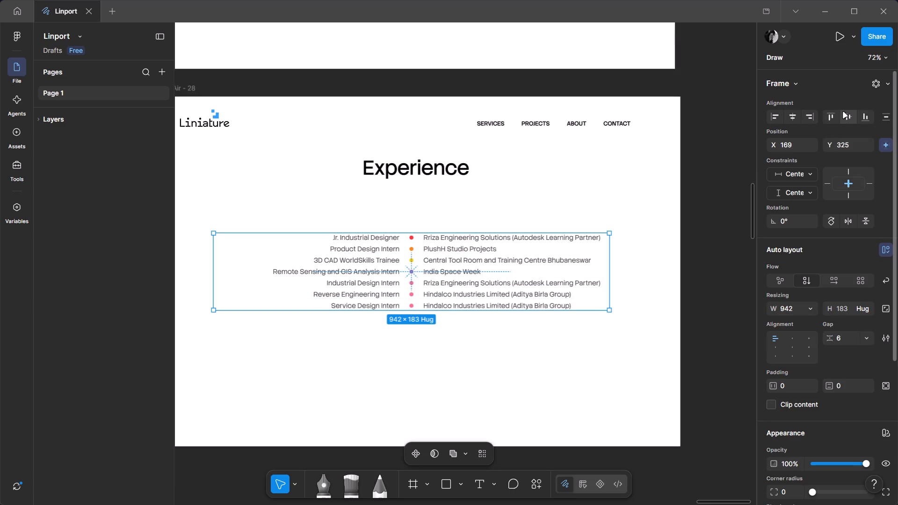
pyautogui.click(843, 112)
pyautogui.click(508, 270)
pyautogui.click(461, 359)
pyautogui.click(444, 358)
# Examine the job titles, dots and company names up close and against the Experience heading.
pyautogui.keyDown('ctrl'); pyautogui.scroll(6, 382, 241); pyautogui.keyUp('ctrl')
pyautogui.click(457, 204)
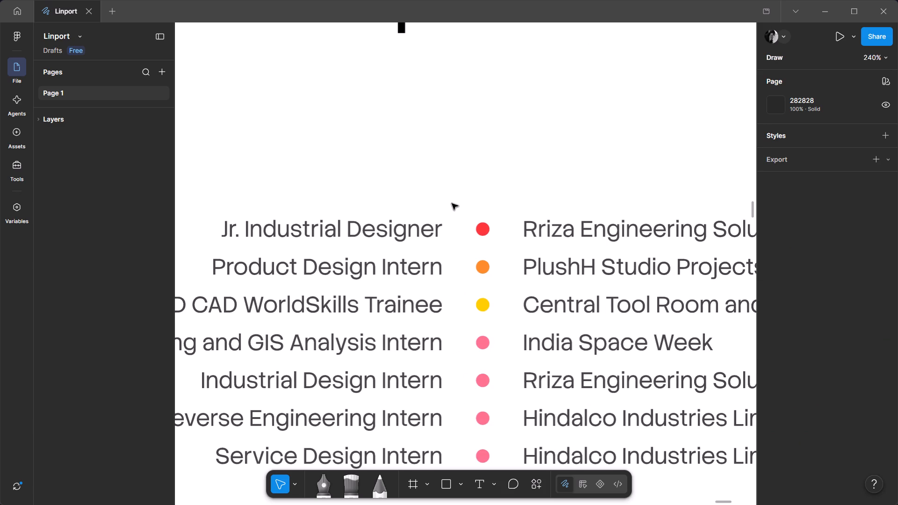
pyautogui.click(443, 206)
pyautogui.keyDown('ctrl'); pyautogui.doubleClick(443, 201); pyautogui.keyUp('ctrl')
pyautogui.moveTo(341, 307); pyautogui.dragTo(127, 173, button='middle')
pyautogui.scroll(-1, 274, 148)
pyautogui.scroll(4, 299, 270)
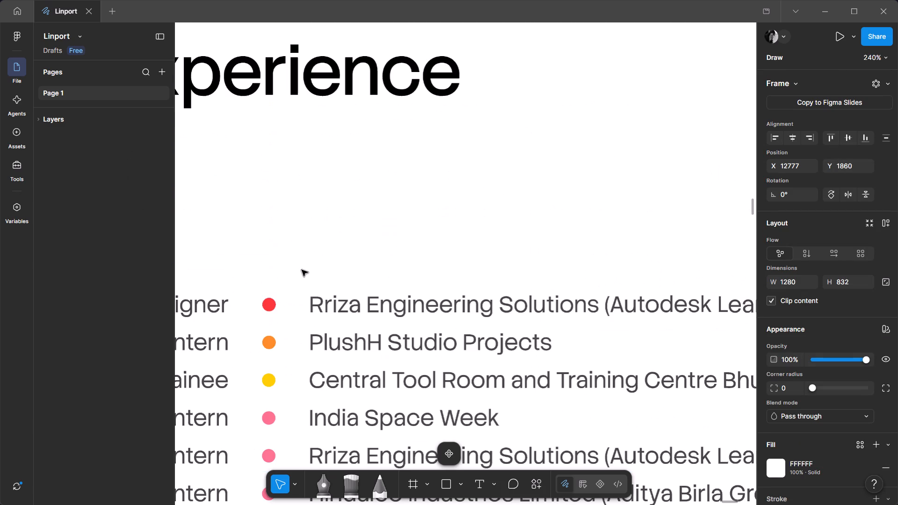
pyautogui.moveTo(315, 264); pyautogui.dragTo(897, 138, button='middle')
pyautogui.moveTo(565, 255); pyautogui.dragTo(333, 225, button='middle')
pyautogui.keyDown('ctrl'); pyautogui.scroll(-2, 390, 216); pyautogui.keyUp('ctrl')
pyautogui.keyDown('ctrl'); pyautogui.scroll(4, 406, 231); pyautogui.keyUp('ctrl')
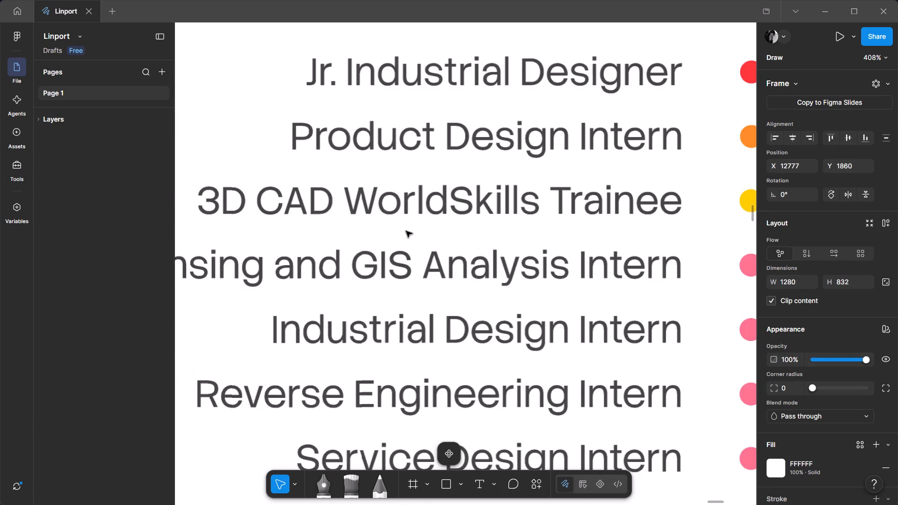
pyautogui.keyDown('ctrl'); pyautogui.scroll(-4, 406, 231); pyautogui.keyUp('ctrl')
pyautogui.moveTo(514, 361); pyautogui.dragTo(340, 386, button='middle')
pyautogui.scroll(2, 340, 386)
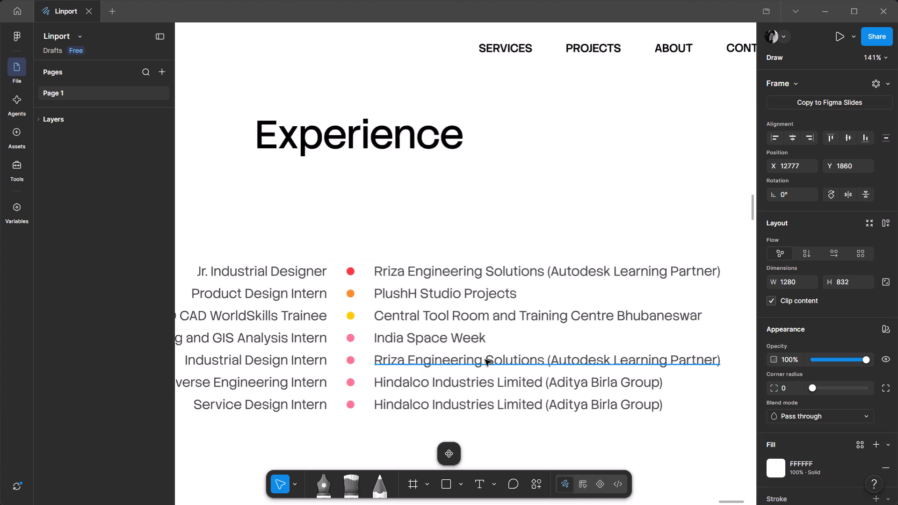
pyautogui.scroll(3, 485, 360)
pyautogui.keyDown('ctrl'); pyautogui.scroll(-3, 378, 211); pyautogui.keyUp('ctrl')
pyautogui.moveTo(317, 306); pyautogui.dragTo(667, 296, button='middle')
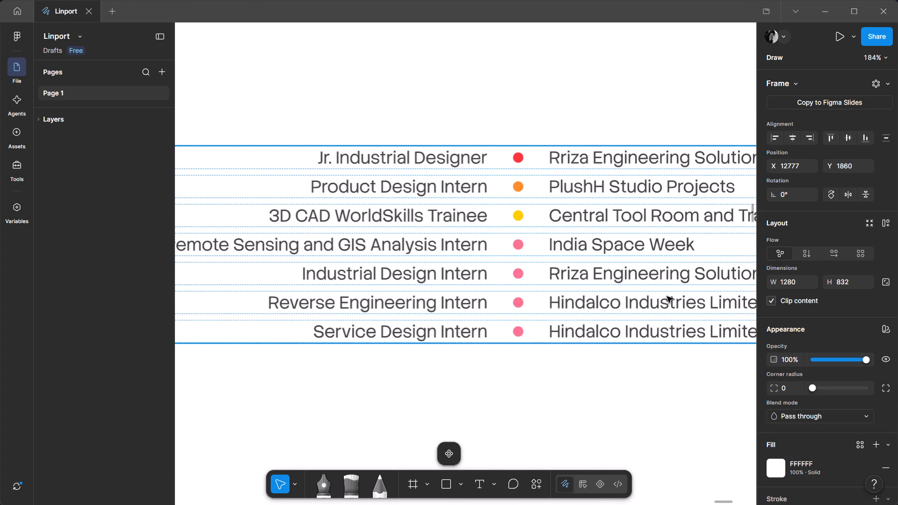
pyautogui.keyDown('ctrl'); pyautogui.scroll(-4, 462, 250); pyautogui.keyUp('ctrl')
pyautogui.moveTo(563, 325); pyautogui.dragTo(492, 323, button='middle')
pyautogui.keyDown('ctrl'); pyautogui.scroll(4, 261, 229); pyautogui.keyUp('ctrl')
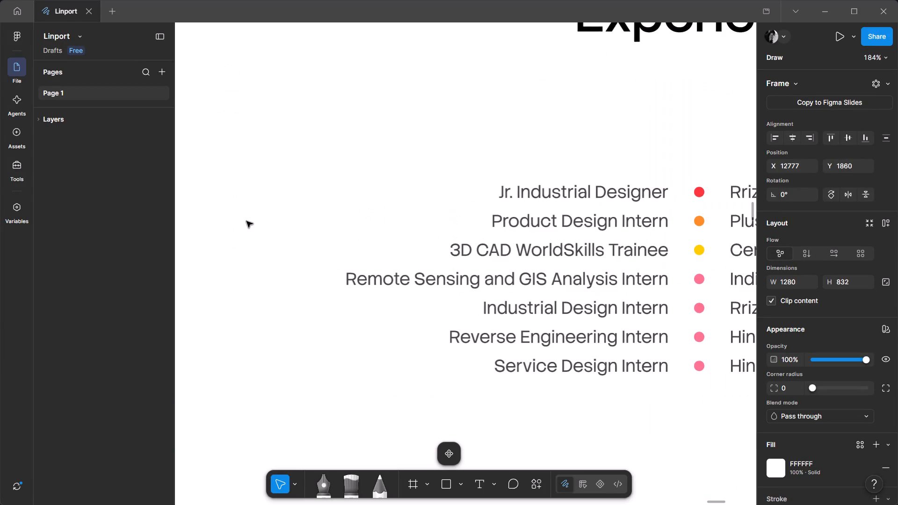
pyautogui.keyDown('ctrl'); pyautogui.scroll(-2, 239, 216); pyautogui.keyUp('ctrl')
pyautogui.moveTo(514, 362); pyautogui.dragTo(409, 348, button='middle')
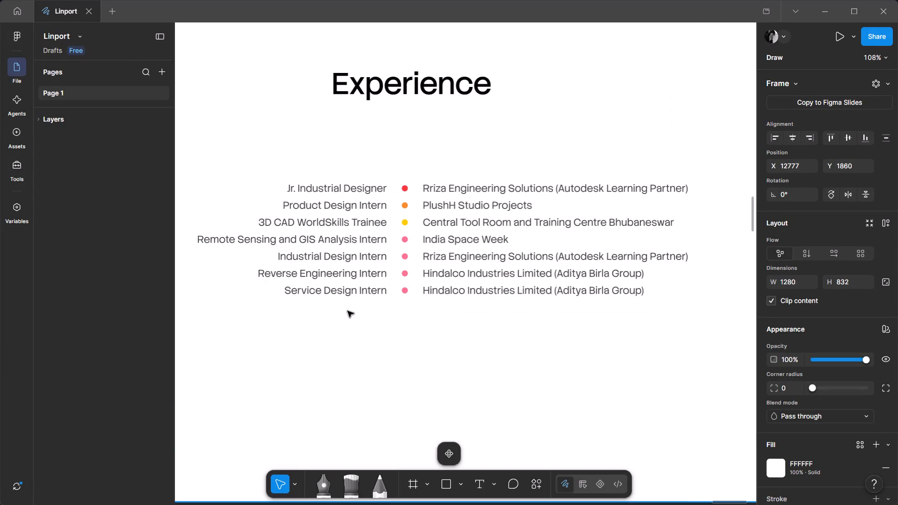
# Change the fill of all seven company names to the lighter grey 818181.
pyautogui.keyDown('ctrl'); pyautogui.keyDown('shift'); pyautogui.moveTo(348, 335); pyautogui.dragTo(324, 149); pyautogui.keyUp('shift'); pyautogui.keyUp('ctrl')
pyautogui.click(471, 258)
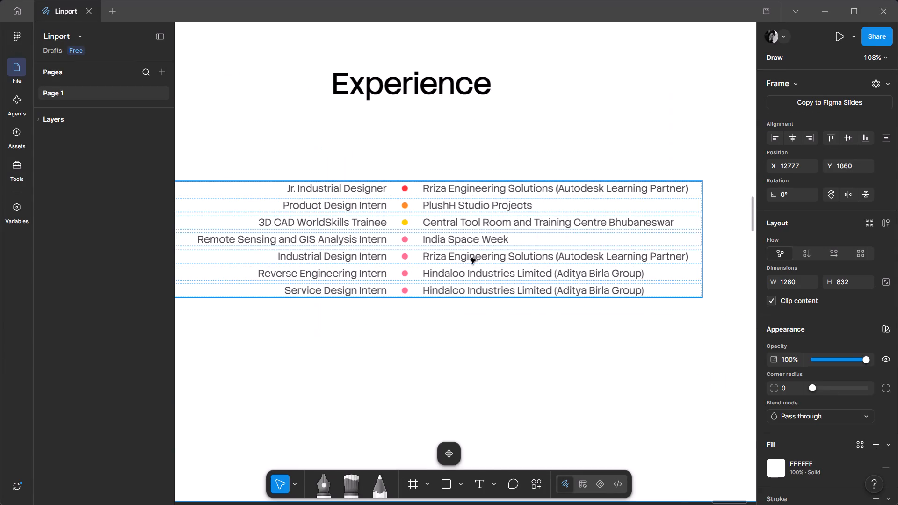
pyautogui.keyDown('ctrl'); pyautogui.click(361, 301); pyautogui.keyUp('ctrl')
pyautogui.keyDown('ctrl'); pyautogui.moveTo(468, 313); pyautogui.dragTo(442, 161); pyautogui.keyUp('ctrl')
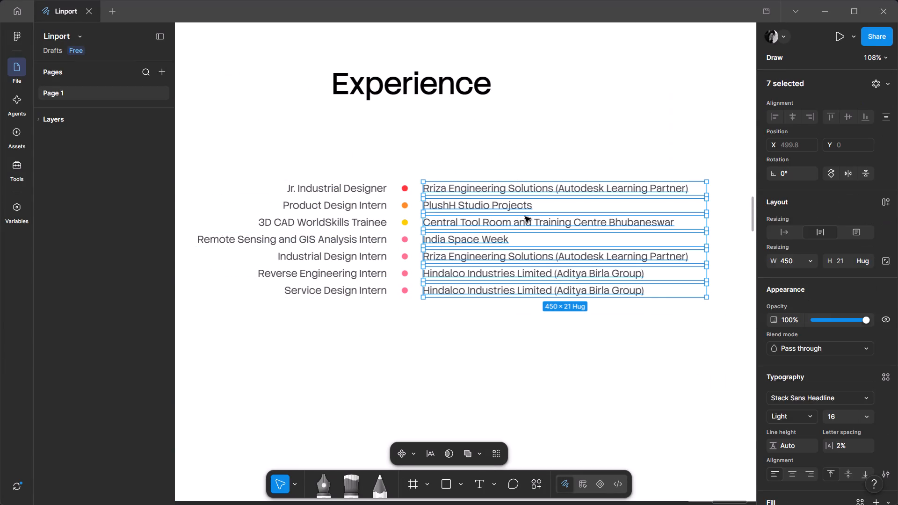
pyautogui.scroll(-2, 806, 437)
pyautogui.click(775, 379)
pyautogui.moveTo(646, 314); pyautogui.dragTo(564, 259)
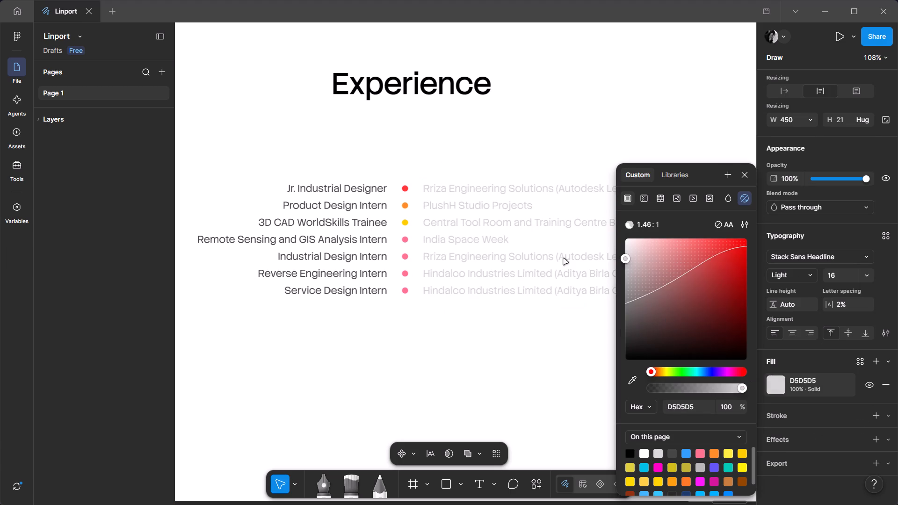
pyautogui.moveTo(564, 259); pyautogui.dragTo(487, 296)
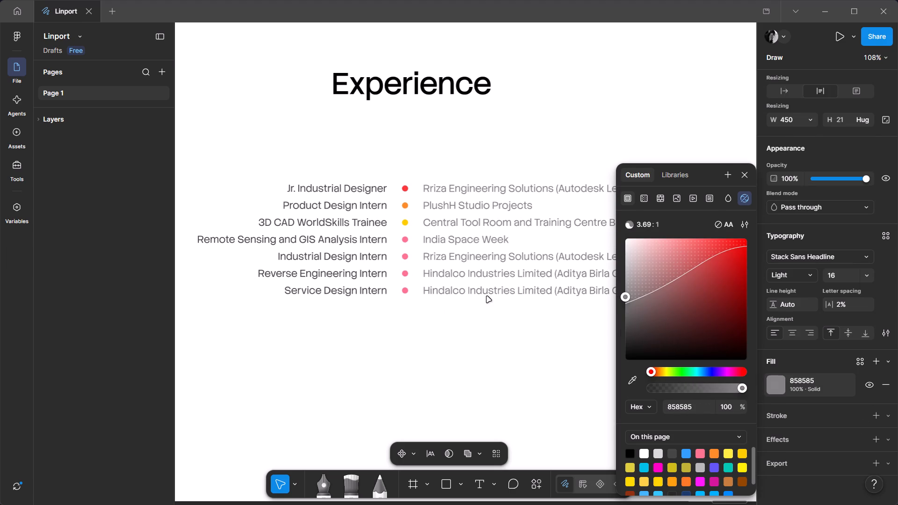
pyautogui.moveTo(487, 296); pyautogui.dragTo(484, 298)
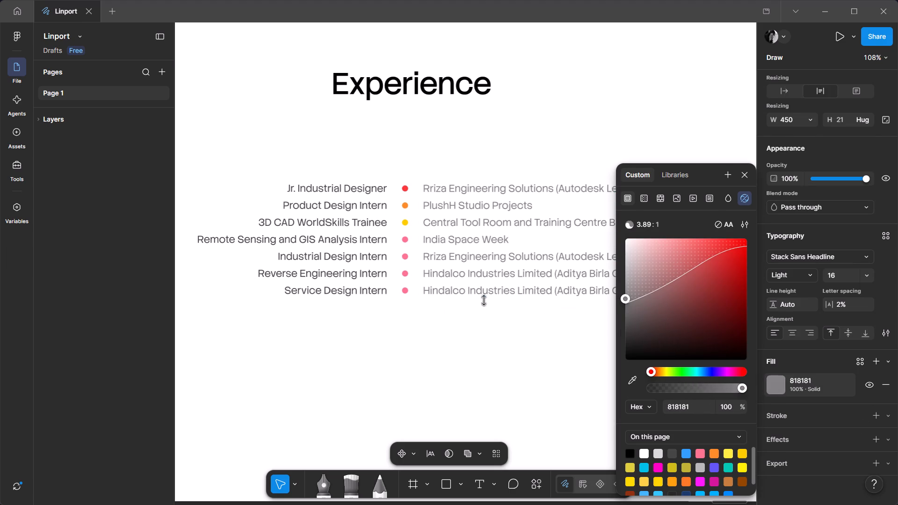
pyautogui.tripleClick(475, 394)
# Move the row stack down to about Y 337 and centre it horizontally on the Experience board.
pyautogui.keyDown('ctrl'); pyautogui.scroll(-2, 409, 323); pyautogui.keyUp('ctrl')
pyautogui.moveTo(398, 353); pyautogui.dragTo(485, 300, button='middle')
pyautogui.keyDown('ctrl'); pyautogui.scroll(2, 471, 238); pyautogui.keyUp('ctrl')
pyautogui.click(520, 220)
pyautogui.keyDown('ctrl'); pyautogui.scroll(-1, 330, 214); pyautogui.keyUp('ctrl')
pyautogui.moveTo(504, 231); pyautogui.dragTo(504, 245)
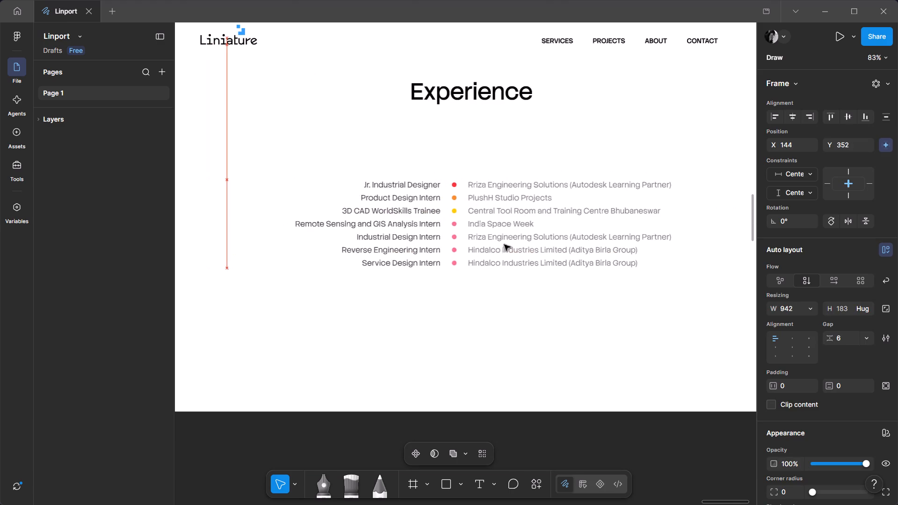
pyautogui.moveTo(504, 245); pyautogui.dragTo(510, 238)
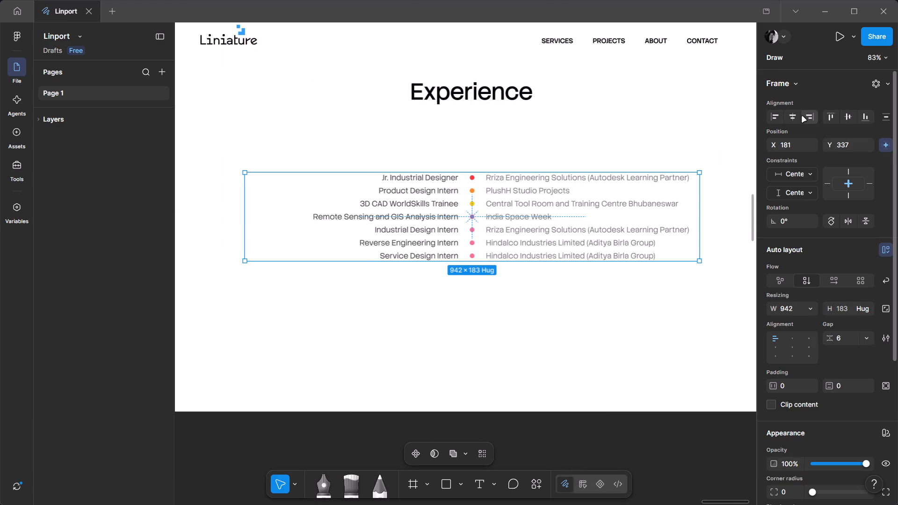
pyautogui.click(793, 116)
# Set the vertical gap between the experience rows to 30.
pyautogui.moveTo(833, 339); pyautogui.dragTo(449, 262)
pyautogui.click(846, 338)
pyautogui.press('Up')
pyautogui.press('Up')
pyautogui.press('Up')
pyautogui.press('Up')
pyautogui.press('Up')
pyautogui.press('Up')
pyautogui.press('Up')
pyautogui.press('Up')
pyautogui.press('Up')
pyautogui.press('Up')
pyautogui.press('Up')
pyautogui.press('Up')
pyautogui.press('Up')
pyautogui.press('Up')
pyautogui.press('Up')
pyautogui.press('Up')
pyautogui.press('Up')
pyautogui.press('Up')
pyautogui.press('Up')
pyautogui.press('Up')
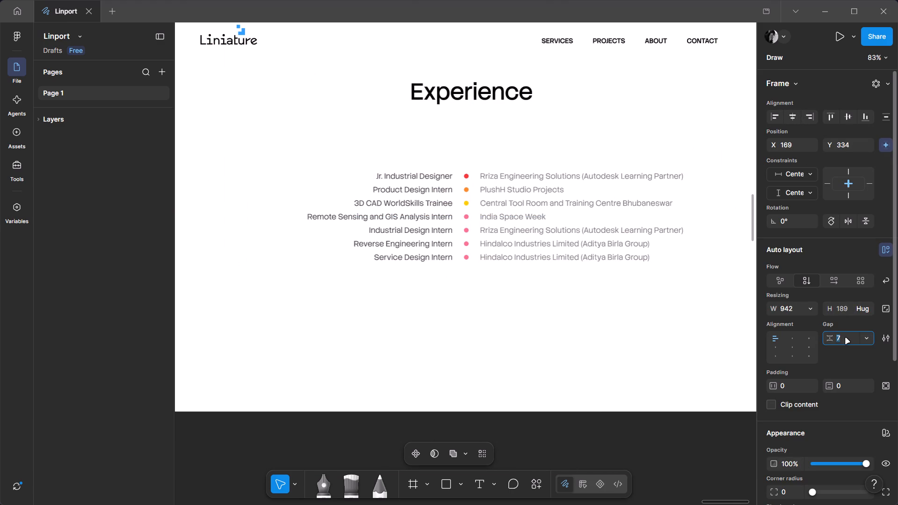
pyautogui.press('Up')
pyautogui.press('Up')
pyautogui.press('Up')
pyautogui.press('Up')
pyautogui.press('Up')
pyautogui.press('Up')
pyautogui.press('Up')
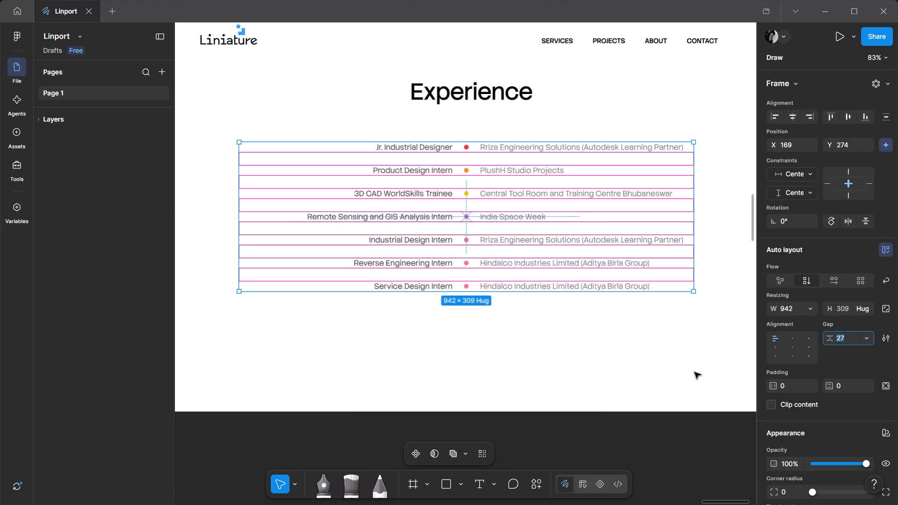
pyautogui.press('Down')
pyautogui.press('Down')
pyautogui.press('Down')
pyautogui.click(695, 372)
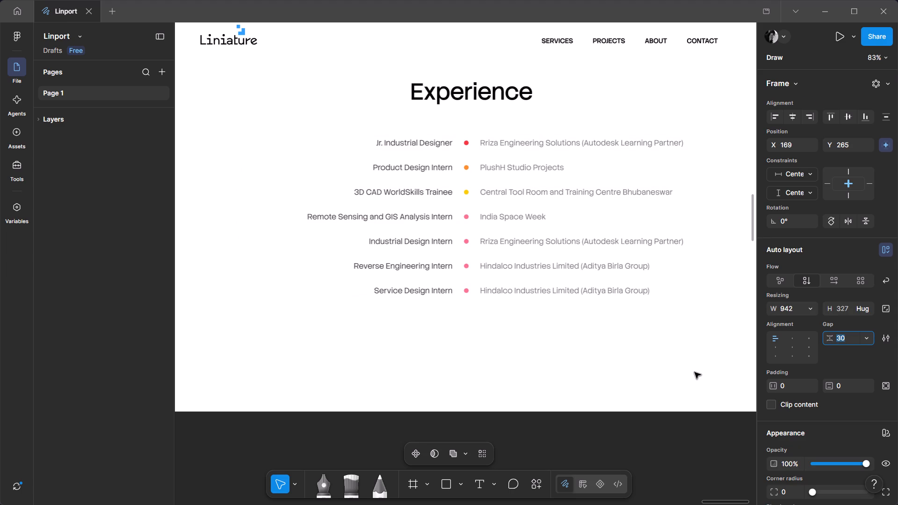
# Move the widely spaced row stack slightly lower beneath the Experience heading and centre it horizontally on the board.
pyautogui.moveTo(589, 257); pyautogui.dragTo(596, 281)
pyautogui.click(793, 114)
pyautogui.click(557, 392)
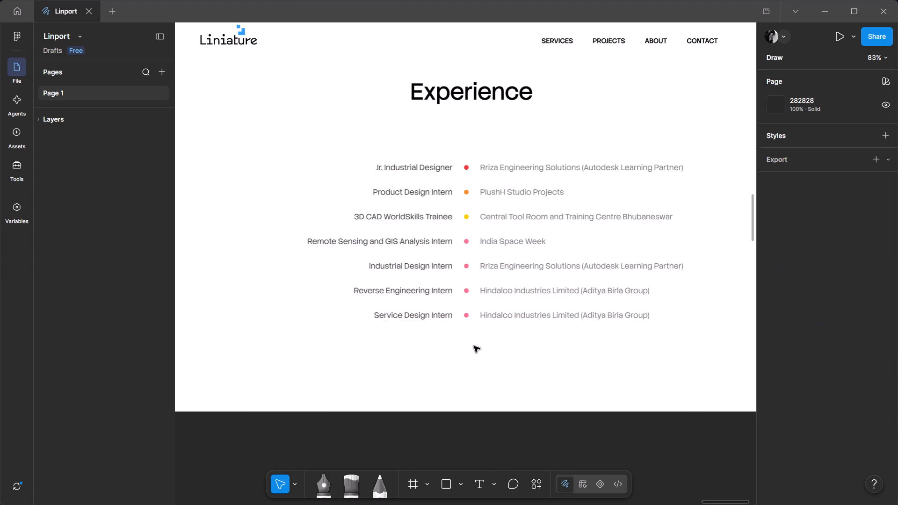
pyautogui.keyDown('ctrl'); pyautogui.scroll(2, 470, 325); pyautogui.keyUp('ctrl')
pyautogui.keyDown('ctrl'); pyautogui.scroll(-3, 440, 316); pyautogui.keyUp('ctrl')
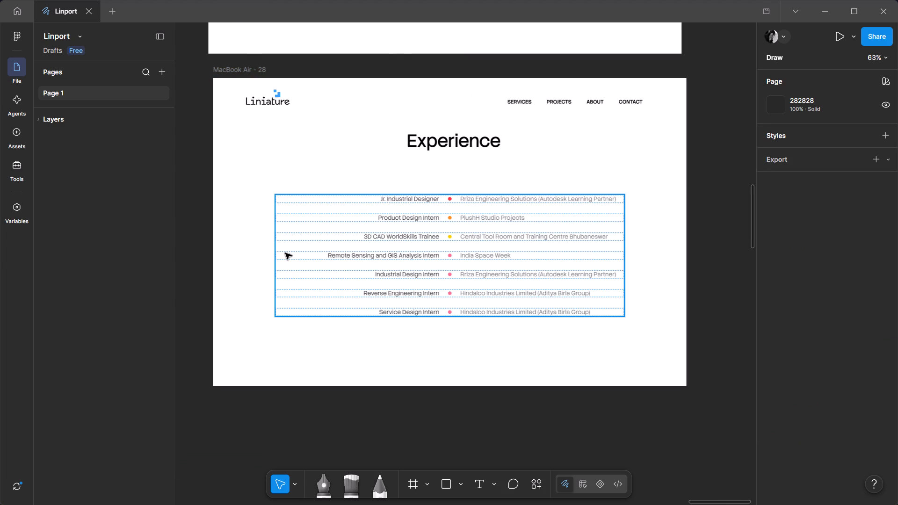
# Add a comma after "Centre" in the company name of the 3D CAD WorldSkills Trainee row.
pyautogui.hscroll(-3, 285, 253)
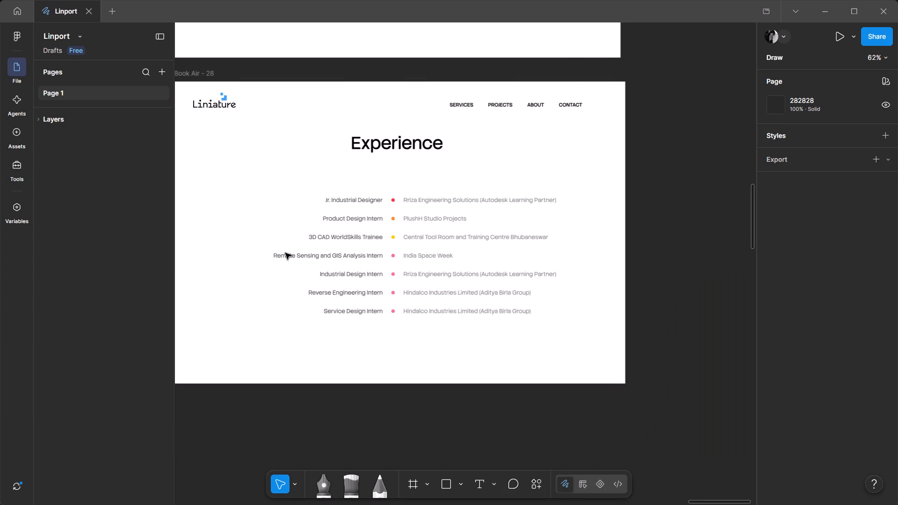
pyautogui.hscroll(-3, 285, 253)
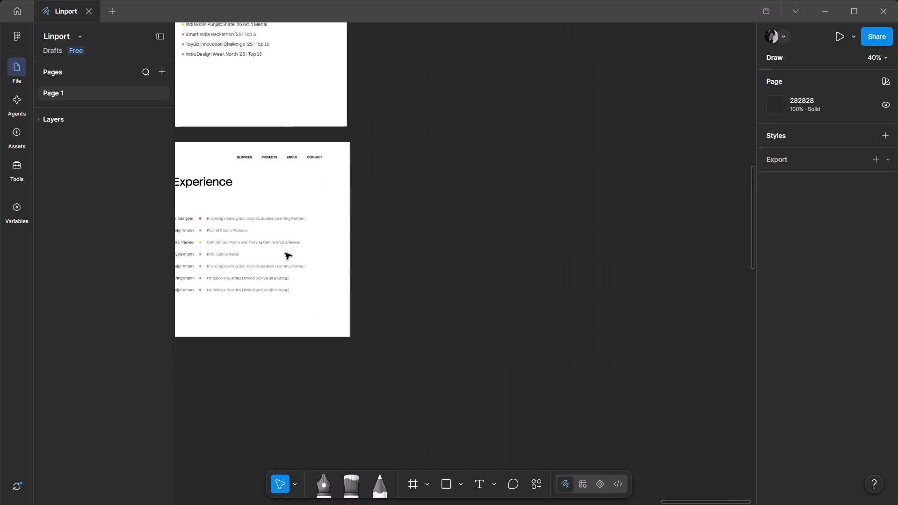
pyautogui.hscroll(2, 285, 253)
pyautogui.scroll(-1, 285, 253)
pyautogui.hscroll(-1, 285, 253)
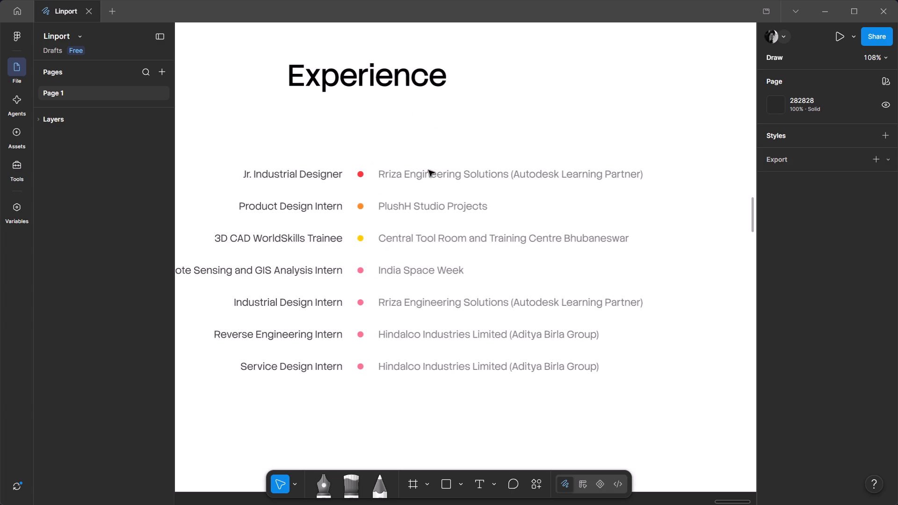
pyautogui.keyDown('ctrl'); pyautogui.doubleClick(567, 243); pyautogui.keyUp('ctrl')
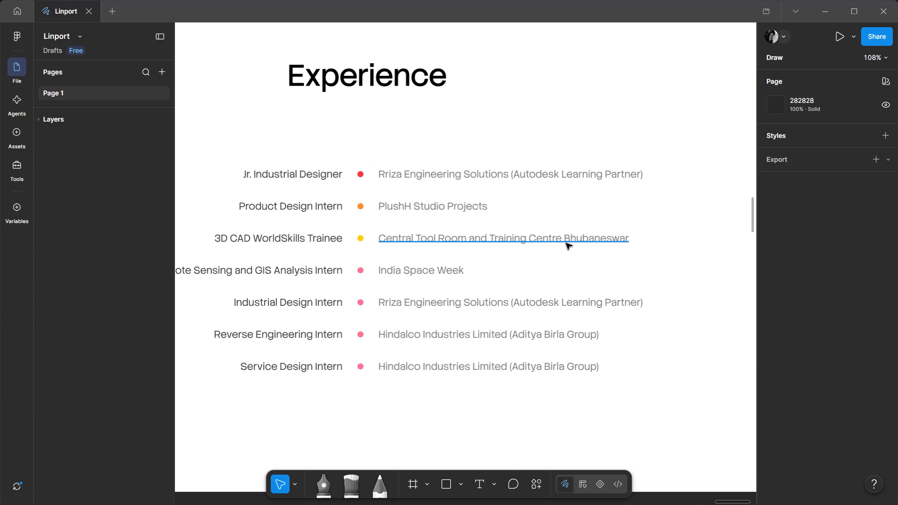
pyautogui.click(563, 245)
pyautogui.click(562, 243)
pyautogui.press(',')
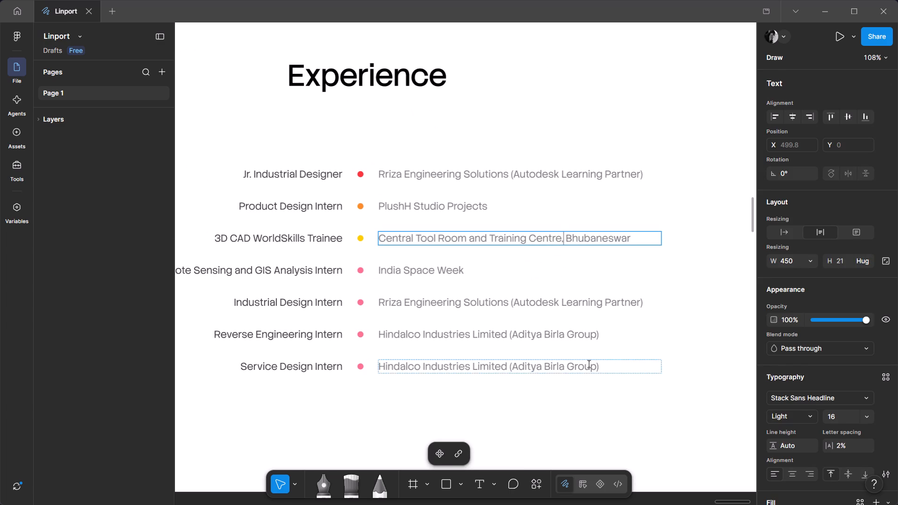
pyautogui.doubleClick(565, 121)
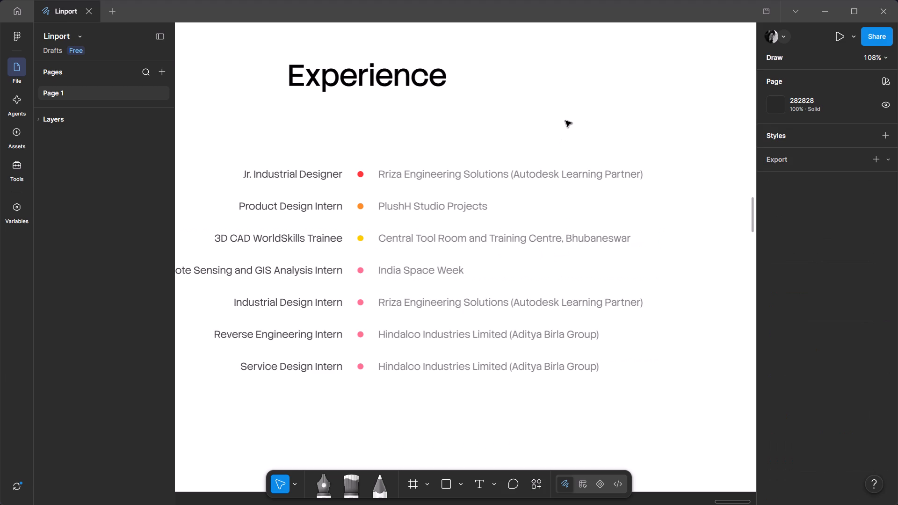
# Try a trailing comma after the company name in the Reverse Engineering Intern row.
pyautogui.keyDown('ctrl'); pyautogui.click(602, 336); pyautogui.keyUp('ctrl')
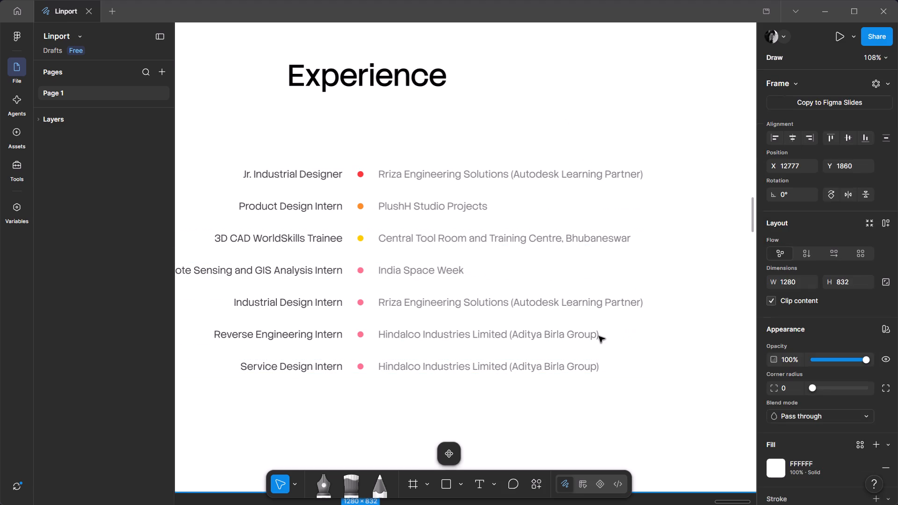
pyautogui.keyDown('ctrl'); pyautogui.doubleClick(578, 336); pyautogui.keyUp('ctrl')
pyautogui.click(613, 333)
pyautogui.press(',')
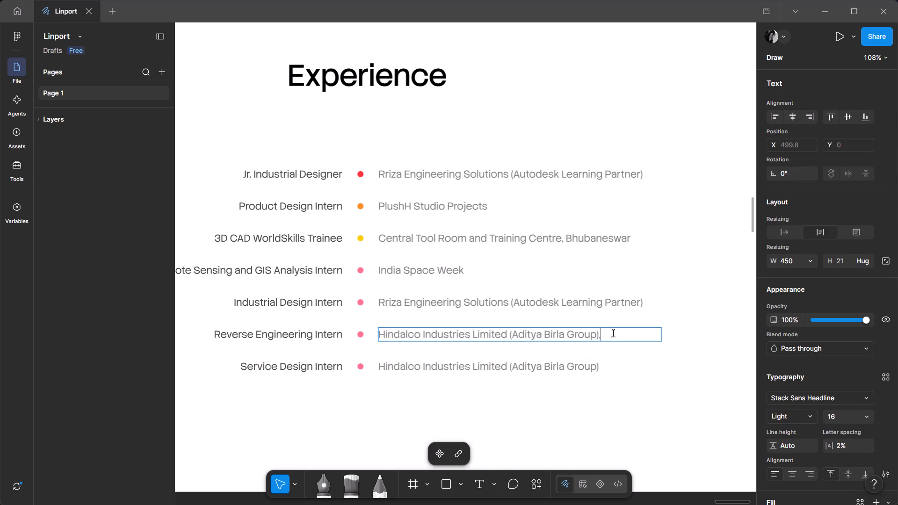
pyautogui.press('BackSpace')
# Check the comma and spacing between "Centre" and "Bhubaneswar" in the third row's company name.
pyautogui.tripleClick(590, 233)
pyautogui.click(590, 233)
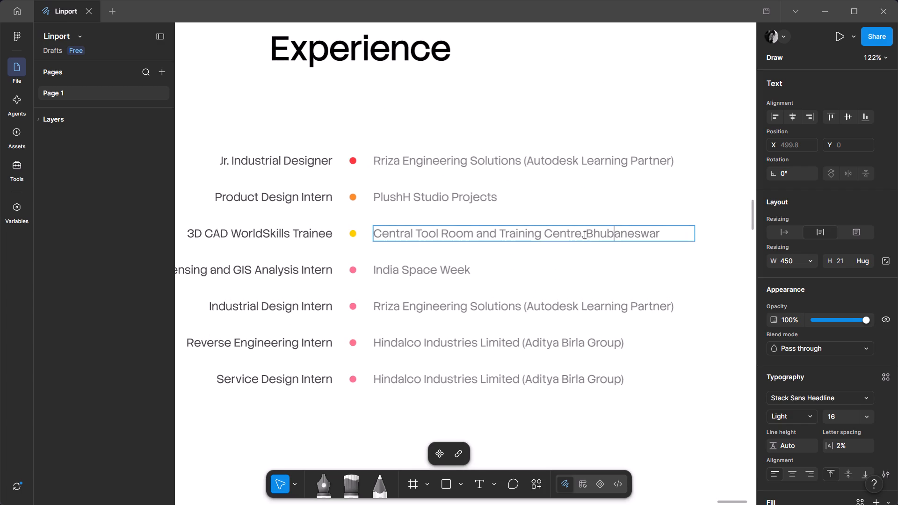
pyautogui.click(585, 235)
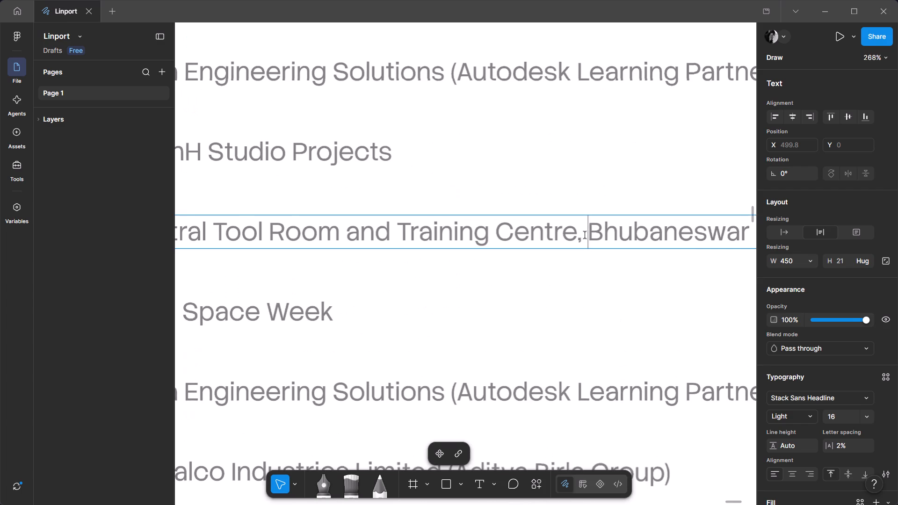
pyautogui.press('Left')
pyautogui.hscroll(1, 585, 235)
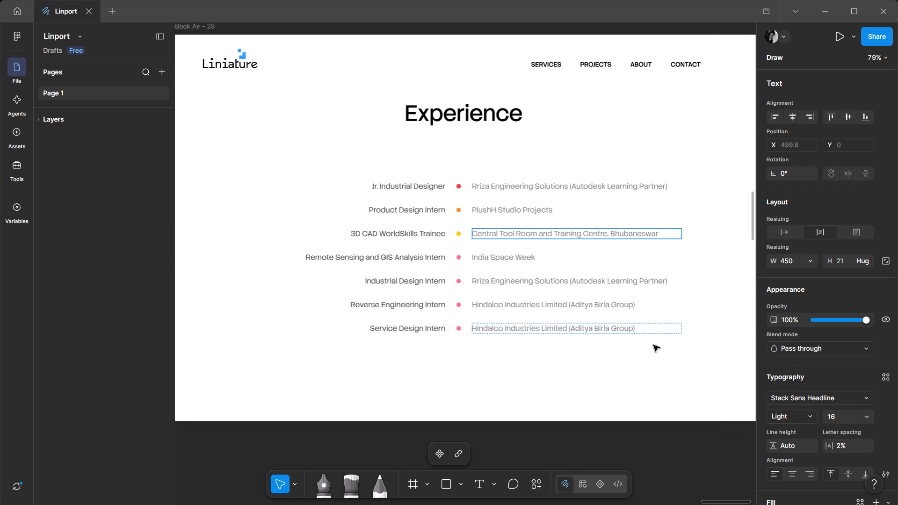
pyautogui.click(653, 345)
pyautogui.click(653, 345)
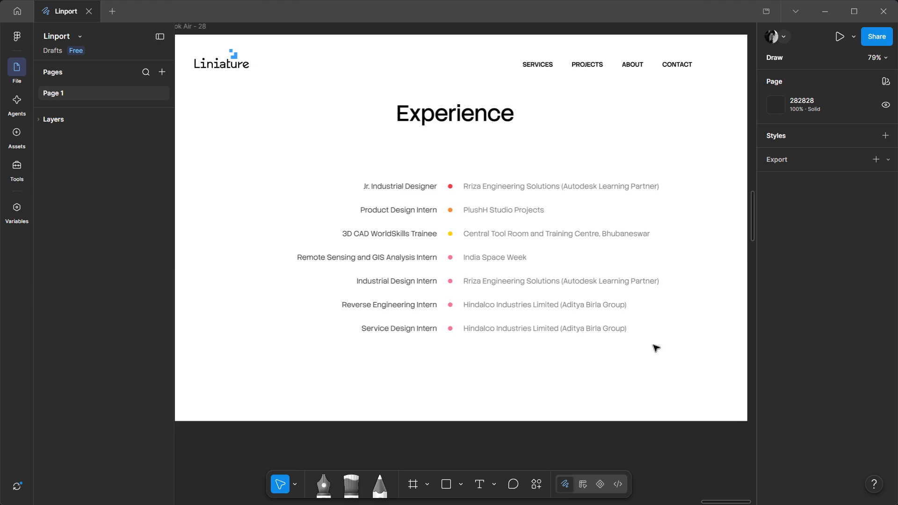
# Centre the row stack on the Experience board in both directions, then lower it to about Y 302.
pyautogui.click(593, 297)
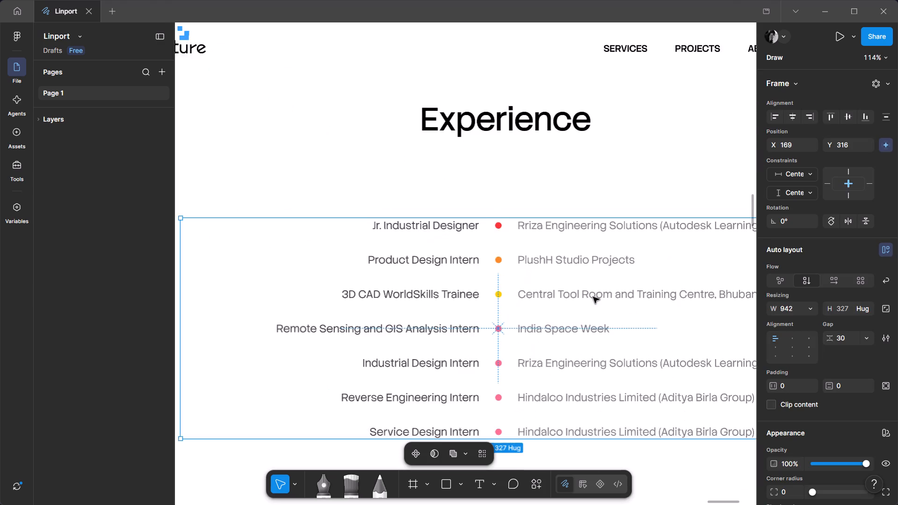
pyautogui.hscroll(-2, 498, 234)
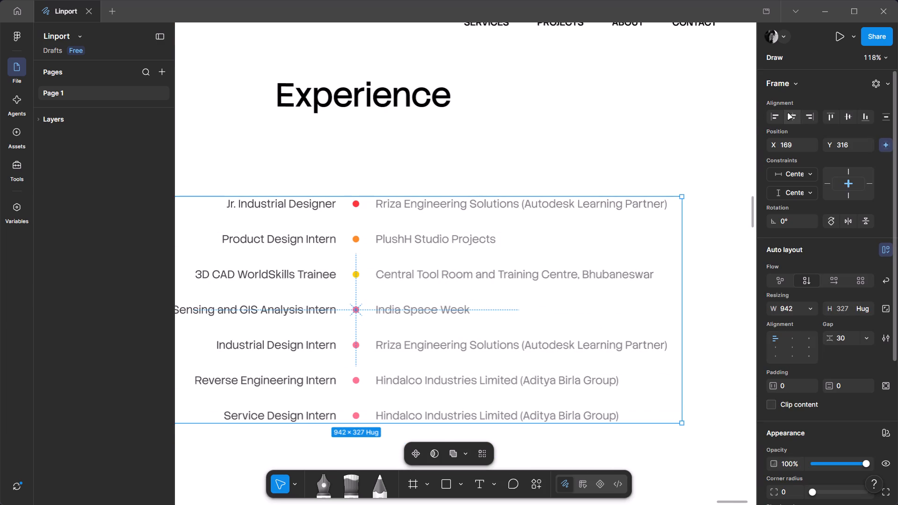
pyautogui.click(791, 114)
pyautogui.click(841, 115)
pyautogui.keyDown('ctrl'); pyautogui.scroll(-5, 643, 137); pyautogui.keyUp('ctrl')
pyautogui.scroll(3, 590, 181)
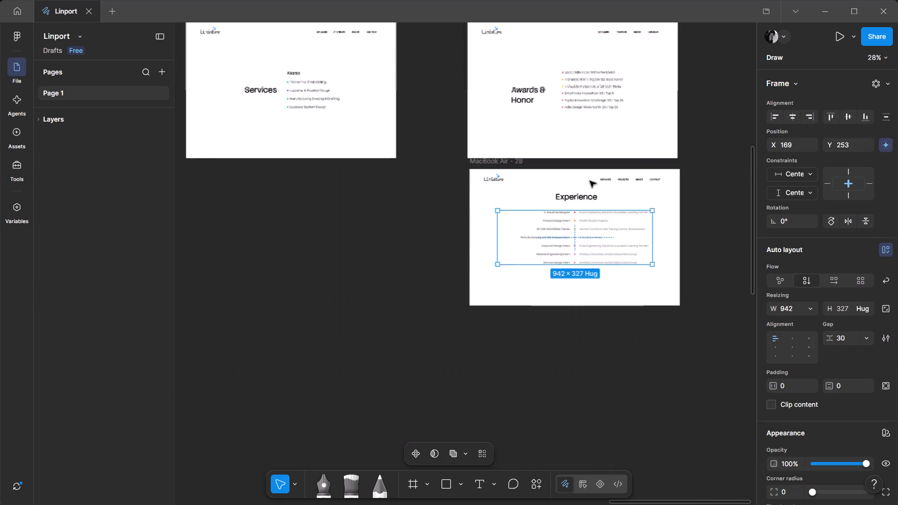
pyautogui.moveTo(626, 388); pyautogui.dragTo(454, 250, button='middle')
pyautogui.keyDown('ctrl'); pyautogui.scroll(4, 454, 247); pyautogui.keyUp('ctrl')
pyautogui.keyDown('shift'); pyautogui.moveTo(448, 218); pyautogui.dragTo(444, 240); pyautogui.keyUp('shift')
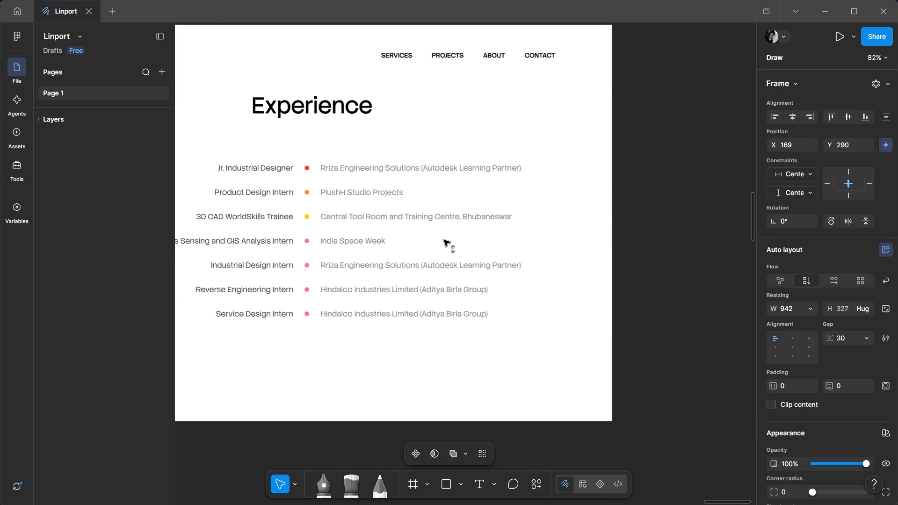
pyautogui.keyDown('shift'); pyautogui.moveTo(444, 240); pyautogui.dragTo(447, 242); pyautogui.keyUp('shift')
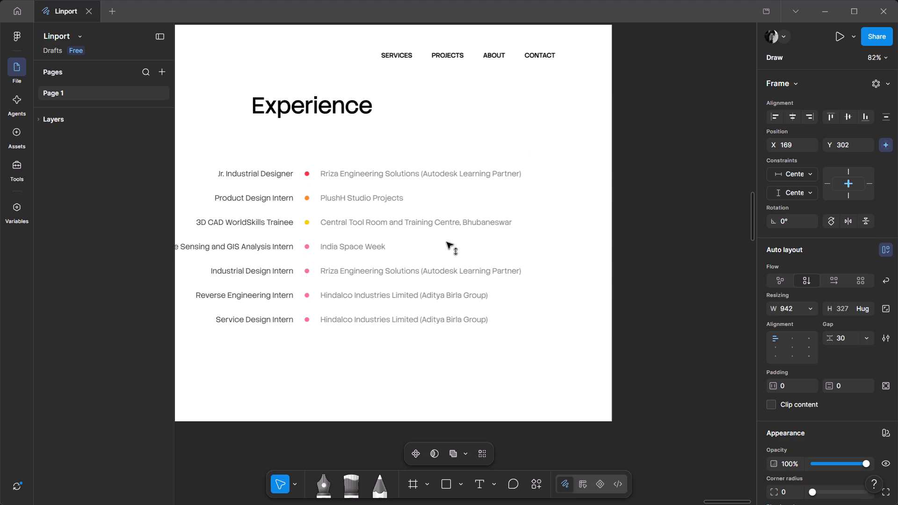
# Examine the Experience board's overall balance and the spacing of its job title, dot and company rows.
pyautogui.click(356, 387)
pyautogui.moveTo(356, 386); pyautogui.dragTo(579, 369, button='middle')
pyautogui.keyDown('ctrl'); pyautogui.scroll(-5, 328, 249); pyautogui.keyUp('ctrl')
pyautogui.keyDown('ctrl'); pyautogui.scroll(4, 435, 198); pyautogui.keyUp('ctrl')
pyautogui.moveTo(396, 293); pyautogui.dragTo(711, 165, button='middle')
pyautogui.keyDown('ctrl'); pyautogui.scroll(3, 635, 193); pyautogui.keyUp('ctrl')
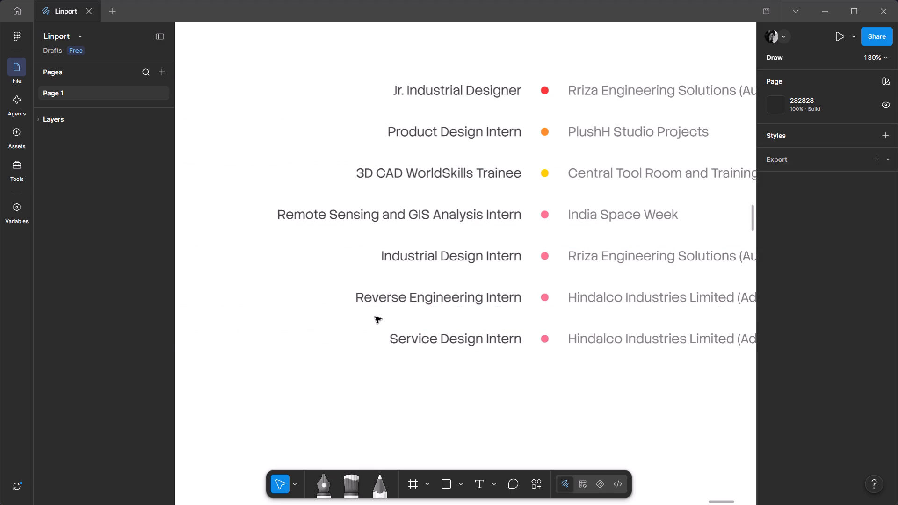
pyautogui.keyDown('ctrl'); pyautogui.scroll(-2, 375, 317); pyautogui.keyUp('ctrl')
pyautogui.keyDown('ctrl'); pyautogui.scroll(2, 532, 370); pyautogui.keyUp('ctrl')
pyautogui.keyDown('ctrl'); pyautogui.scroll(-3, 532, 370); pyautogui.keyUp('ctrl')
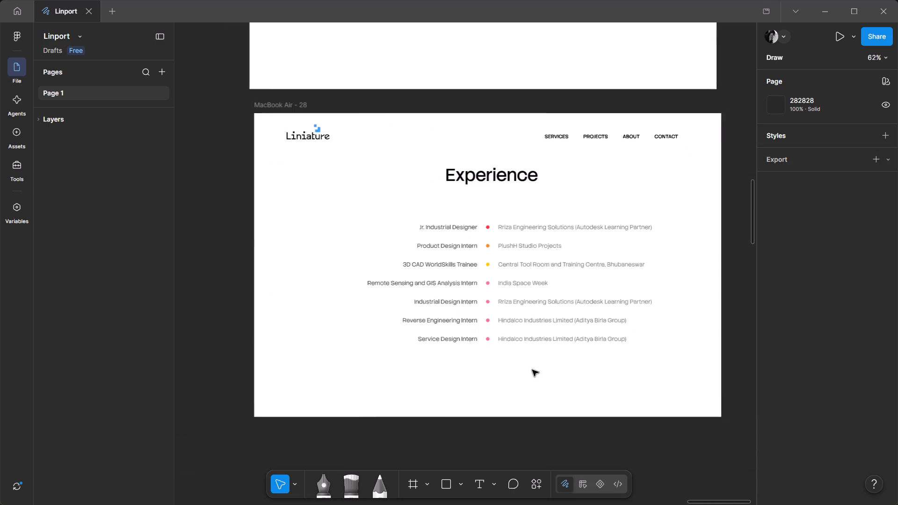
pyautogui.keyDown('ctrl'); pyautogui.scroll(3, 532, 370); pyautogui.keyUp('ctrl')
pyautogui.keyDown('ctrl'); pyautogui.scroll(-1, 441, 322); pyautogui.keyUp('ctrl')
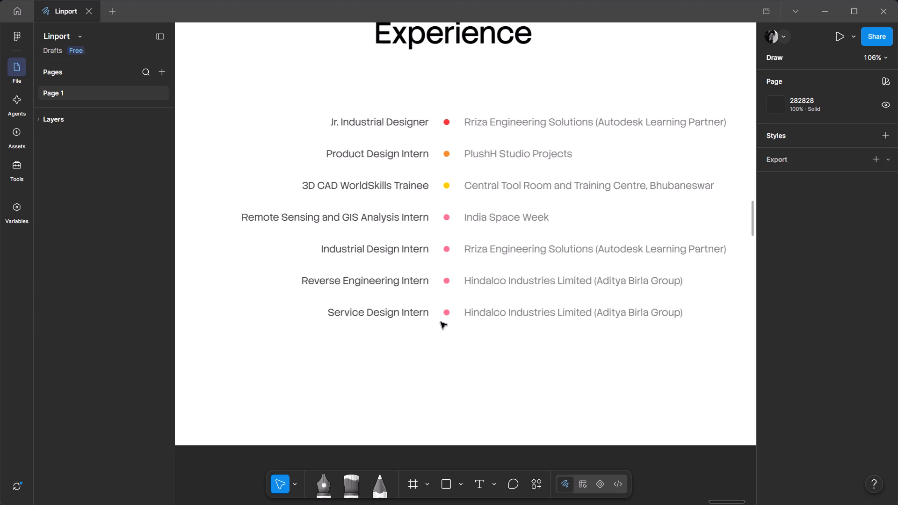
# Switch to the portfolio PDF in Microsoft Edge to consult its Experience section alongside the Figma board.
pyautogui.hotkey('alt', 'Tab')
pyautogui.hotkey('alt', 'Tab')
pyautogui.hotkey('alt', 'Tab')
pyautogui.hotkey('alt', 'Tab')
pyautogui.hotkey('alt', 'Tab')
pyautogui.hotkey('alt', 'Tab')
pyautogui.hotkey('alt', 'Tab')
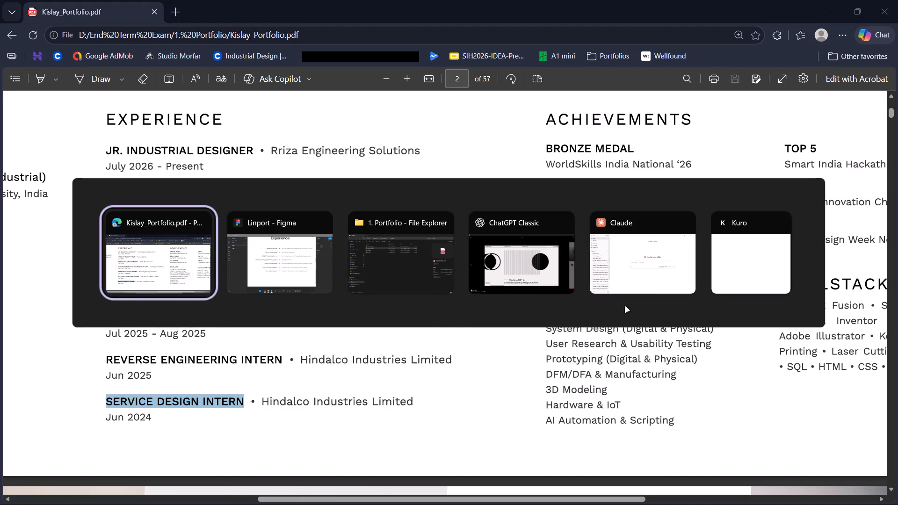
pyautogui.hotkey('alt', 'Tab')
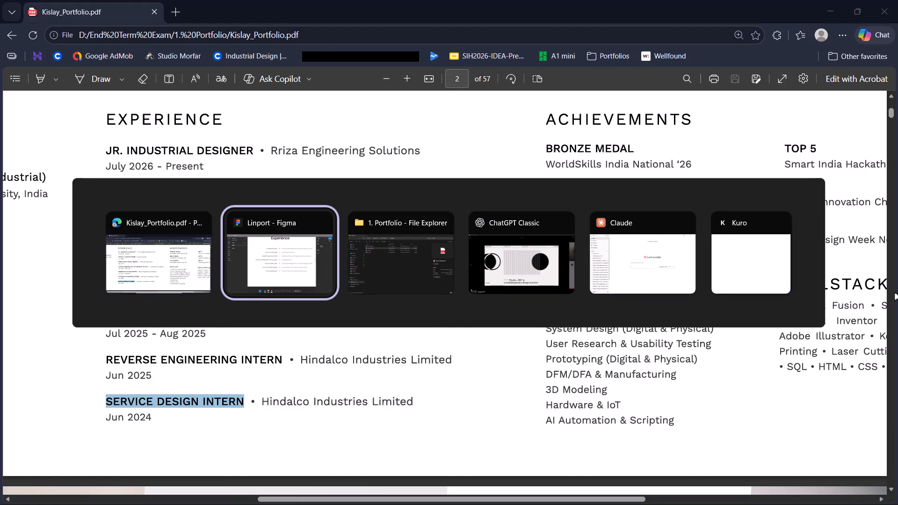
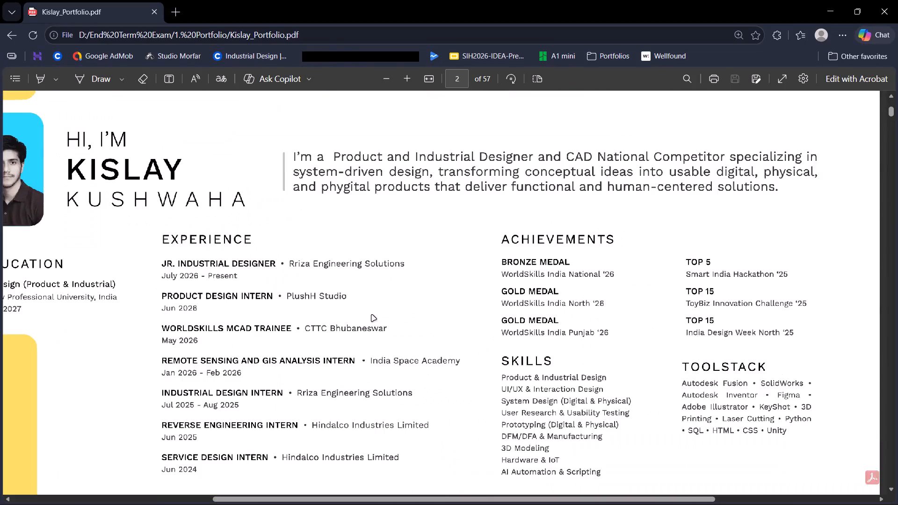
# Examine the Education section on page 2 of the portfolio PDF, then its neighbouring Experience, Achievements, Skills and Toolstack sections.
pyautogui.keyDown('ctrl'); pyautogui.scroll(-1, 372, 315); pyautogui.keyUp('ctrl')
pyautogui.keyDown('ctrl'); pyautogui.scroll(2, 51, 257); pyautogui.keyUp('ctrl')
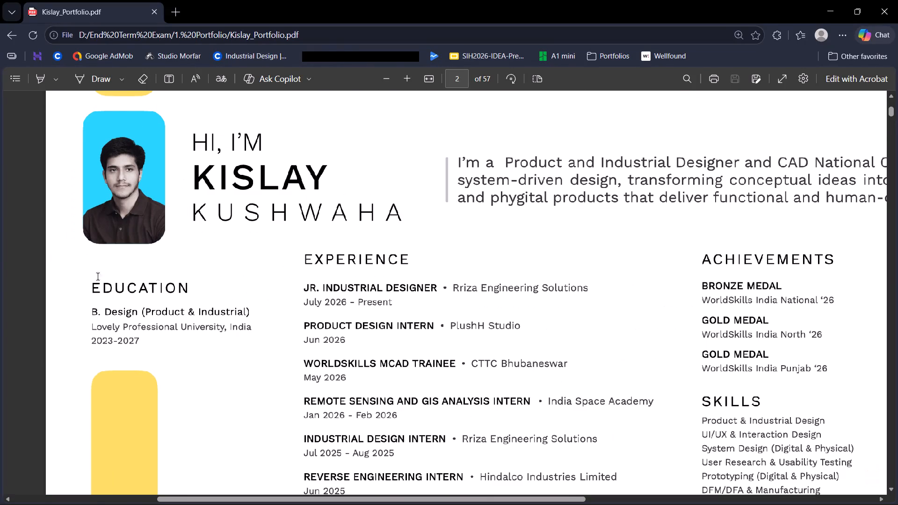
pyautogui.keyDown('ctrl'); pyautogui.scroll(4, 94, 358); pyautogui.keyUp('ctrl')
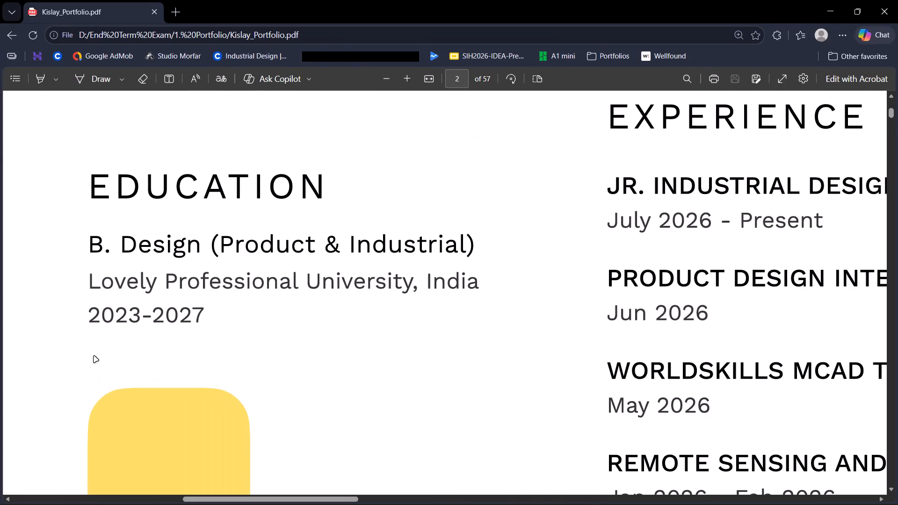
pyautogui.keyDown('ctrl'); pyautogui.scroll(-1, 94, 356); pyautogui.keyUp('ctrl')
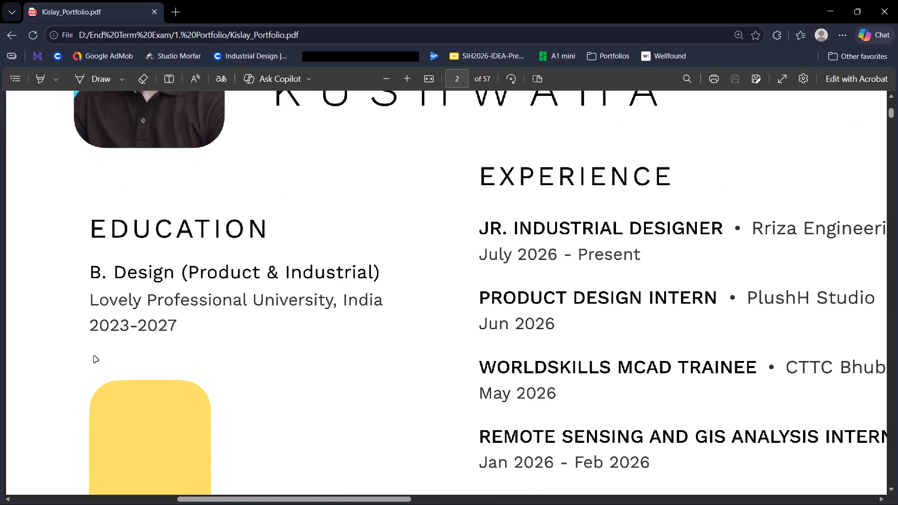
pyautogui.scroll(2, 94, 356)
pyautogui.keyDown('ctrl'); pyautogui.scroll(-3, 94, 356); pyautogui.keyUp('ctrl')
pyautogui.scroll(-2, 141, 325)
pyautogui.keyDown('ctrl'); pyautogui.scroll(-2, 142, 325); pyautogui.keyUp('ctrl')
pyautogui.keyDown('ctrl'); pyautogui.scroll(1, 383, 296); pyautogui.keyUp('ctrl')
pyautogui.keyDown('ctrl'); pyautogui.scroll(2, 484, 295); pyautogui.keyUp('ctrl')
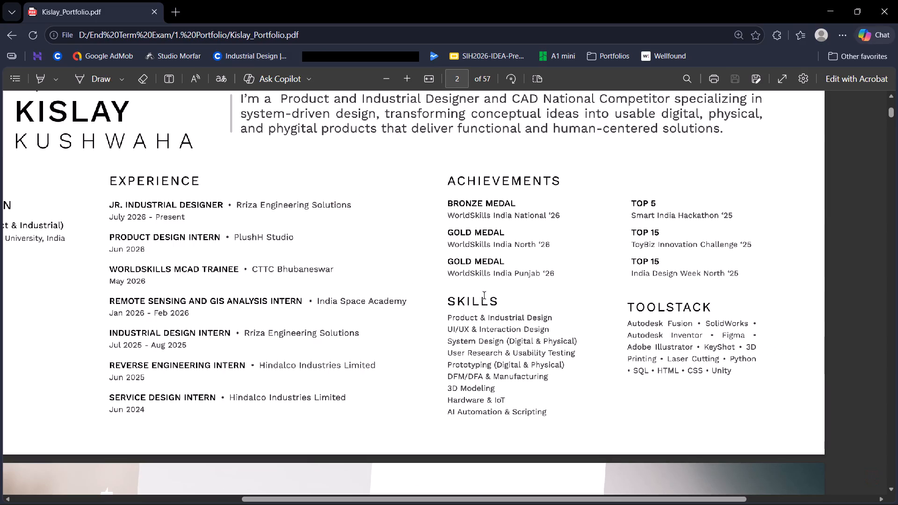
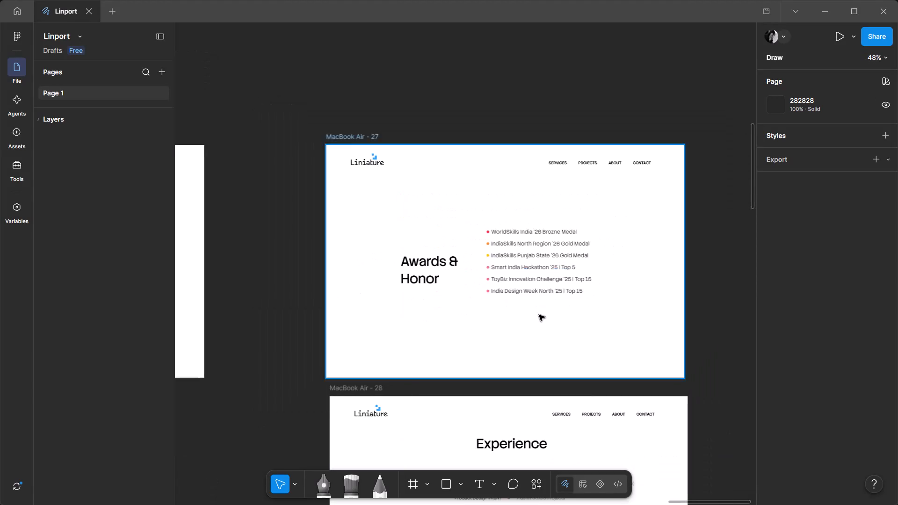
# Move the Awards & Honor heading above the awards list on MacBook Air - 27 and centre-align its text, keeping Regular weight.
pyautogui.scroll(-4, 539, 315)
pyautogui.keyDown('ctrl'); pyautogui.scroll(3, 510, 264); pyautogui.keyUp('ctrl')
pyautogui.keyDown('ctrl'); pyautogui.scroll(-4, 510, 264); pyautogui.keyUp('ctrl')
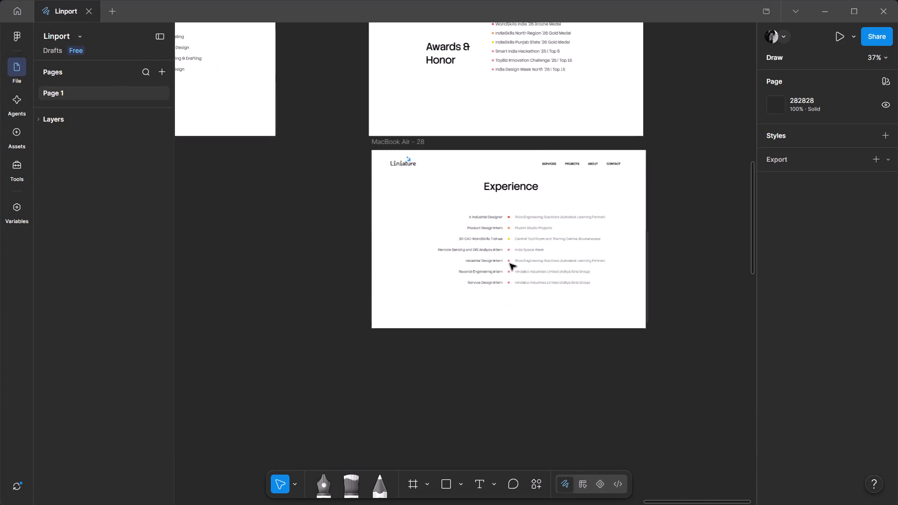
pyautogui.keyDown('ctrl'); pyautogui.scroll(2, 520, 244); pyautogui.keyUp('ctrl')
pyautogui.scroll(4, 553, 284)
pyautogui.click(487, 198)
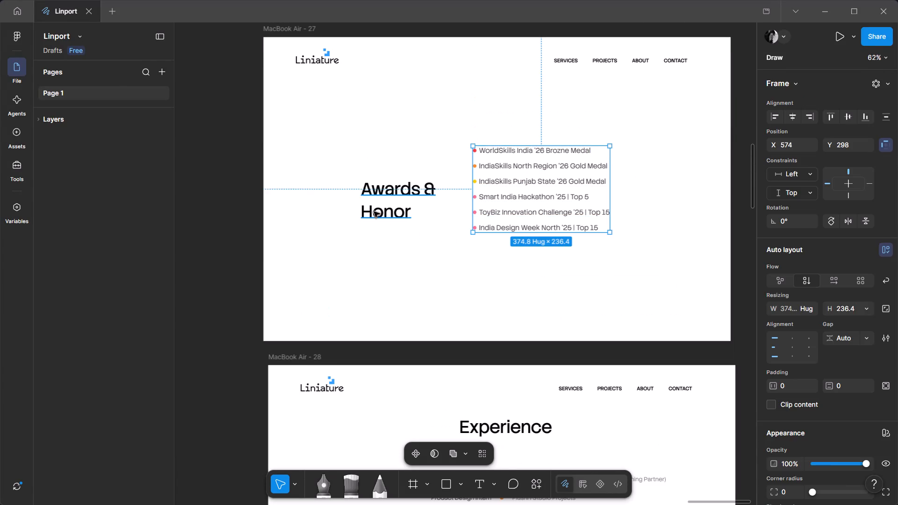
pyautogui.moveTo(374, 211); pyautogui.dragTo(415, 120)
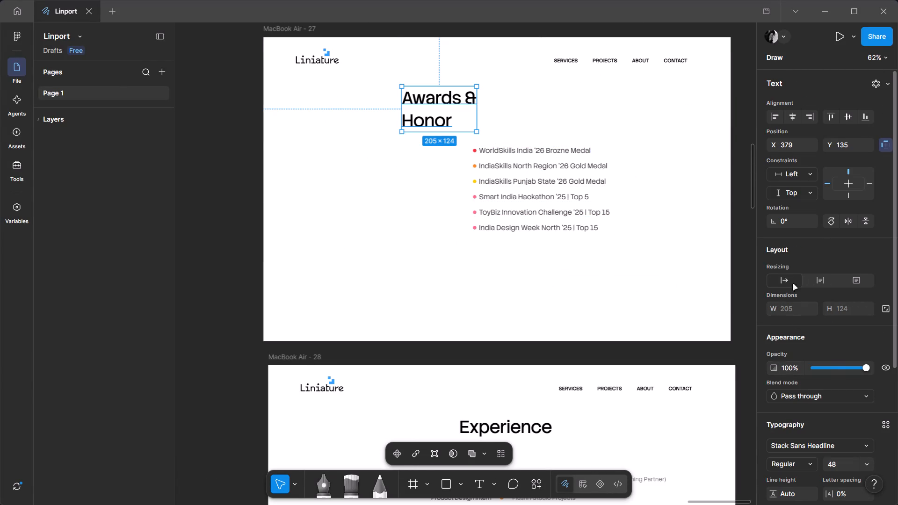
pyautogui.scroll(-1, 801, 276)
pyautogui.click(792, 419)
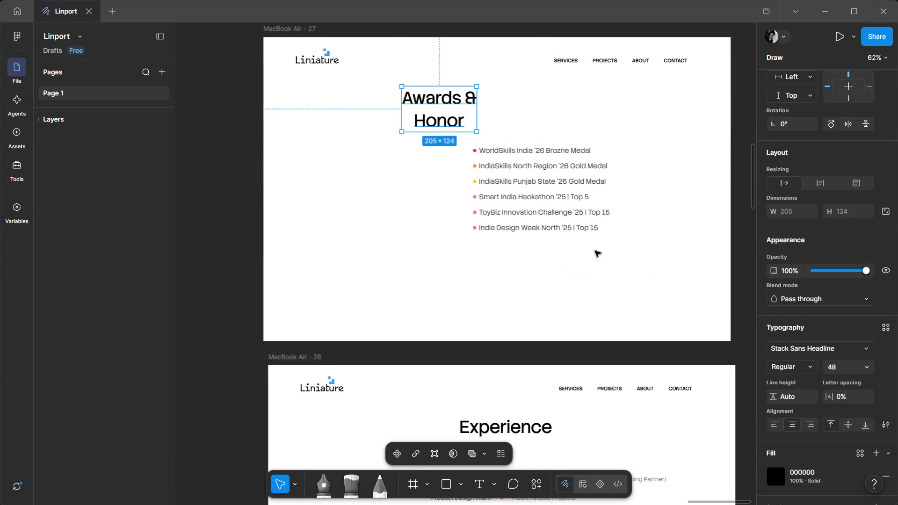
pyautogui.click(803, 370)
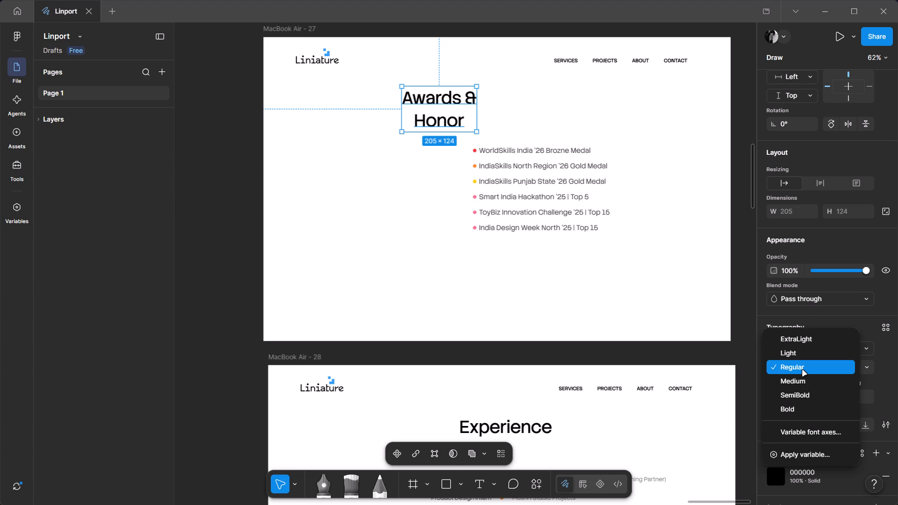
pyautogui.click(803, 370)
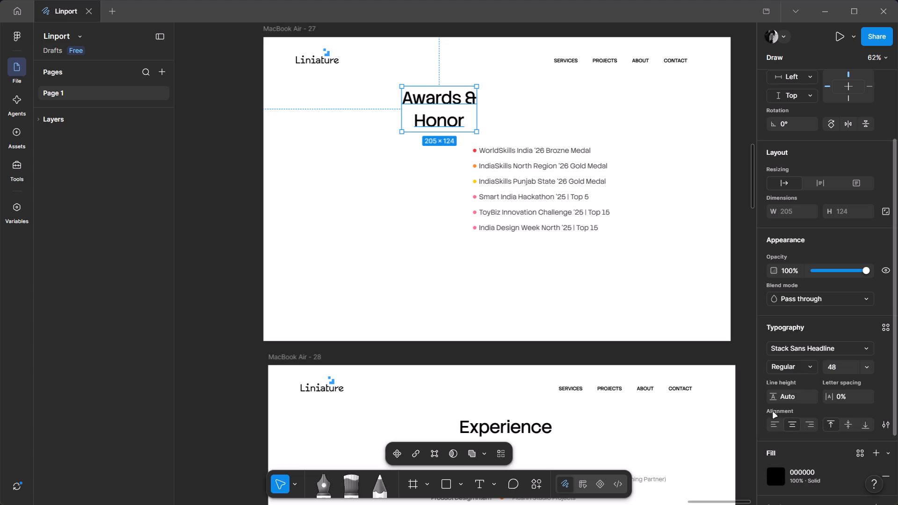
# Remove the line break in the heading so it reads "Awards & Honor" on a single line.
pyautogui.click(426, 109)
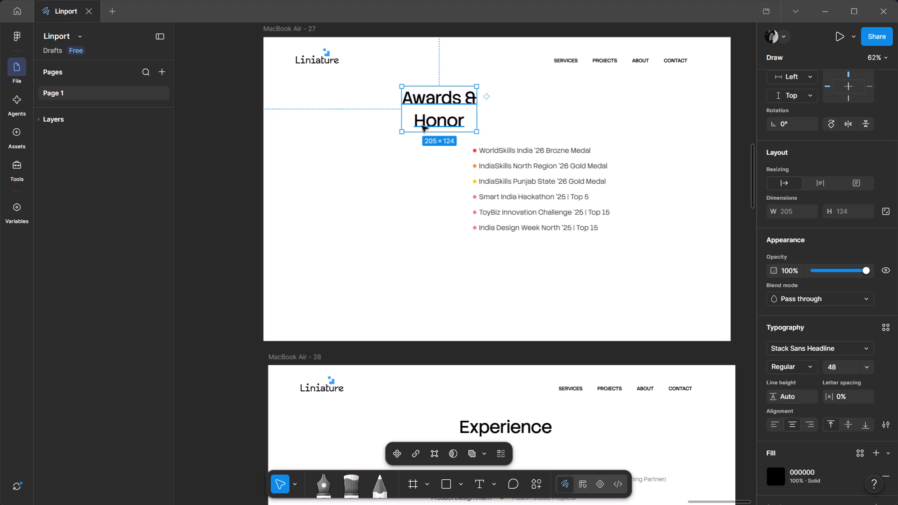
pyautogui.doubleClick(427, 118)
pyautogui.click(395, 119)
pyautogui.doubleClick(403, 119)
pyautogui.tripleClick(410, 120)
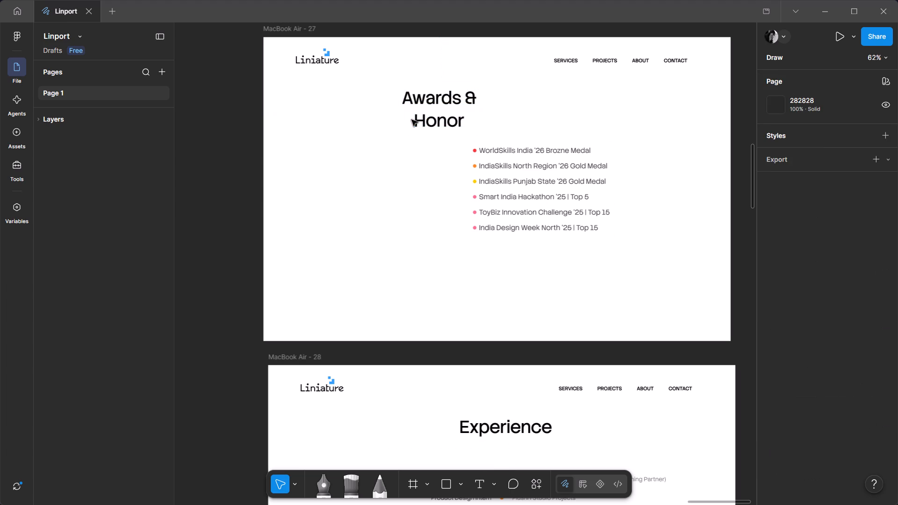
pyautogui.tripleClick(419, 121)
pyautogui.click(419, 121)
pyautogui.click(413, 121)
pyautogui.press('BackSpace')
pyautogui.press('space')
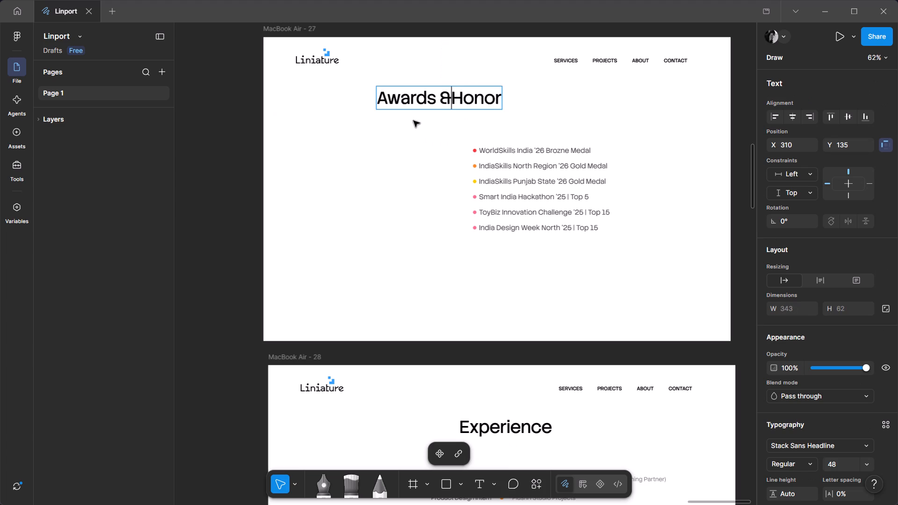
pyautogui.click(428, 156)
# Centre the Awards & Honor heading horizontally on its board.
pyautogui.click(805, 118)
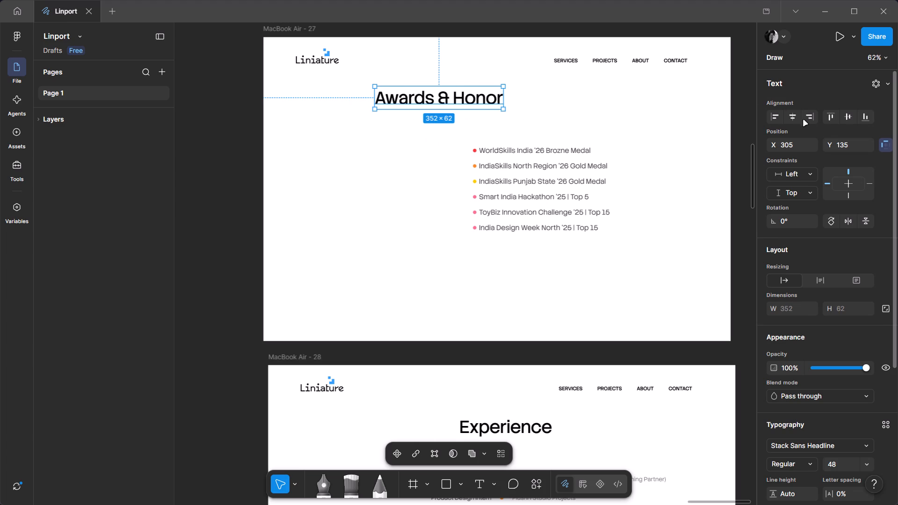
pyautogui.doubleClick(794, 122)
pyautogui.click(404, 319)
# Move the awards list out of the MacBook Air - 27 board onto the empty canvas just beside it.
pyautogui.moveTo(536, 190); pyautogui.dragTo(492, 232)
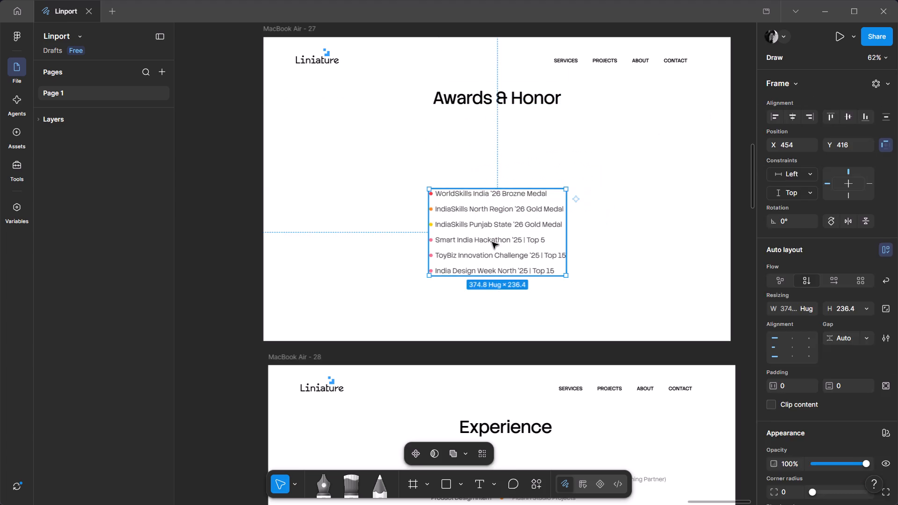
pyautogui.click(500, 296)
pyautogui.click(551, 243)
pyautogui.moveTo(520, 237); pyautogui.dragTo(562, 249)
pyautogui.keyDown('ctrl'); pyautogui.scroll(-2, 456, 216); pyautogui.keyUp('ctrl')
pyautogui.moveTo(491, 219); pyautogui.dragTo(874, 219)
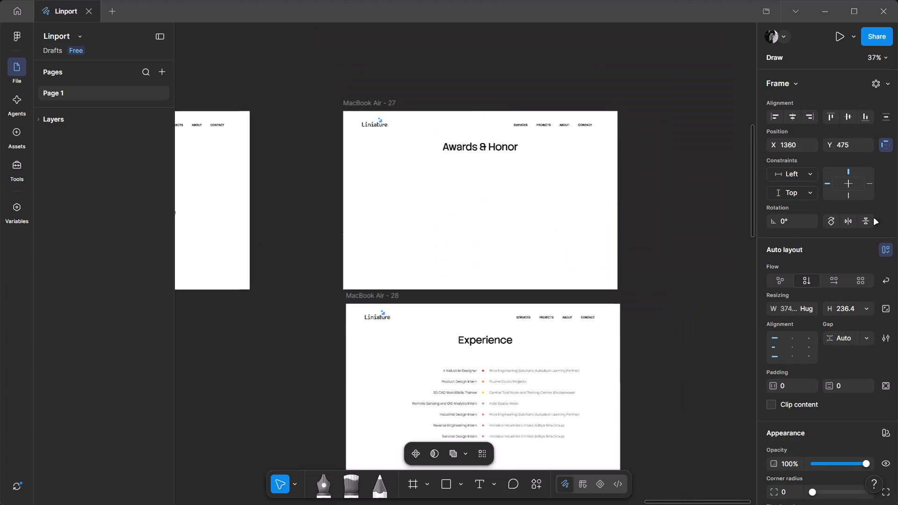
pyautogui.moveTo(874, 219); pyautogui.dragTo(538, 161)
pyautogui.click(659, 341)
# Copy the role and company list from the Experience board and place the copy beneath the Awards & Honor heading.
pyautogui.click(620, 333)
pyautogui.click(350, 380)
pyautogui.hotkey('ctrl', 'c')
pyautogui.hotkey('ctrl', 'v')
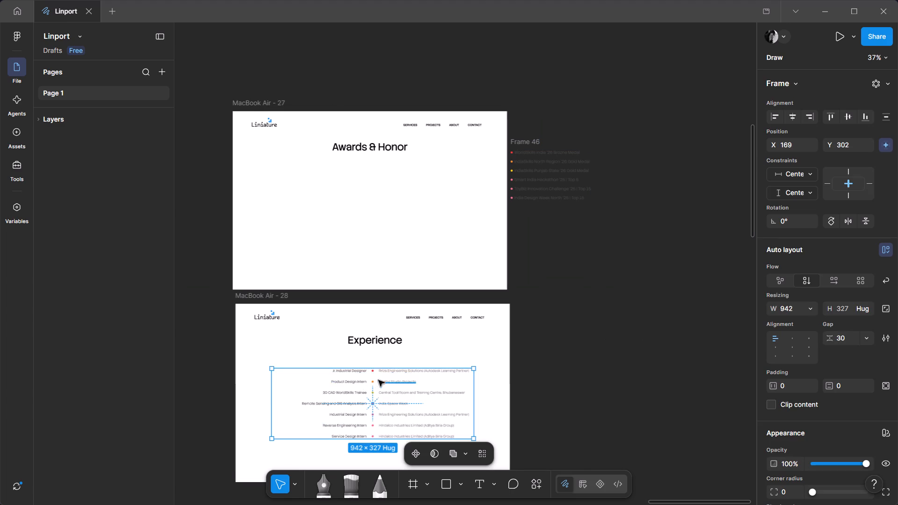
pyautogui.moveTo(375, 403); pyautogui.dragTo(388, 222)
pyautogui.keyDown('ctrl'); pyautogui.scroll(4, 378, 210); pyautogui.keyUp('ctrl')
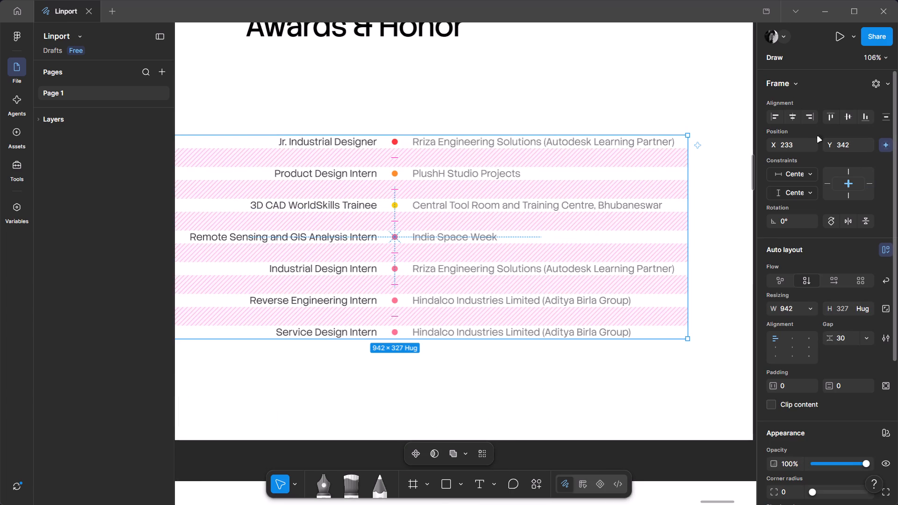
# Centre the copied list horizontally and vertically on the Awards & Honor board.
pyautogui.click(784, 106)
pyautogui.click(794, 108)
pyautogui.click(794, 114)
pyautogui.click(849, 115)
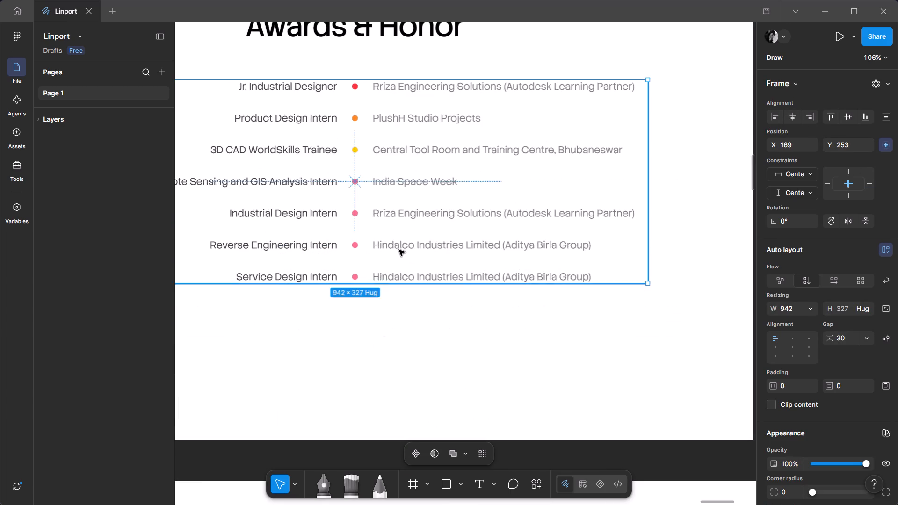
pyautogui.keyDown('ctrl'); pyautogui.scroll(-4, 397, 250); pyautogui.keyUp('ctrl')
pyautogui.click(401, 252)
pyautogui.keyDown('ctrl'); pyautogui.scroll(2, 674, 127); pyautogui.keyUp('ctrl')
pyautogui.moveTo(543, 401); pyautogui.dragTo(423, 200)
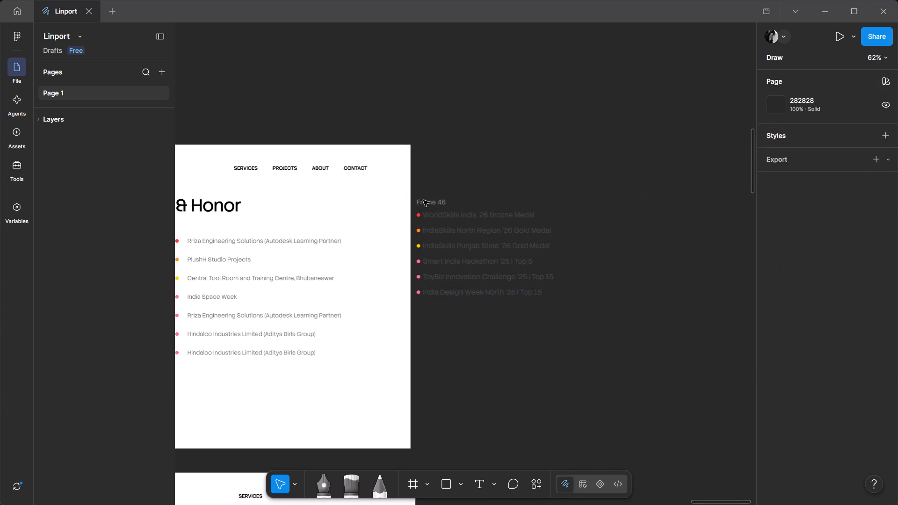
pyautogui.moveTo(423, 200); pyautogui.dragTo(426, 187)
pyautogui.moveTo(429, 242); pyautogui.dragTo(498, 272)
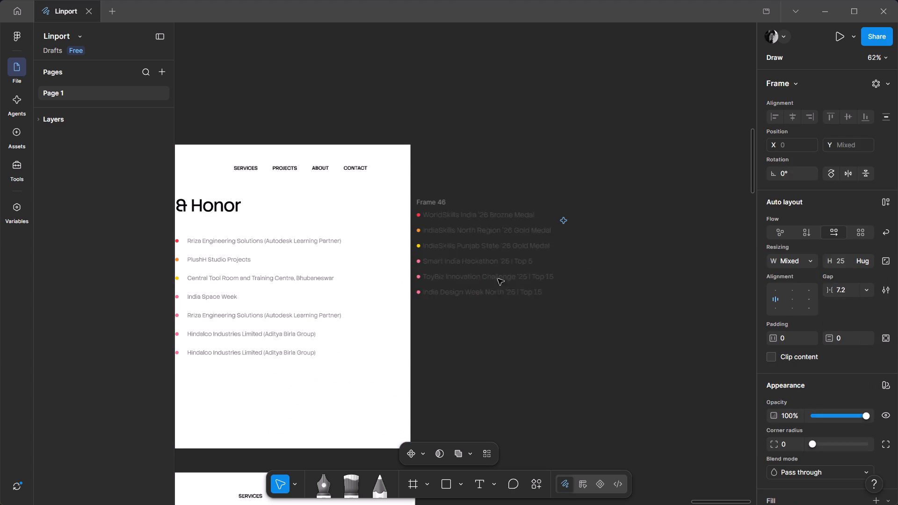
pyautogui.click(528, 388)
# Replace "Jr. Industrial Designer" in the Awards & Honor list's first row with "Brozne Medal" copied from the off-board awards list.
pyautogui.moveTo(388, 359); pyautogui.dragTo(721, 280, button='middle')
pyautogui.keyDown('ctrl'); pyautogui.scroll(4, 567, 279); pyautogui.keyUp('ctrl')
pyautogui.keyDown('ctrl'); pyautogui.scroll(-5, 560, 277); pyautogui.keyUp('ctrl')
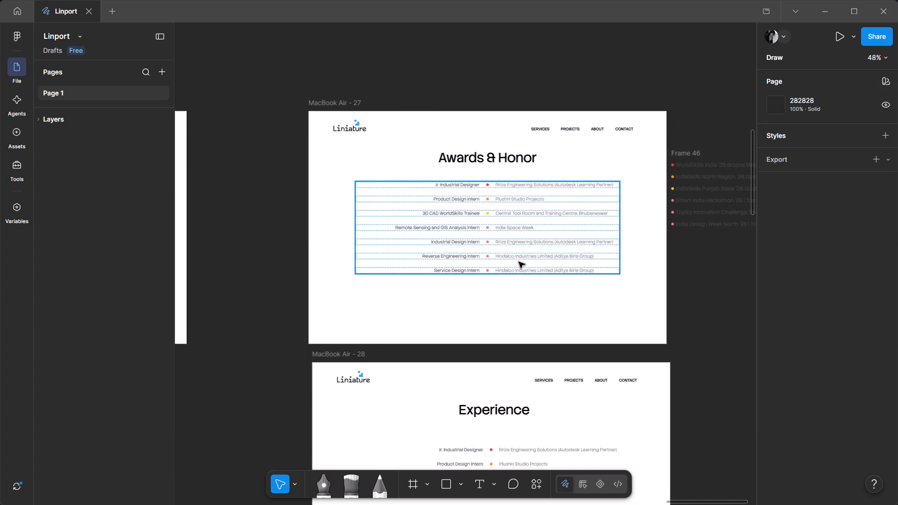
pyautogui.moveTo(549, 240); pyautogui.dragTo(318, 321, button='middle')
pyautogui.keyDown('ctrl'); pyautogui.scroll(2, 251, 292); pyautogui.keyUp('ctrl')
pyautogui.moveTo(269, 297); pyautogui.dragTo(297, 285, button='middle')
pyautogui.scroll(1, 297, 285)
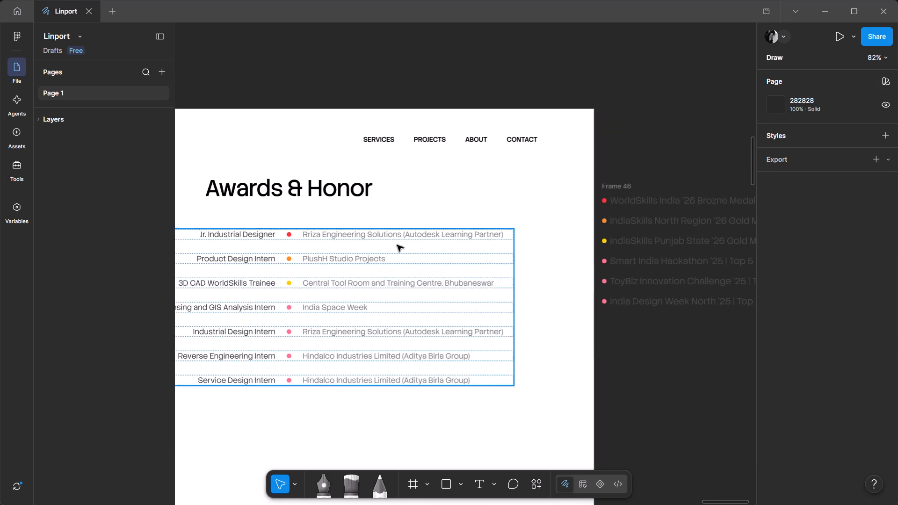
pyautogui.keyDown('ctrl'); pyautogui.tripleClick(632, 202); pyautogui.keyUp('ctrl')
pyautogui.moveTo(666, 211); pyautogui.dragTo(574, 235, button='middle')
pyautogui.keyDown('ctrl'); pyautogui.scroll(4, 592, 225); pyautogui.keyUp('ctrl')
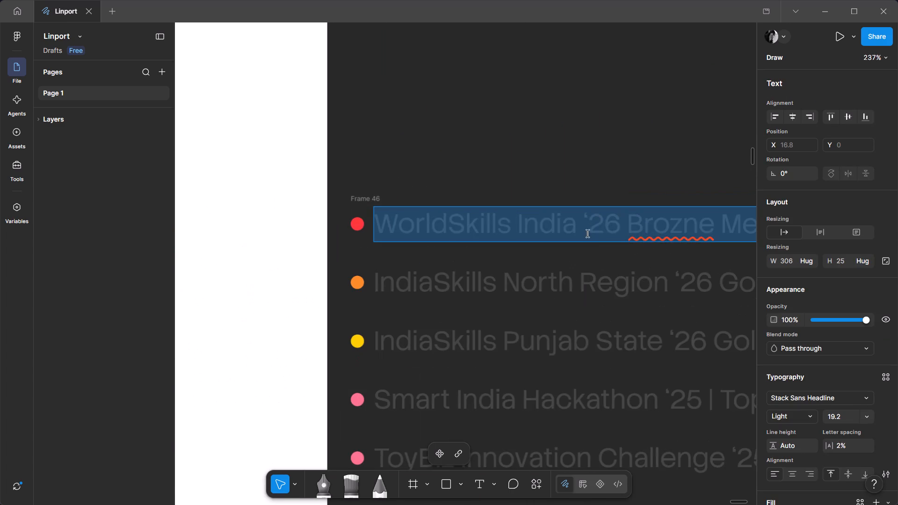
pyautogui.moveTo(616, 219); pyautogui.dragTo(367, 220)
pyautogui.keyDown('ctrl'); pyautogui.scroll(-3, 562, 152); pyautogui.keyUp('ctrl')
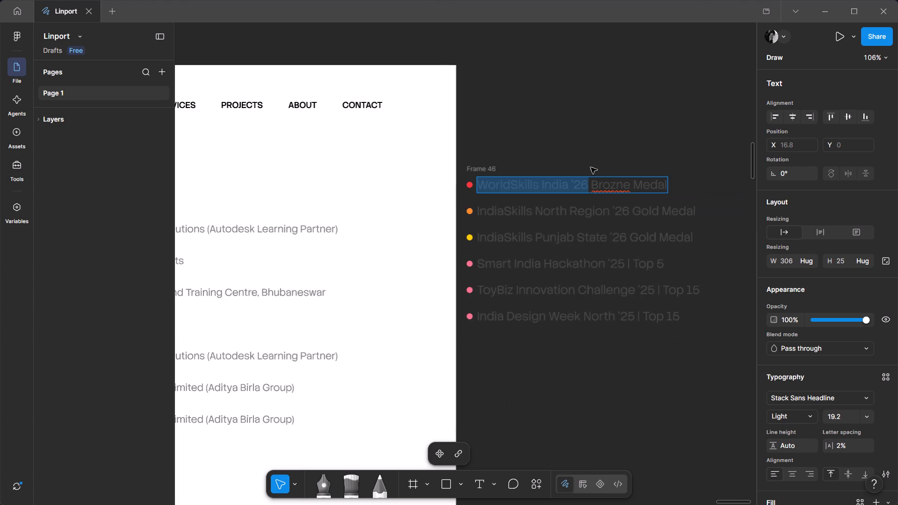
pyautogui.moveTo(593, 182); pyautogui.dragTo(703, 189)
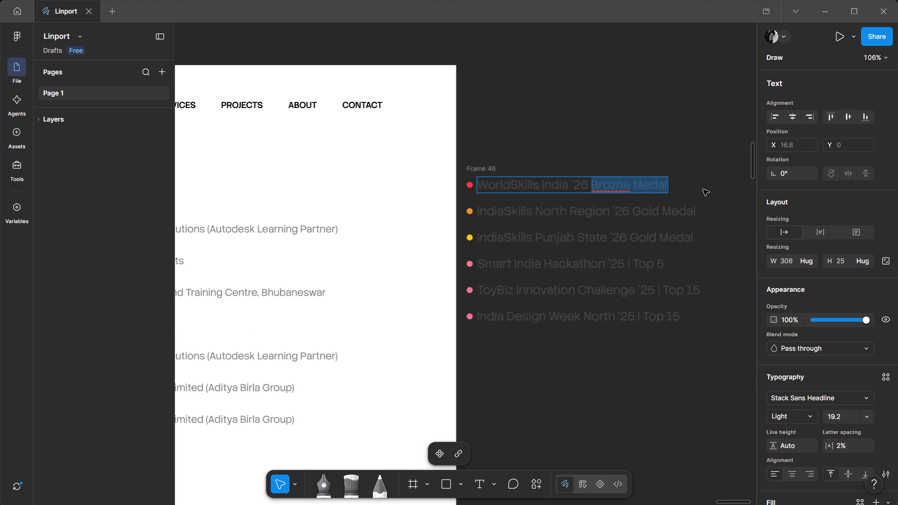
pyautogui.hotkey('ctrl', 'c')
pyautogui.keyDown('ctrl'); pyautogui.scroll(-5, 703, 189); pyautogui.keyUp('ctrl')
pyautogui.keyDown('ctrl'); pyautogui.scroll(2, 463, 195); pyautogui.keyUp('ctrl')
pyautogui.keyDown('ctrl'); pyautogui.scroll(3, 503, 205); pyautogui.keyUp('ctrl')
pyautogui.keyDown('ctrl'); pyautogui.tripleClick(592, 207); pyautogui.keyUp('ctrl')
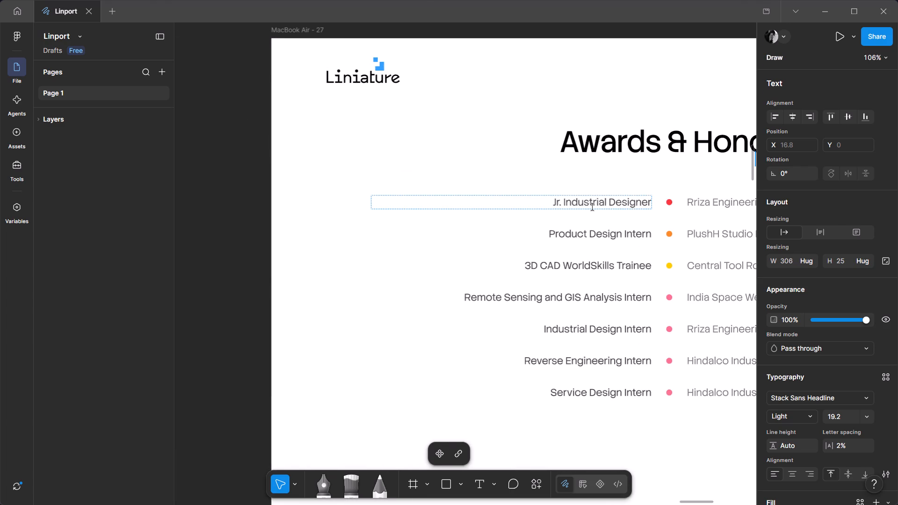
pyautogui.hotkey('ctrl', 'v')
# Replace the first row's company text with "WorldSkills India '26" copied from the off-board awards list.
pyautogui.keyDown('ctrl'); pyautogui.scroll(-3, 384, 187); pyautogui.keyUp('ctrl')
pyautogui.keyDown('ctrl'); pyautogui.scroll(2, 496, 185); pyautogui.keyUp('ctrl')
pyautogui.keyDown('ctrl'); pyautogui.scroll(-4, 328, 166); pyautogui.keyUp('ctrl')
pyautogui.keyDown('ctrl'); pyautogui.scroll(3, 558, 180); pyautogui.keyUp('ctrl')
pyautogui.keyDown('ctrl'); pyautogui.scroll(4, 469, 154); pyautogui.keyUp('ctrl')
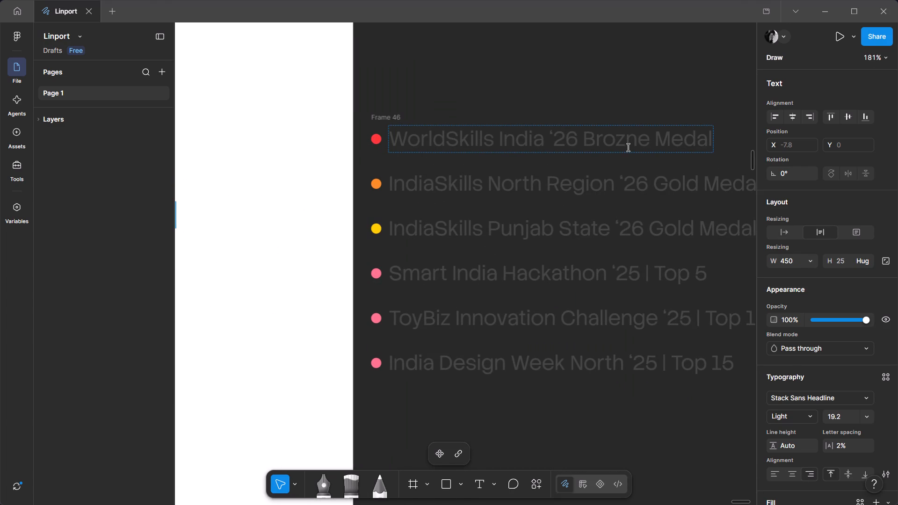
pyautogui.moveTo(578, 141); pyautogui.dragTo(341, 141)
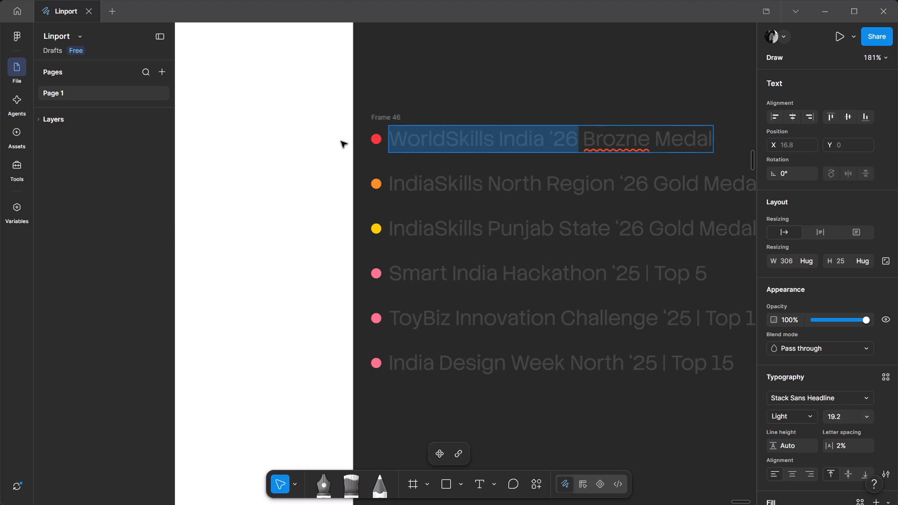
pyautogui.hotkey('ctrl', 'c')
pyautogui.keyDown('ctrl'); pyautogui.scroll(-6, 513, 169); pyautogui.keyUp('ctrl')
pyautogui.keyDown('ctrl'); pyautogui.scroll(5, 397, 180); pyautogui.keyUp('ctrl')
pyautogui.keyDown('ctrl'); pyautogui.tripleClick(395, 180); pyautogui.keyUp('ctrl')
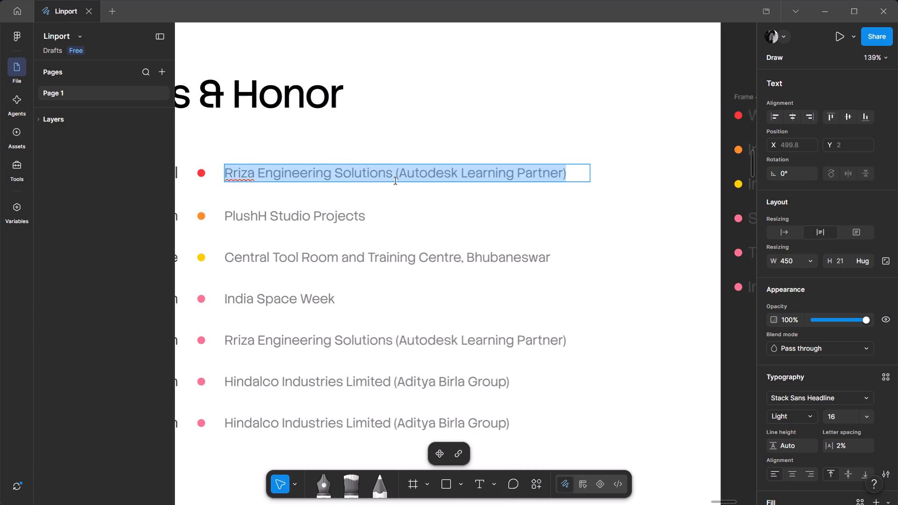
pyautogui.hotkey('ctrl', 'v')
pyautogui.keyDown('ctrl'); pyautogui.scroll(-4, 456, 162); pyautogui.keyUp('ctrl')
pyautogui.doubleClick(390, 331)
# Replace "Product Design Intern" in the second row with "Gold Medal" copied from the off-board North Region entry.
pyautogui.keyDown('ctrl'); pyautogui.scroll(2, 412, 173); pyautogui.keyUp('ctrl')
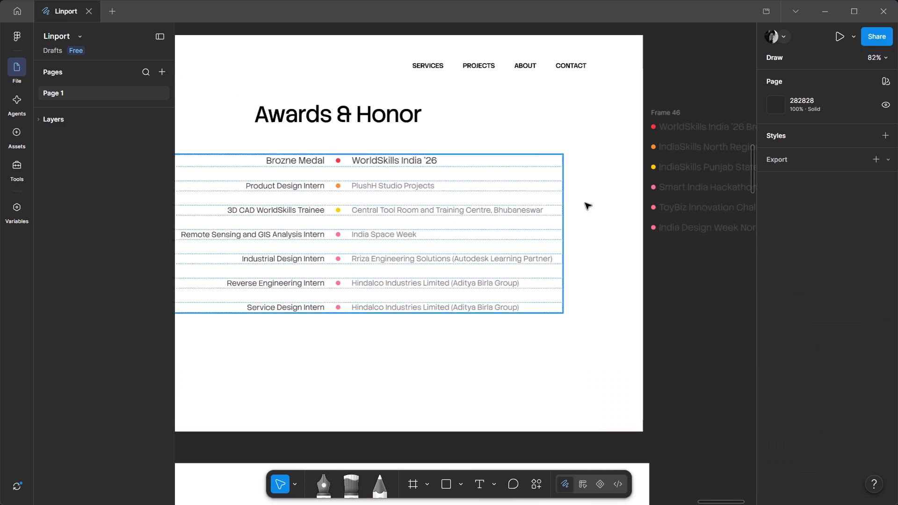
pyautogui.keyDown('ctrl'); pyautogui.doubleClick(700, 146); pyautogui.keyUp('ctrl')
pyautogui.moveTo(682, 203); pyautogui.dragTo(469, 206, button='middle')
pyautogui.keyDown('ctrl'); pyautogui.scroll(3, 503, 133); pyautogui.keyUp('ctrl')
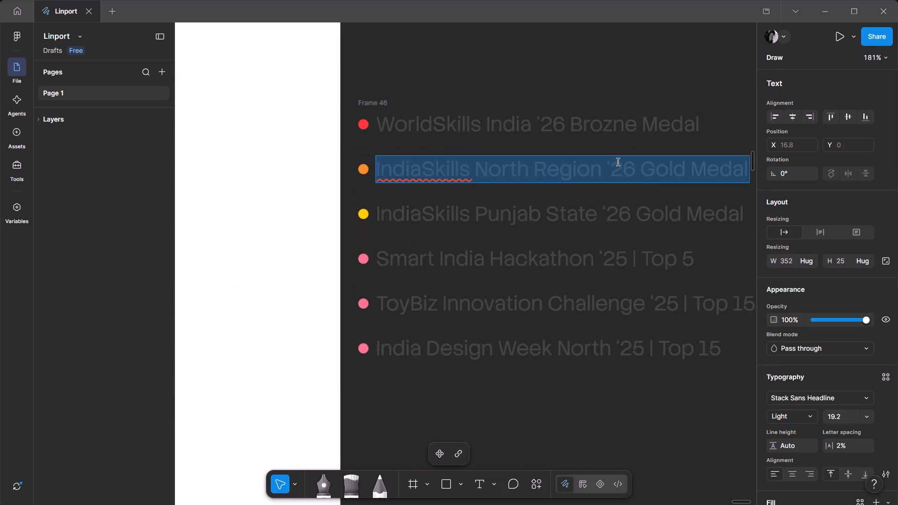
pyautogui.click(592, 167)
pyautogui.moveTo(643, 166); pyautogui.dragTo(826, 156)
pyautogui.hotkey('ctrl', 'c')
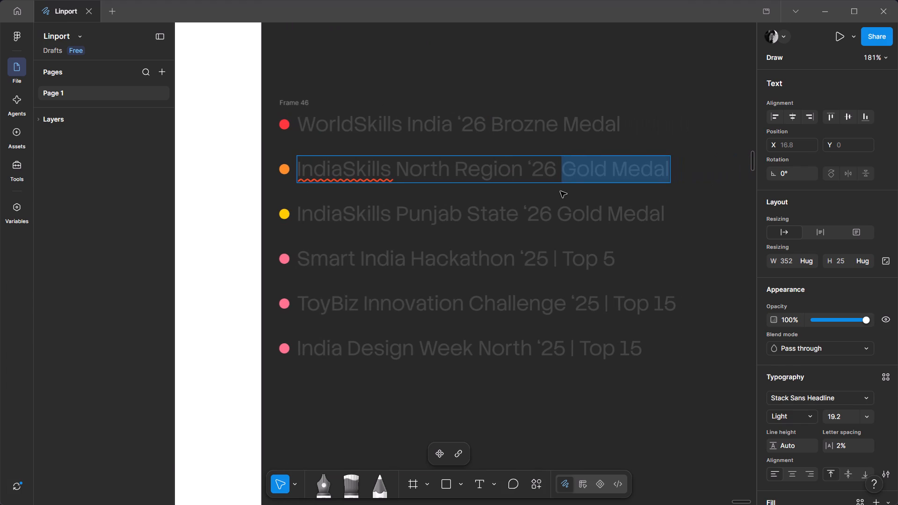
pyautogui.keyDown('ctrl'); pyautogui.scroll(-6, 663, 158); pyautogui.keyUp('ctrl')
pyautogui.keyDown('ctrl'); pyautogui.scroll(3, 401, 172); pyautogui.keyUp('ctrl')
pyautogui.keyDown('ctrl'); pyautogui.tripleClick(464, 184); pyautogui.keyUp('ctrl')
pyautogui.hotkey('ctrl', 'v')
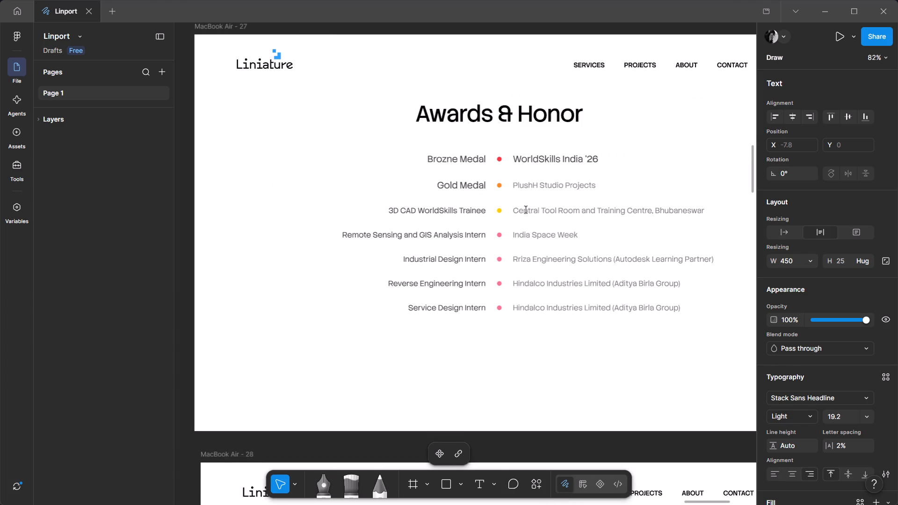
# Replace "PlushH Studio Projects" in the second row with "IndiaSkills North Region" copied from the off-board awards list.
pyautogui.moveTo(526, 260); pyautogui.dragTo(219, 263, button='middle')
pyautogui.keyDown('ctrl'); pyautogui.scroll(3, 569, 153); pyautogui.keyUp('ctrl')
pyautogui.click(642, 142)
pyautogui.click(660, 141)
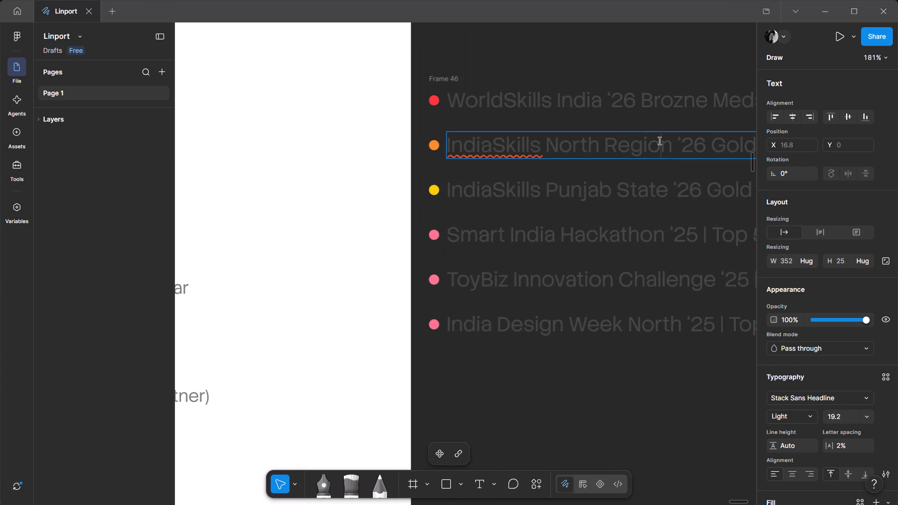
pyautogui.moveTo(672, 142); pyautogui.dragTo(245, 149)
pyautogui.hotkey('ctrl', 'c')
pyautogui.keyDown('ctrl'); pyautogui.scroll(-5, 570, 182); pyautogui.keyUp('ctrl')
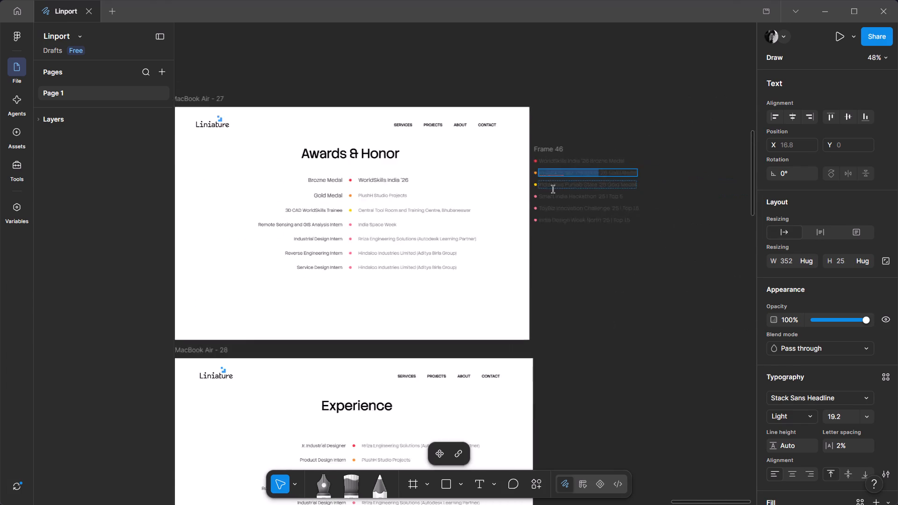
pyautogui.keyDown('ctrl'); pyautogui.scroll(2, 506, 194); pyautogui.keyUp('ctrl')
pyautogui.keyDown('ctrl'); pyautogui.tripleClick(340, 200); pyautogui.keyUp('ctrl')
pyautogui.keyDown('ctrl'); pyautogui.tripleClick(345, 208); pyautogui.keyUp('ctrl')
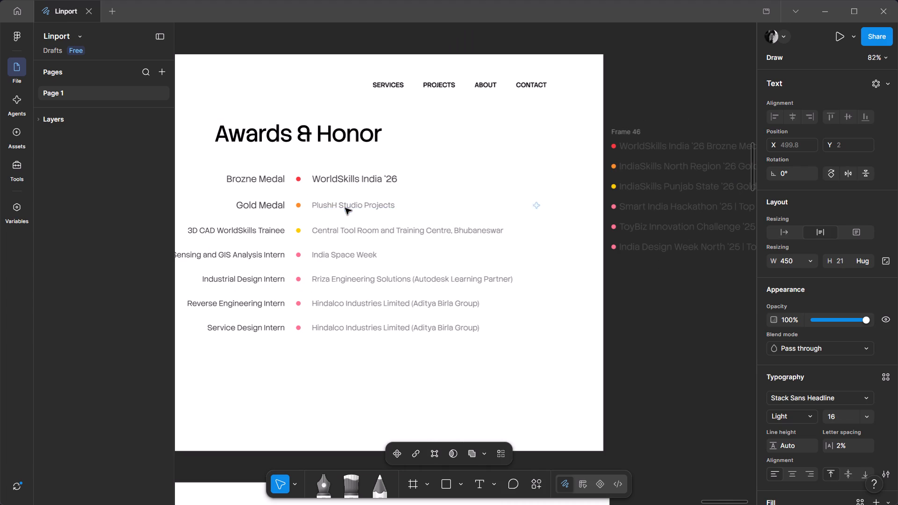
pyautogui.hotkey('ctrl', 'v')
pyautogui.keyDown('ctrl'); pyautogui.scroll(-1, 356, 211); pyautogui.keyUp('ctrl')
pyautogui.doubleClick(468, 327)
# Replace "Central Tool Room and Training Centre, Bhubaneswar" in the third row with "IndiaSkills Punjab State '26" copied from the off-board awards list.
pyautogui.keyDown('ctrl'); pyautogui.scroll(3, 632, 223); pyautogui.keyUp('ctrl')
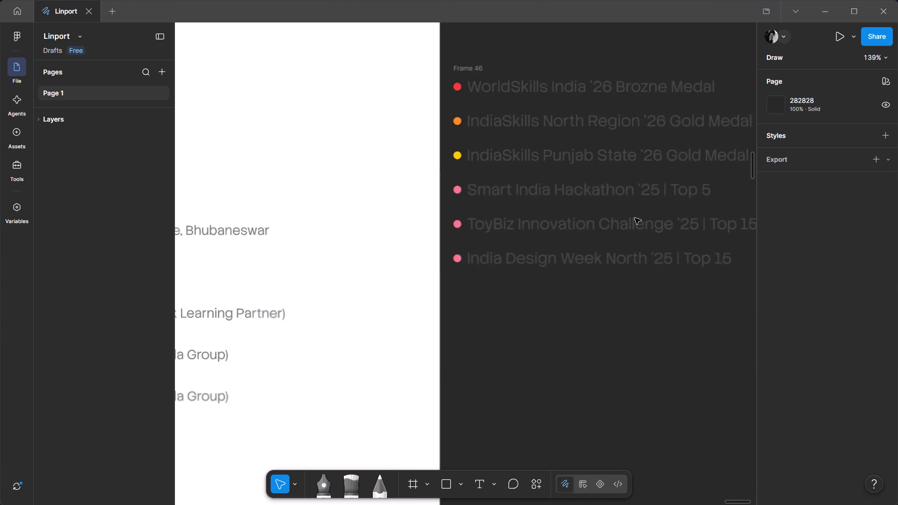
pyautogui.keyDown('ctrl'); pyautogui.scroll(1, 607, 153); pyautogui.keyUp('ctrl')
pyautogui.scroll(1, 596, 174)
pyautogui.moveTo(595, 175); pyautogui.dragTo(418, 218, button='middle')
pyautogui.keyDown('ctrl'); pyautogui.tripleClick(461, 265); pyautogui.keyUp('ctrl')
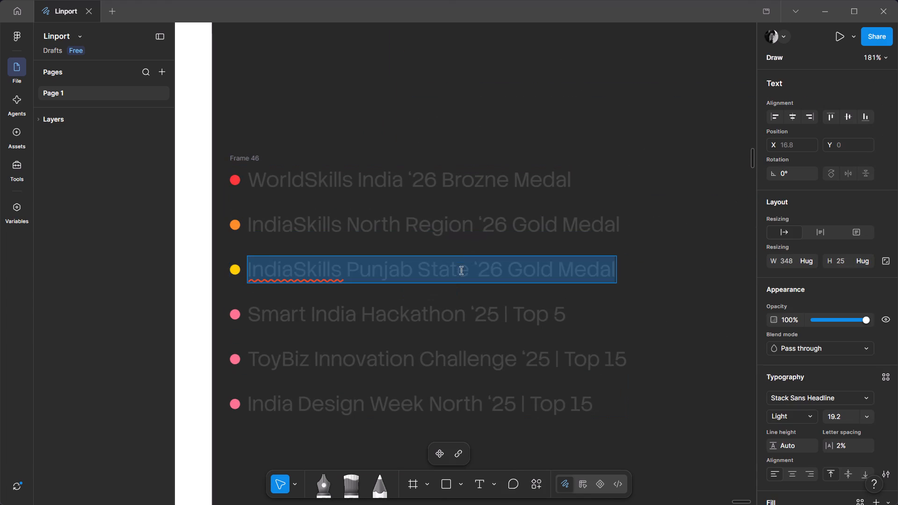
pyautogui.keyDown('ctrl'); pyautogui.click(460, 276); pyautogui.keyUp('ctrl')
pyautogui.click(429, 269)
pyautogui.click(473, 272)
pyautogui.moveTo(503, 265); pyautogui.dragTo(0, 246)
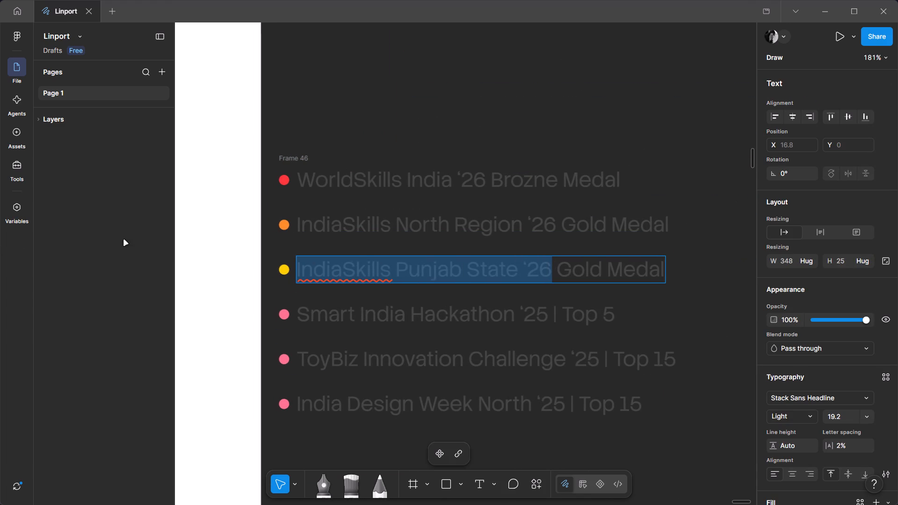
pyautogui.hotkey('ctrl', 'c')
pyautogui.keyDown('ctrl'); pyautogui.scroll(-7, 577, 229); pyautogui.keyUp('ctrl')
pyautogui.keyDown('ctrl'); pyautogui.scroll(3, 470, 233); pyautogui.keyUp('ctrl')
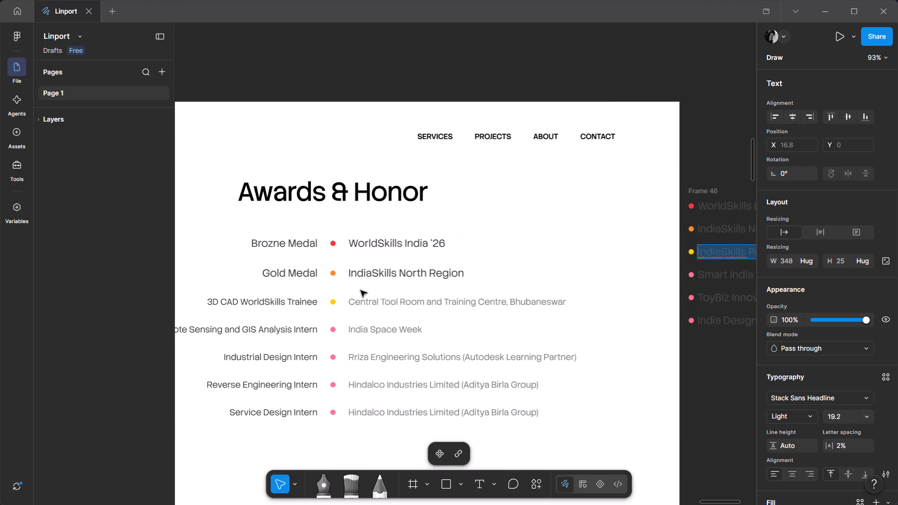
pyautogui.keyDown('ctrl'); pyautogui.click(300, 310); pyautogui.keyUp('ctrl')
pyautogui.keyDown('ctrl'); pyautogui.tripleClick(301, 305); pyautogui.keyUp('ctrl')
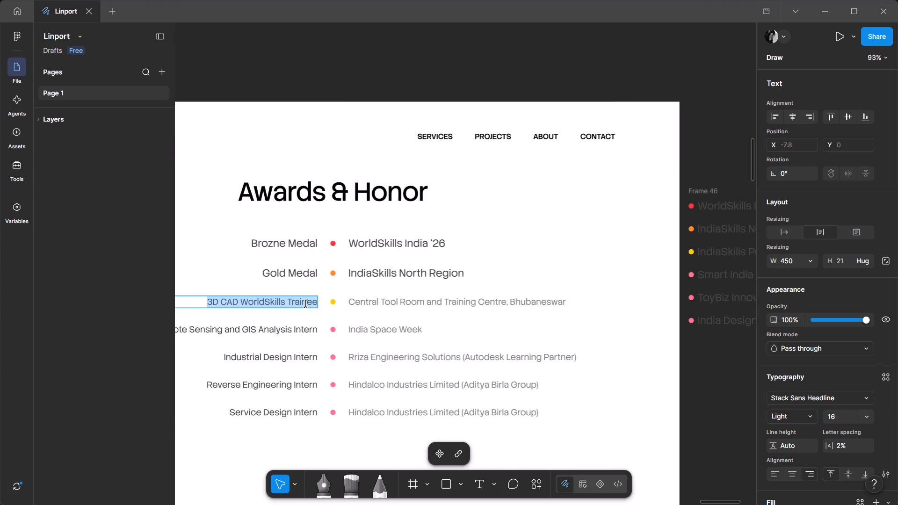
pyautogui.doubleClick(384, 300)
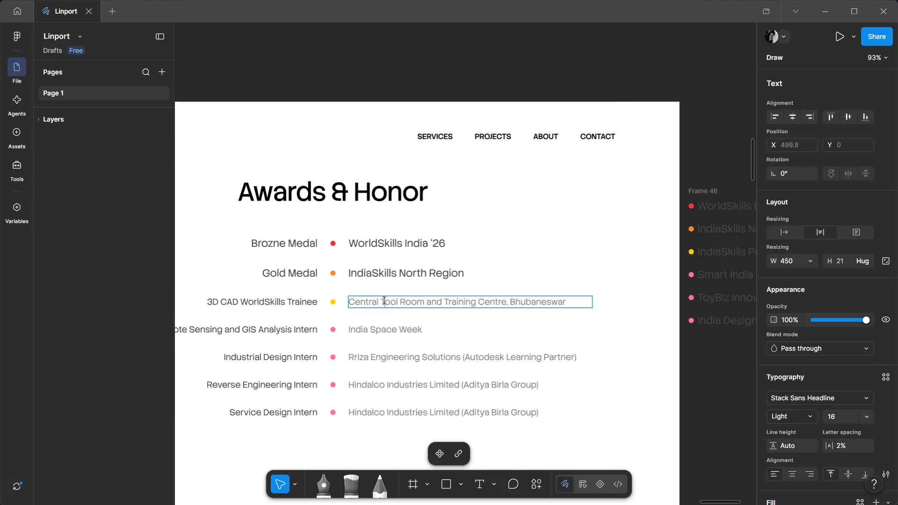
pyautogui.hotkey('ctrl', 'v')
pyautogui.hotkey('ctrl', 'z')
pyautogui.hotkey('ctrl', 'shift', 'v')
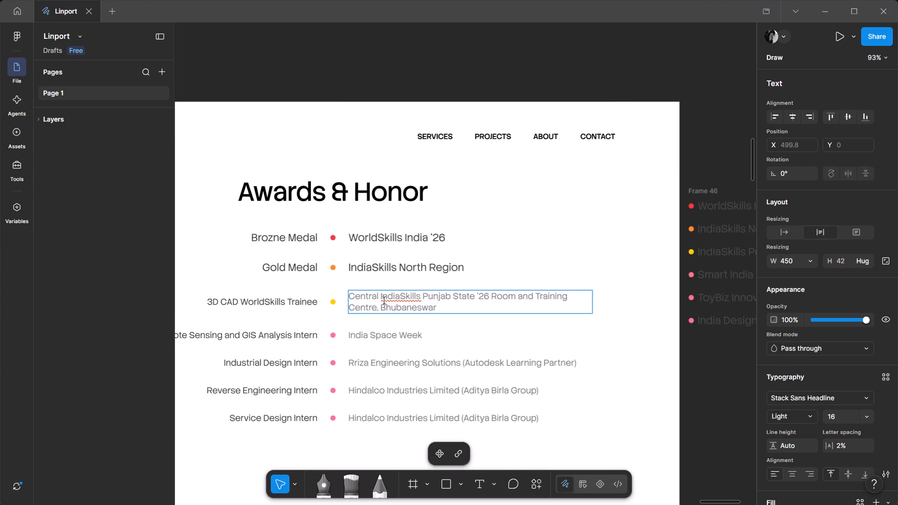
pyautogui.hotkey('ctrl', 'a')
pyautogui.hotkey('ctrl', 'v')
# Replace "3D CAD WorldSkills Trainee" in the third row with "Gold Medal" copied from the second row.
pyautogui.click(290, 307)
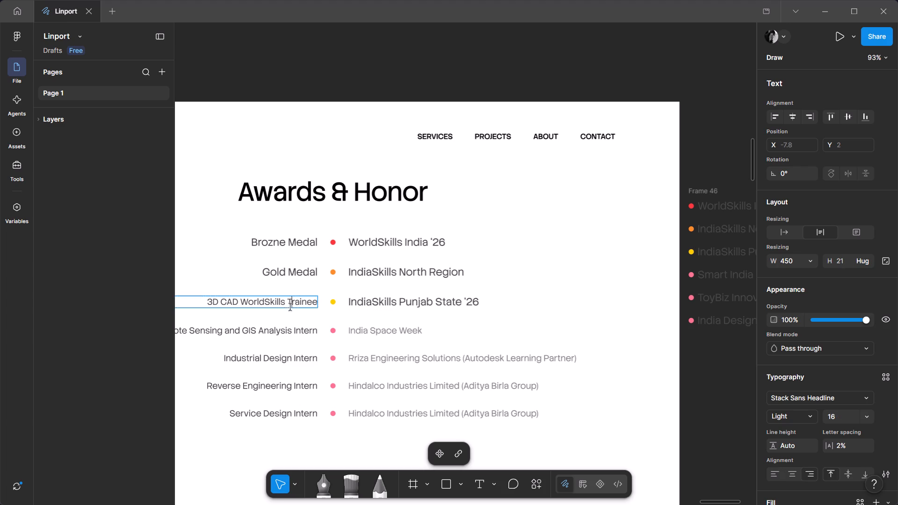
pyautogui.keyDown('ctrl'); pyautogui.scroll(-3, 299, 271); pyautogui.keyUp('ctrl')
pyautogui.keyDown('ctrl'); pyautogui.scroll(3, 483, 297); pyautogui.keyUp('ctrl')
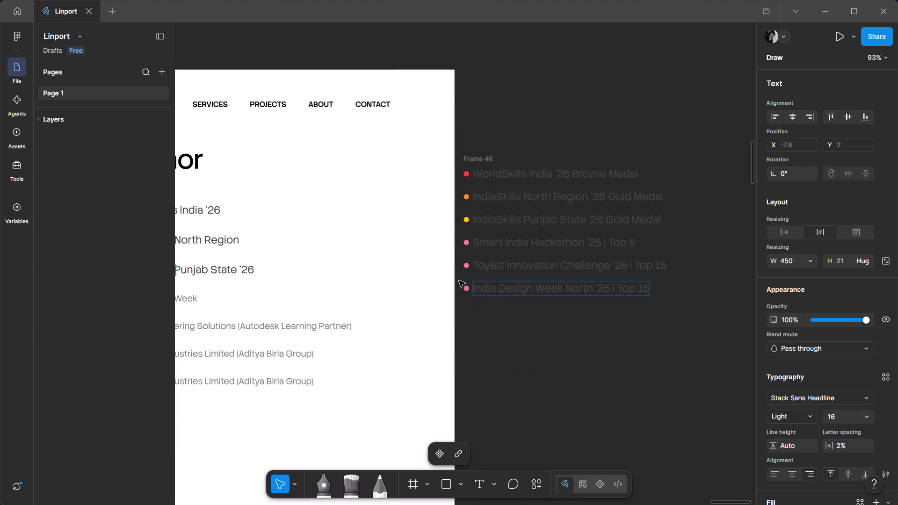
pyautogui.keyDown('ctrl'); pyautogui.scroll(-3, 459, 280); pyautogui.keyUp('ctrl')
pyautogui.keyDown('ctrl'); pyautogui.scroll(5, 305, 274); pyautogui.keyUp('ctrl')
pyautogui.doubleClick(256, 231)
pyautogui.keyDown('ctrl'); pyautogui.doubleClick(256, 231); pyautogui.keyUp('ctrl')
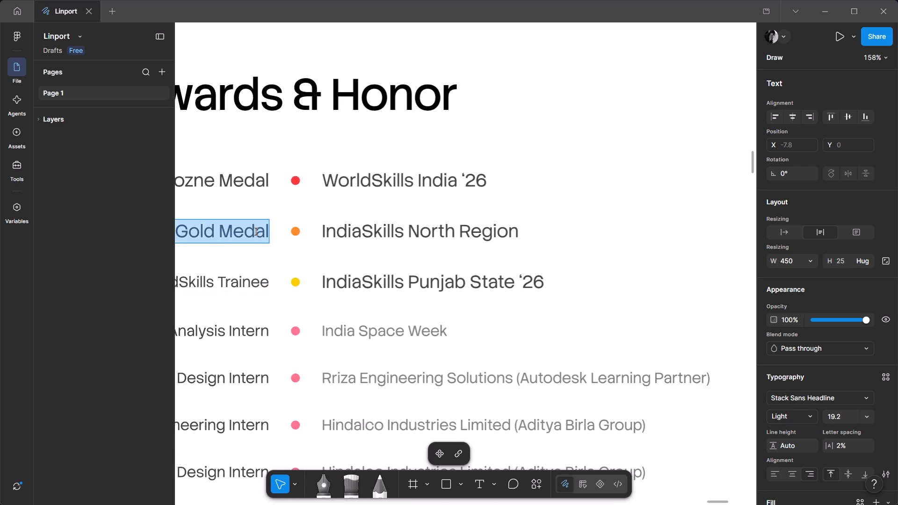
pyautogui.hotkey('ctrl', 'c')
pyautogui.scroll(-5, 478, 236)
pyautogui.keyDown('ctrl'); pyautogui.scroll(1, 370, 241); pyautogui.keyUp('ctrl')
pyautogui.keyDown('ctrl'); pyautogui.scroll(-6, 589, 262); pyautogui.keyUp('ctrl')
pyautogui.keyDown('ctrl'); pyautogui.scroll(4, 449, 156); pyautogui.keyUp('ctrl')
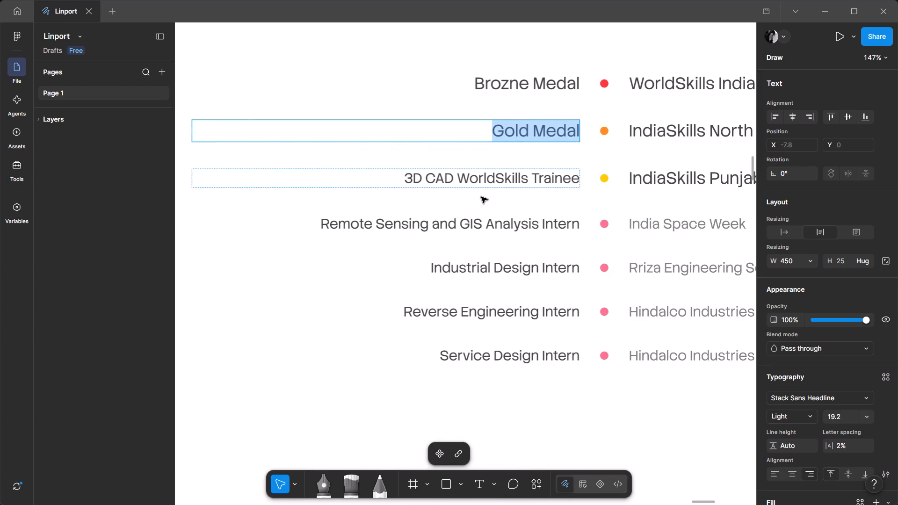
pyautogui.keyDown('ctrl'); pyautogui.tripleClick(497, 181); pyautogui.keyUp('ctrl')
pyautogui.moveTo(567, 327); pyautogui.dragTo(439, 348, button='middle')
pyautogui.scroll(1, 439, 348)
pyautogui.hotkey('ctrl', 'v')
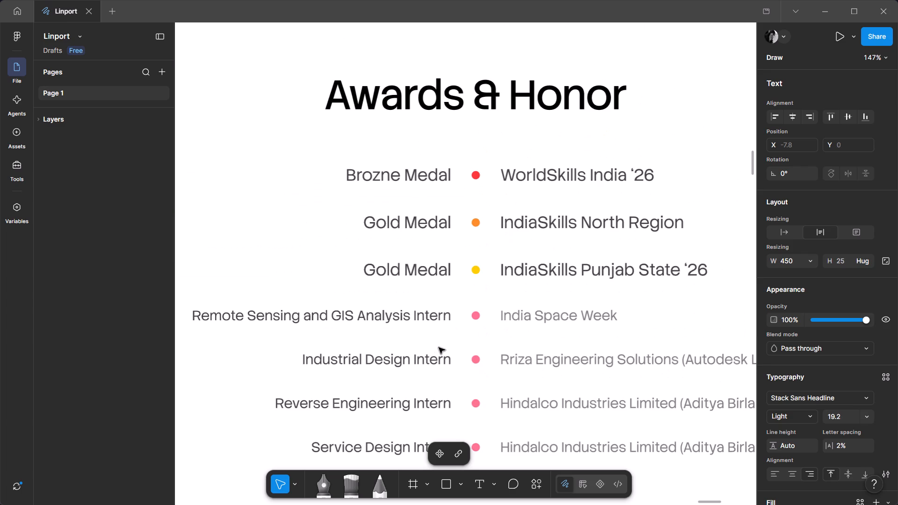
pyautogui.keyDown('ctrl'); pyautogui.scroll(-4, 382, 229); pyautogui.keyUp('ctrl')
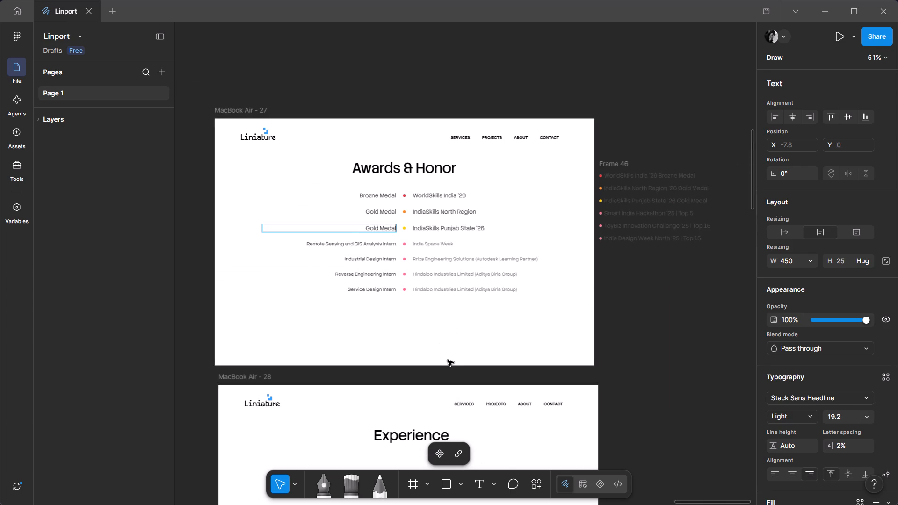
pyautogui.tripleClick(448, 360)
# Delete the last row, "Service Design Intern", from the Awards & Honor list.
pyautogui.keyDown('ctrl'); pyautogui.scroll(3, 432, 278); pyautogui.keyUp('ctrl')
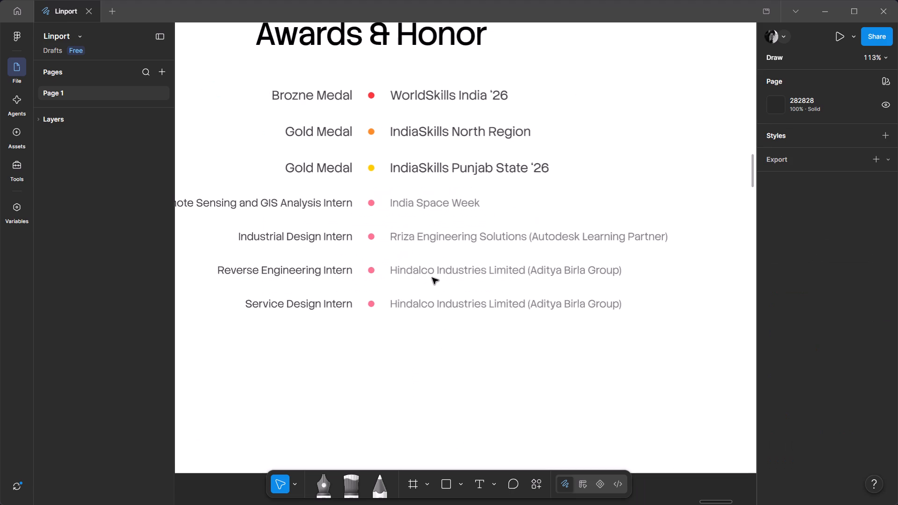
pyautogui.keyDown('ctrl'); pyautogui.moveTo(514, 361); pyautogui.dragTo(459, 361, button='middle'); pyautogui.keyUp('ctrl')
pyautogui.keyDown('ctrl'); pyautogui.scroll(-1, 406, 347); pyautogui.keyUp('ctrl')
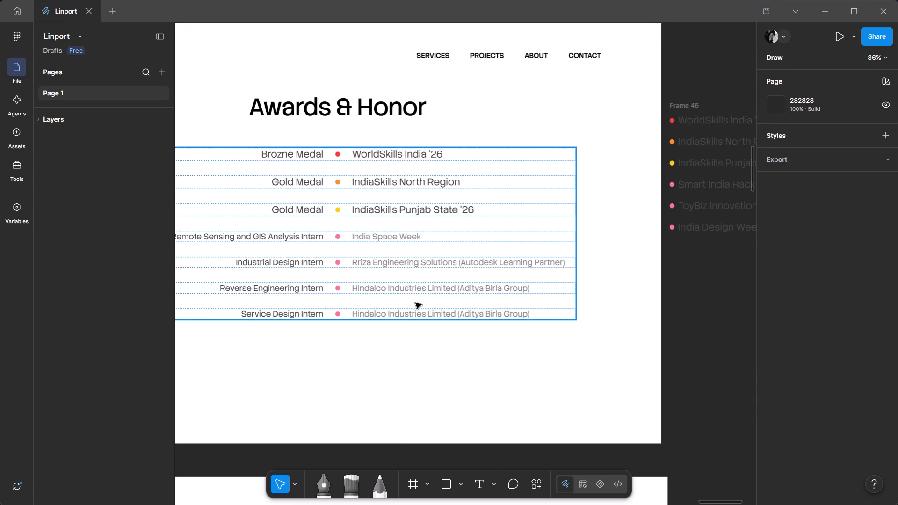
pyautogui.doubleClick(415, 303)
pyautogui.doubleClick(398, 311)
pyautogui.press('Delete')
pyautogui.click(405, 327)
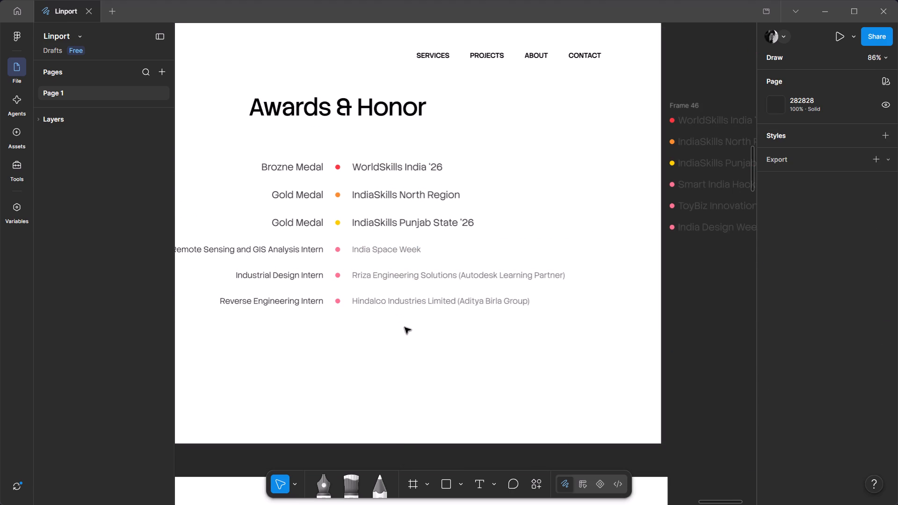
# Replace "India Space Week" in the fourth row with "Smart India Hackathon '25" copied with its formatting from the off-board awards list.
pyautogui.keyDown('ctrl'); pyautogui.moveTo(614, 318); pyautogui.dragTo(334, 332, button='middle'); pyautogui.keyUp('ctrl')
pyautogui.keyDown('ctrl'); pyautogui.scroll(5, 453, 137); pyautogui.keyUp('ctrl')
pyautogui.scroll(-3, 374, 316)
pyautogui.keyDown('ctrl'); pyautogui.scroll(-2, 401, 310); pyautogui.keyUp('ctrl')
pyautogui.doubleClick(464, 234)
pyautogui.tripleClick(493, 216)
pyautogui.tripleClick(556, 217)
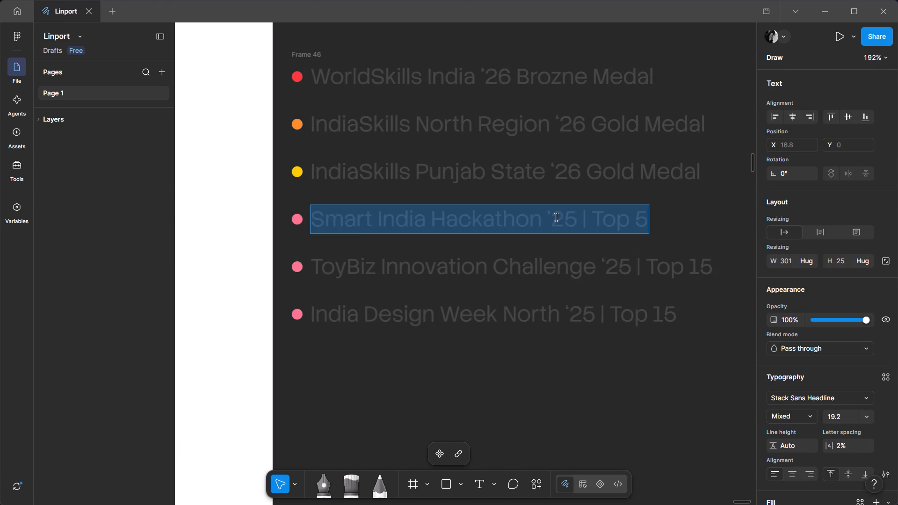
pyautogui.click(579, 217)
pyautogui.moveTo(579, 217); pyautogui.dragTo(220, 210)
pyautogui.hotkey('ctrl', 'c')
pyautogui.keyDown('ctrl'); pyautogui.scroll(-6, 573, 245); pyautogui.keyUp('ctrl')
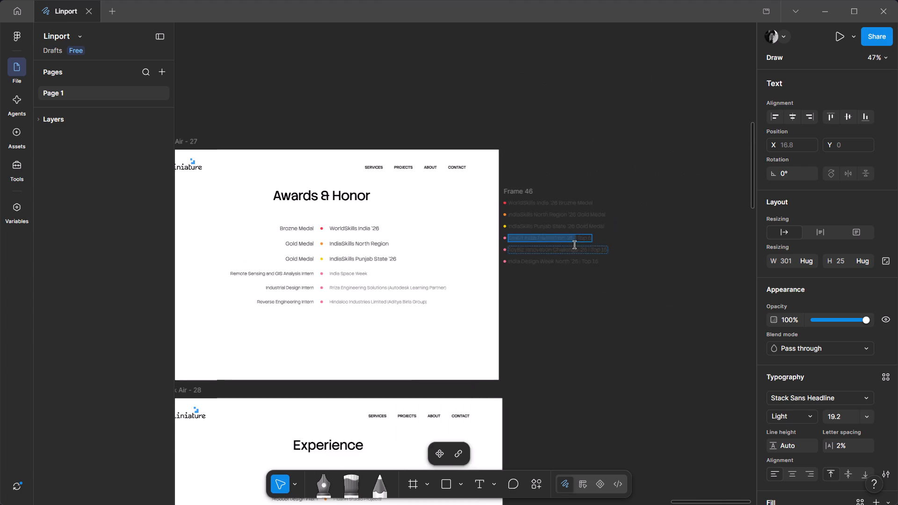
pyautogui.keyDown('ctrl'); pyautogui.click(375, 332); pyautogui.keyUp('ctrl')
pyautogui.keyDown('ctrl'); pyautogui.scroll(4, 240, 237); pyautogui.keyUp('ctrl')
pyautogui.keyDown('ctrl'); pyautogui.tripleClick(516, 348); pyautogui.keyUp('ctrl')
pyautogui.hotkey('ctrl', 'shift', 'v')
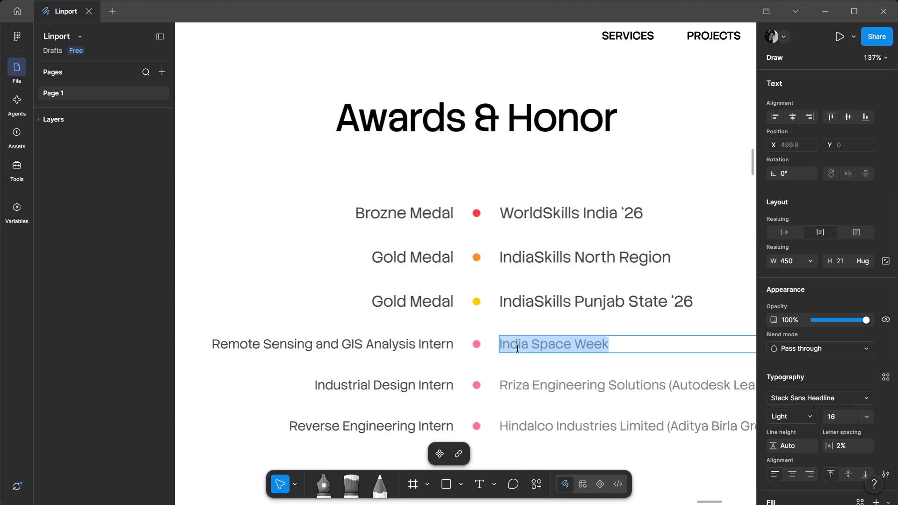
pyautogui.moveTo(558, 332); pyautogui.dragTo(527, 328, button='middle')
pyautogui.press('BackSpace')
pyautogui.hotkey('ctrl', 'z')
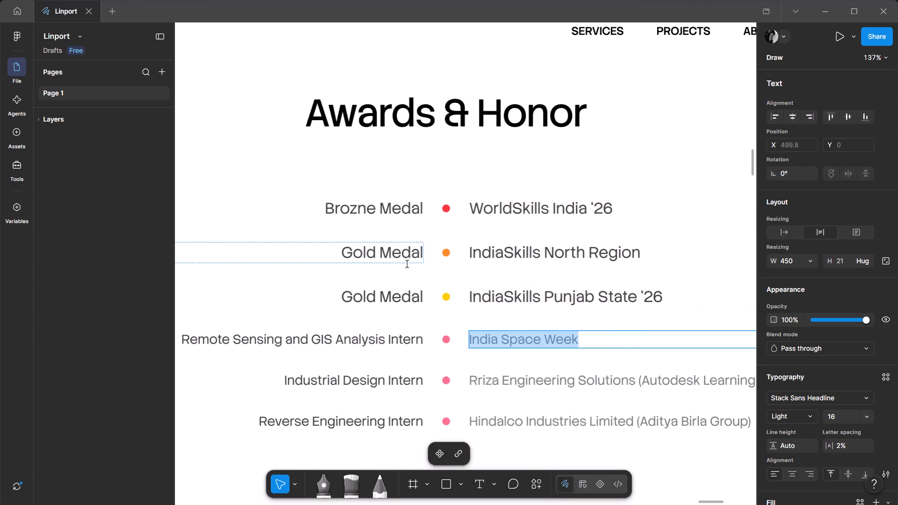
pyautogui.hotkey('ctrl', 'b')
pyautogui.hotkey('ctrl', 'v')
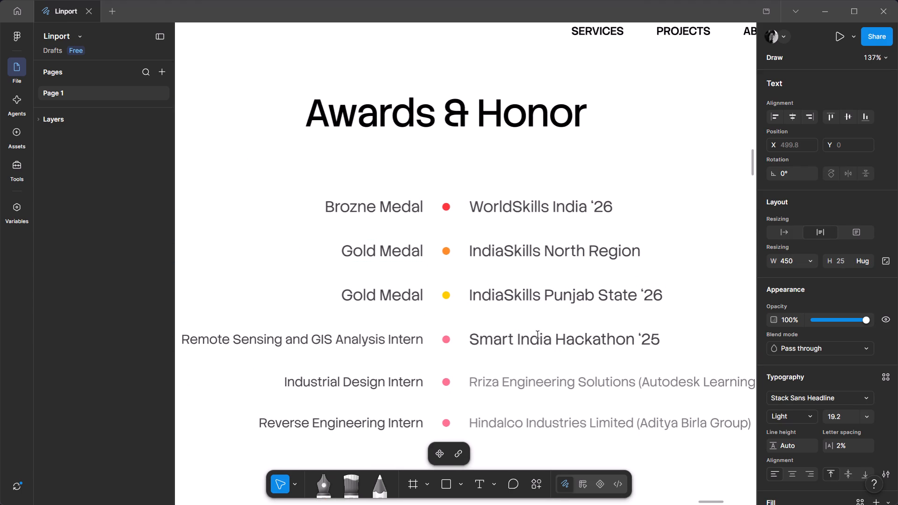
pyautogui.keyDown('ctrl'); pyautogui.scroll(-2, 537, 334); pyautogui.keyUp('ctrl')
pyautogui.press('BackSpace')
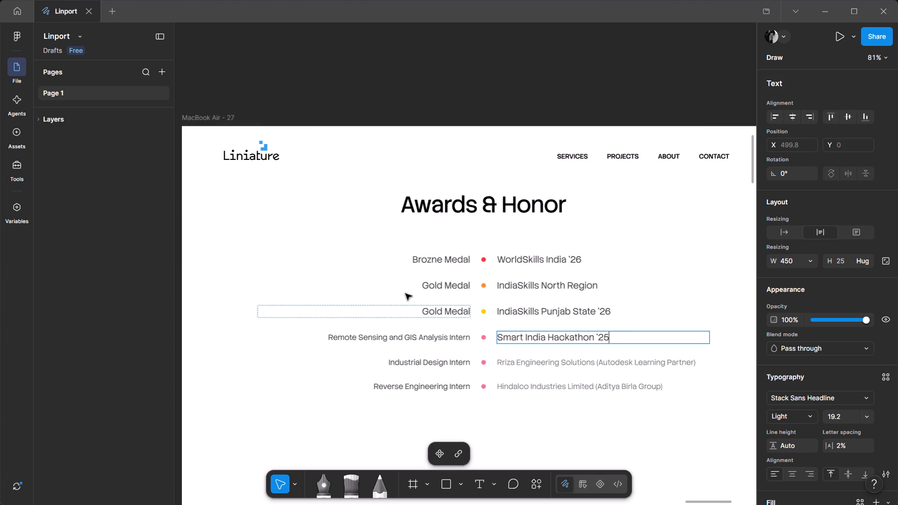
pyautogui.keyDown('ctrl'); pyautogui.scroll(-5, 325, 250); pyautogui.keyUp('ctrl')
pyautogui.click(660, 447)
# Replace "Remote Sensing and GIS Analysis Intern" in the fourth row with "Top 5" copied from the off-board Smart India Hackathon entry.
pyautogui.click(538, 352)
pyautogui.keyDown('ctrl'); pyautogui.scroll(9, 480, 271); pyautogui.keyUp('ctrl')
pyautogui.keyDown('ctrl'); pyautogui.doubleClick(485, 219); pyautogui.keyUp('ctrl')
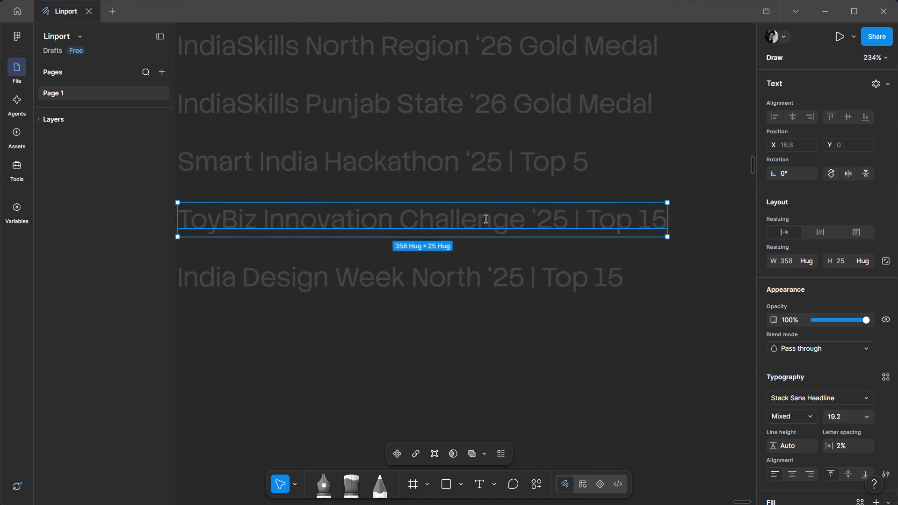
pyautogui.doubleClick(528, 169)
pyautogui.moveTo(526, 159); pyautogui.dragTo(619, 160)
pyautogui.hotkey('ctrl', 'c')
pyautogui.keyDown('ctrl'); pyautogui.scroll(-6, 587, 191); pyautogui.keyUp('ctrl')
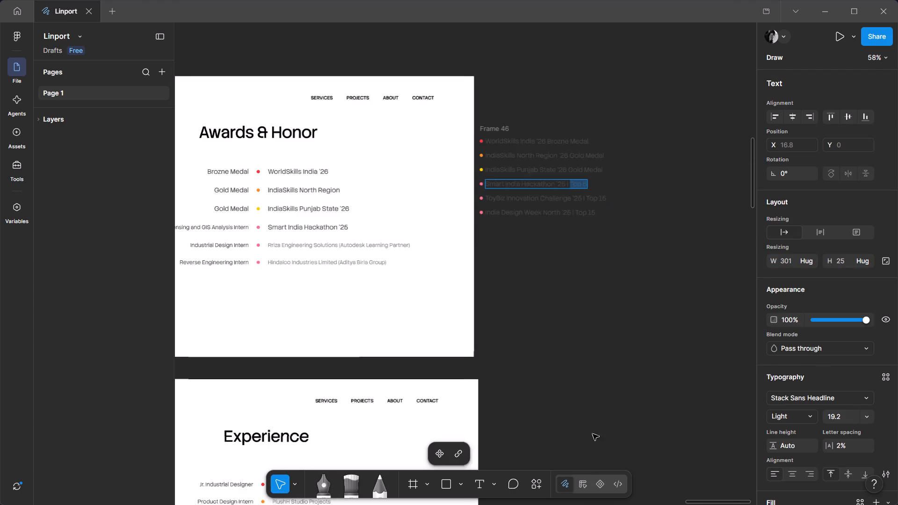
pyautogui.keyDown('ctrl'); pyautogui.click(592, 437); pyautogui.keyUp('ctrl')
pyautogui.moveTo(264, 271); pyautogui.dragTo(505, 228, button='middle')
pyautogui.keyDown('ctrl'); pyautogui.scroll(4, 510, 218); pyautogui.keyUp('ctrl')
pyautogui.keyDown('ctrl'); pyautogui.click(372, 97); pyautogui.keyUp('ctrl')
pyautogui.keyDown('ctrl'); pyautogui.tripleClick(389, 119); pyautogui.keyUp('ctrl')
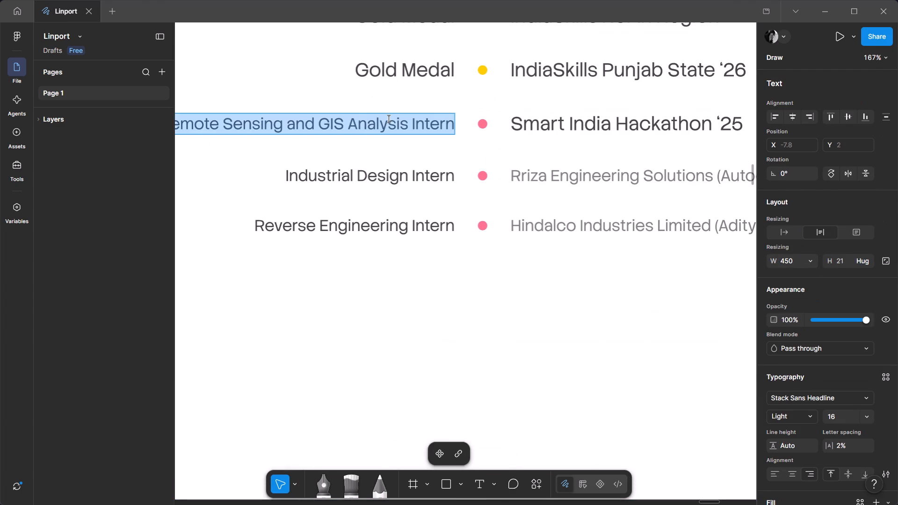
pyautogui.hotkey('ctrl', 'shift', 'v')
pyautogui.keyDown('ctrl'); pyautogui.scroll(-4, 389, 119); pyautogui.keyUp('ctrl')
pyautogui.doubleClick(444, 272)
# Replace the fifth row's Rriza Engineering Solutions text with "ToyBiz Innovation Challenge '25" copied from the off-board awards list.
pyautogui.moveTo(742, 222); pyautogui.dragTo(598, 247, button='middle')
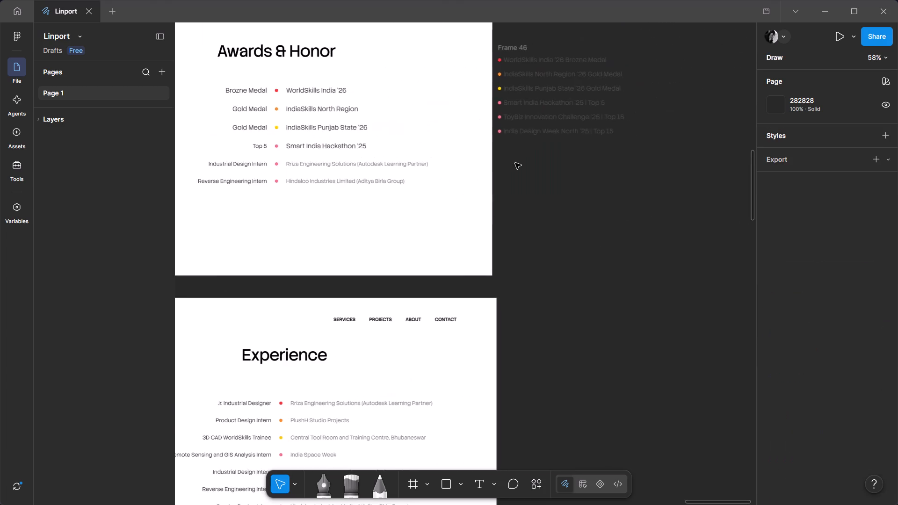
pyautogui.keyDown('ctrl'); pyautogui.scroll(3, 544, 130); pyautogui.keyUp('ctrl')
pyautogui.keyDown('ctrl'); pyautogui.tripleClick(581, 91); pyautogui.keyUp('ctrl')
pyautogui.tripleClick(625, 101)
pyautogui.click(653, 101)
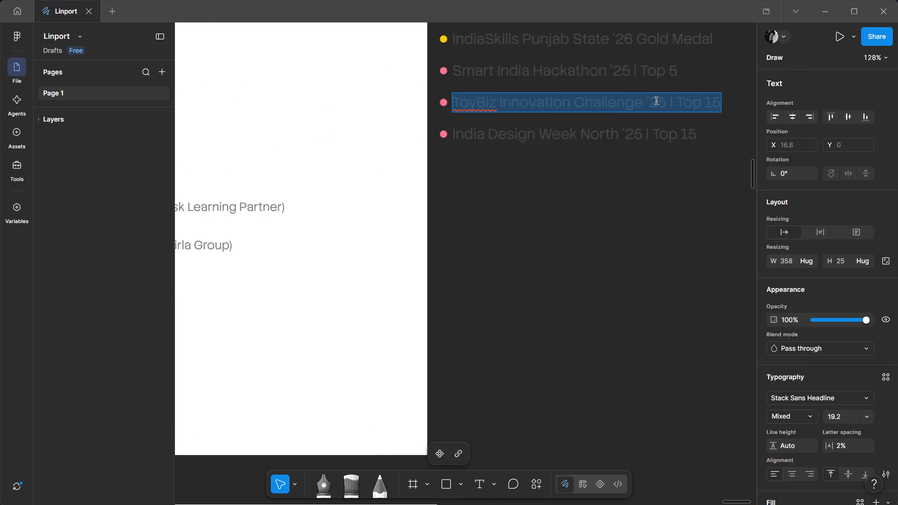
pyautogui.moveTo(667, 101); pyautogui.dragTo(36, 92)
pyautogui.hotkey('ctrl', 'c')
pyautogui.keyDown('ctrl'); pyautogui.scroll(-4, 689, 246); pyautogui.keyUp('ctrl')
pyautogui.scroll(1, 421, 256)
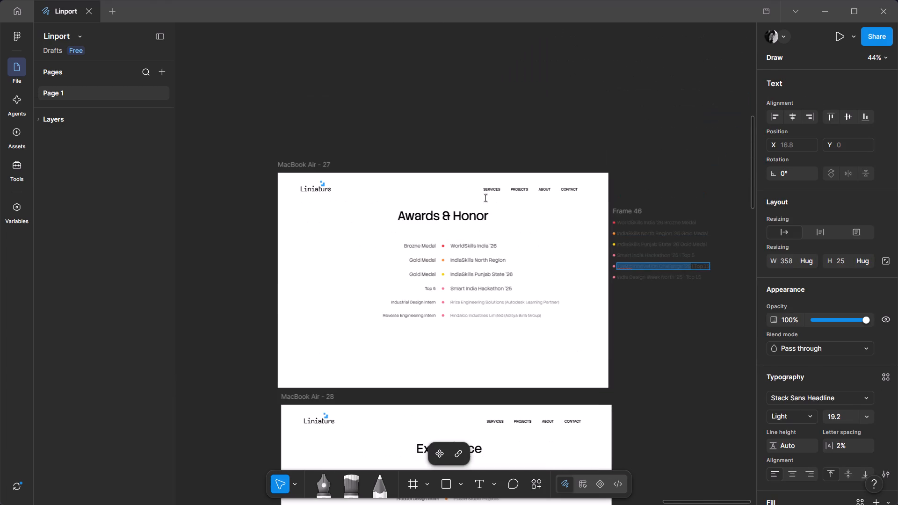
pyautogui.keyDown('ctrl'); pyautogui.scroll(5, 483, 321); pyautogui.keyUp('ctrl')
pyautogui.keyDown('ctrl'); pyautogui.tripleClick(493, 252); pyautogui.keyUp('ctrl')
pyautogui.keyDown('ctrl'); pyautogui.click(493, 252); pyautogui.keyUp('ctrl')
pyautogui.hotkey('ctrl', 'shift', 'v')
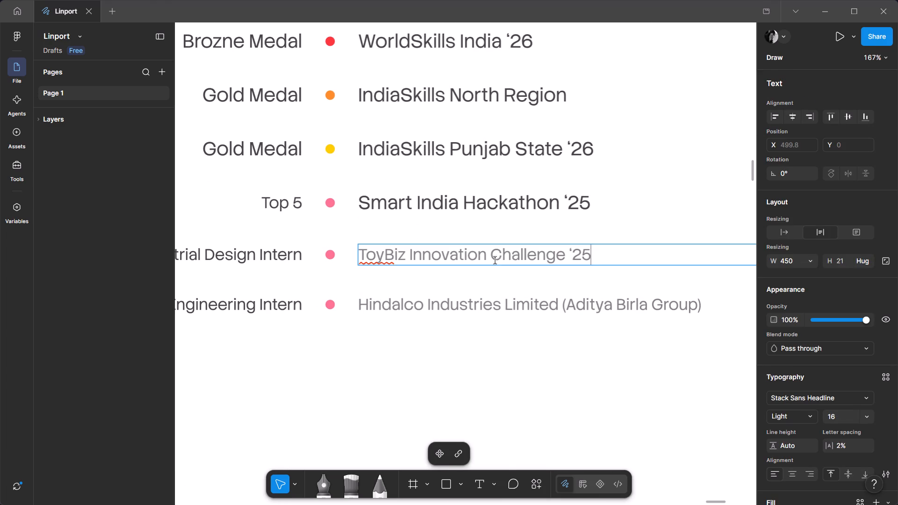
# Replace the fifth row's ToyBiz text with the same copied text in its original off-board formatting, size 19.2.
pyautogui.click(523, 347)
pyautogui.keyDown('ctrl'); pyautogui.click(534, 278); pyautogui.keyUp('ctrl')
pyautogui.doubleClick(536, 265)
pyautogui.keyDown('ctrl'); pyautogui.tripleClick(540, 253); pyautogui.keyUp('ctrl')
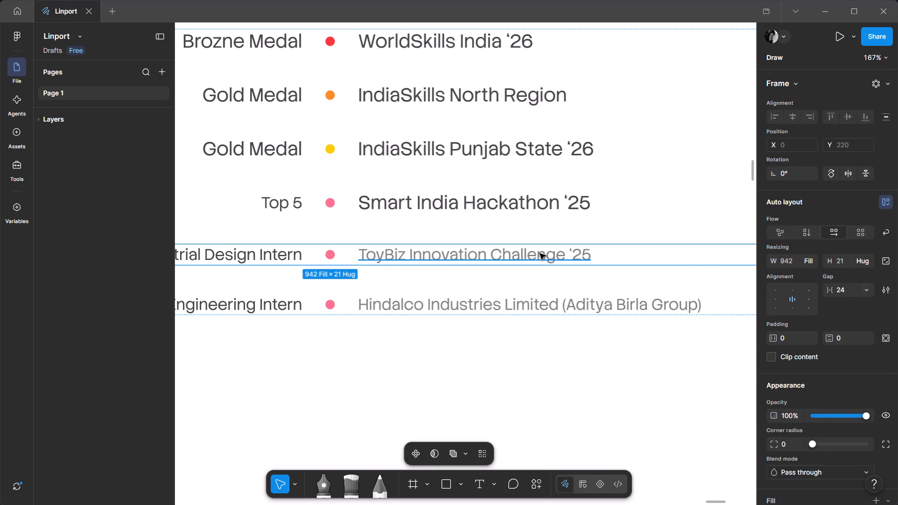
pyautogui.press('BackSpace')
pyautogui.hotkey('ctrl', 'v')
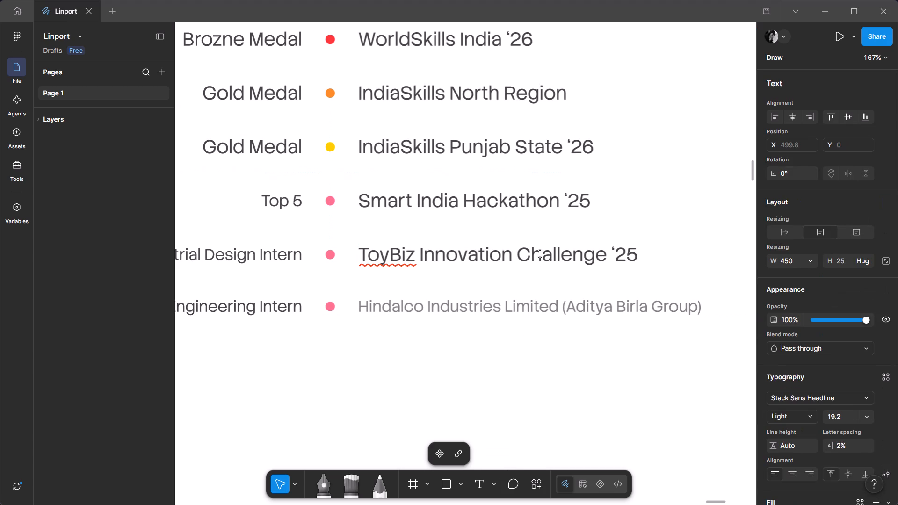
pyautogui.keyDown('ctrl'); pyautogui.scroll(-5, 540, 253); pyautogui.keyUp('ctrl')
pyautogui.click(565, 260)
pyautogui.click(572, 284)
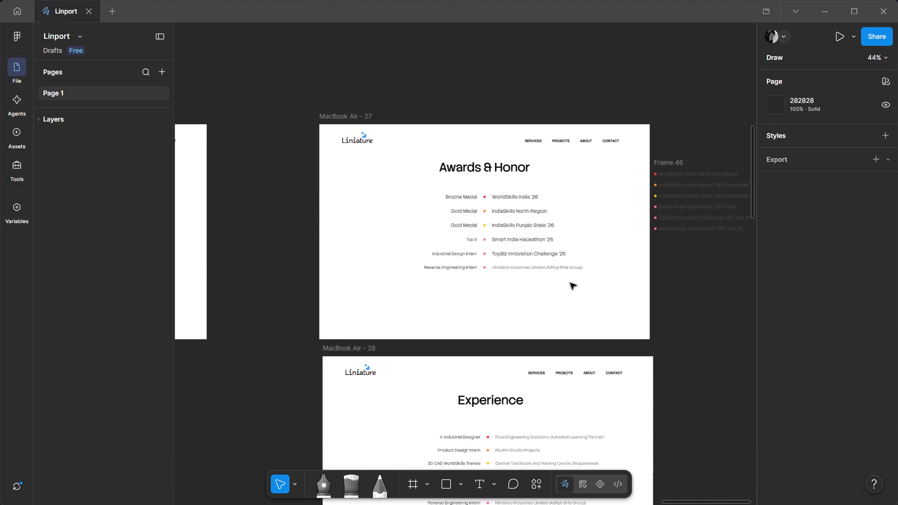
# Replace the sixth row's Hindalco Industries text with "India Design Week North '25" copied with its size 19.2 formatting from the off-board awards list.
pyautogui.moveTo(580, 281); pyautogui.dragTo(483, 274, button='middle')
pyautogui.keyDown('ctrl'); pyautogui.scroll(5, 580, 173); pyautogui.keyUp('ctrl')
pyautogui.moveTo(583, 267); pyautogui.dragTo(449, 270, button='middle')
pyautogui.keyDown('ctrl'); pyautogui.scroll(2, 543, 269); pyautogui.keyUp('ctrl')
pyautogui.moveTo(587, 296); pyautogui.dragTo(503, 194, button='middle')
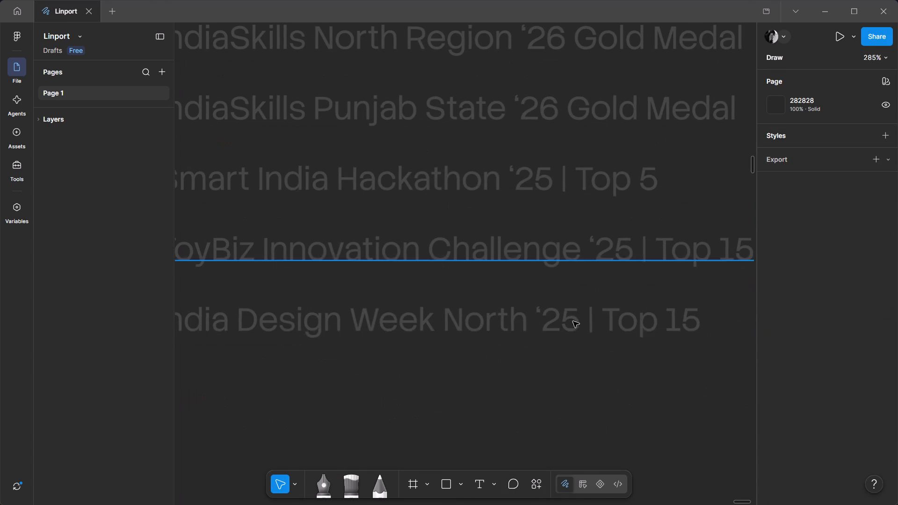
pyautogui.keyDown('ctrl'); pyautogui.click(579, 276); pyautogui.keyUp('ctrl')
pyautogui.keyDown('ctrl'); pyautogui.tripleClick(574, 324); pyautogui.keyUp('ctrl')
pyautogui.click(574, 324)
pyautogui.click(592, 312)
pyautogui.click(576, 312)
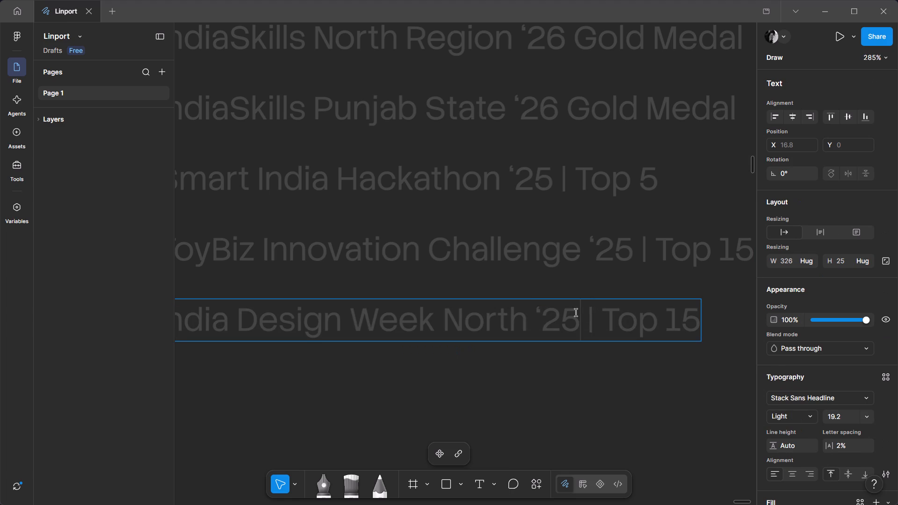
pyautogui.keyDown('ctrl'); pyautogui.scroll(-2, 584, 312); pyautogui.keyUp('ctrl')
pyautogui.moveTo(581, 312); pyautogui.dragTo(252, 325)
pyautogui.click(252, 325)
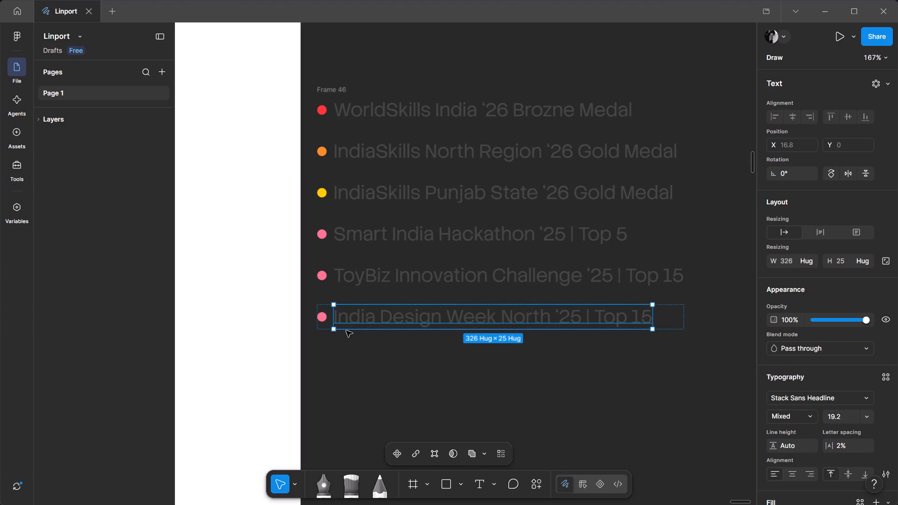
pyautogui.tripleClick(361, 325)
pyautogui.click(579, 316)
pyautogui.moveTo(577, 315); pyautogui.dragTo(199, 315)
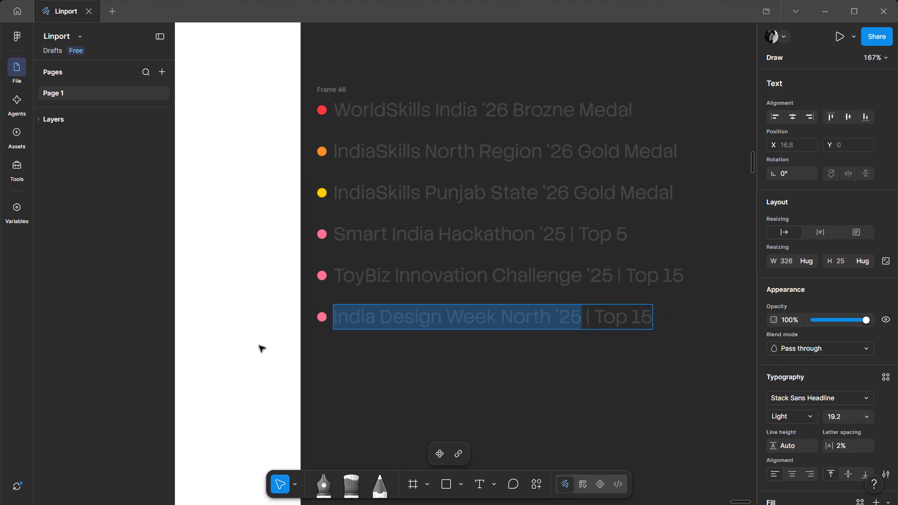
pyautogui.hotkey('ctrl', 'c')
pyautogui.click(513, 421)
pyautogui.keyDown('ctrl'); pyautogui.scroll(-6, 599, 357); pyautogui.keyUp('ctrl')
pyautogui.keyDown('ctrl'); pyautogui.scroll(1, 147, 358); pyautogui.keyUp('ctrl')
pyautogui.moveTo(471, 423); pyautogui.dragTo(401, 274, button='middle')
pyautogui.keyDown('ctrl'); pyautogui.scroll(5, 399, 273); pyautogui.keyUp('ctrl')
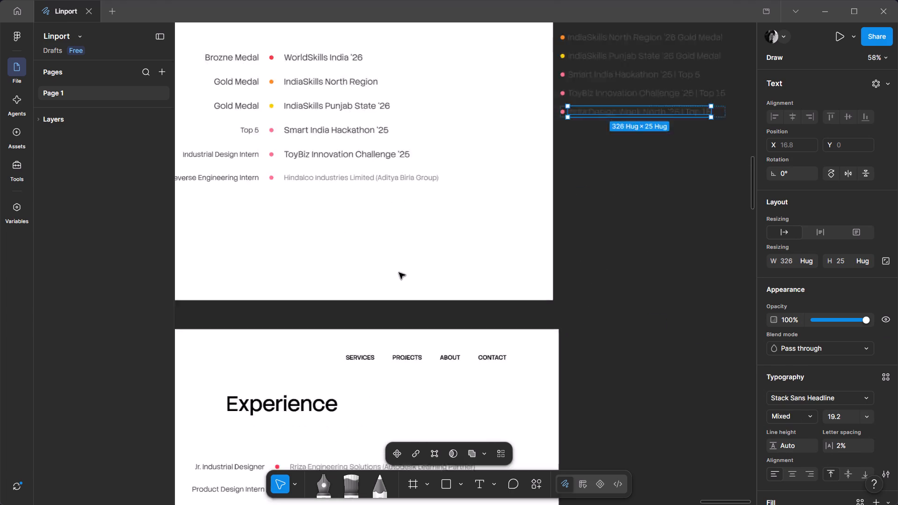
pyautogui.moveTo(306, 159); pyautogui.dragTo(585, 384, button='middle')
pyautogui.keyDown('ctrl'); pyautogui.scroll(3, 572, 339); pyautogui.keyUp('ctrl')
pyautogui.keyDown('ctrl'); pyautogui.tripleClick(572, 339); pyautogui.keyUp('ctrl')
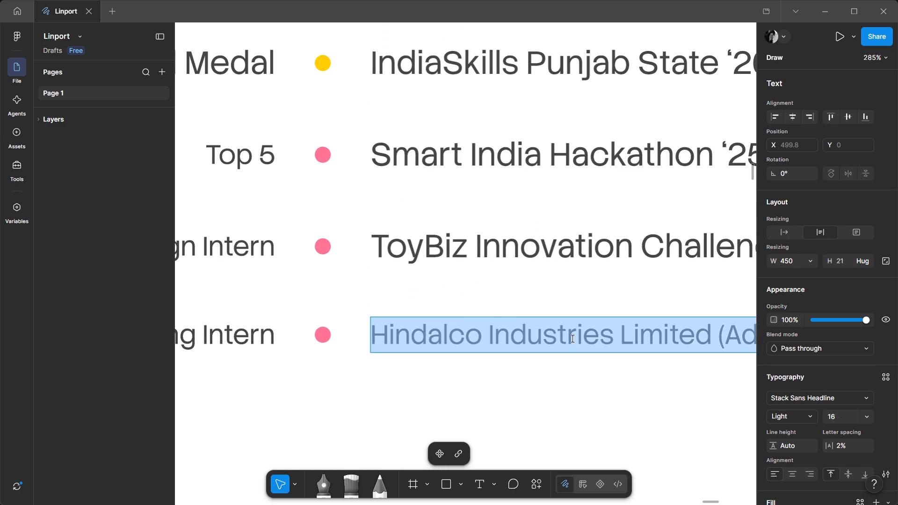
pyautogui.hotkey('ctrl', 'shift', 'v')
pyautogui.click(579, 427)
pyautogui.tripleClick(617, 334)
pyautogui.hotkey('ctrl', 'v')
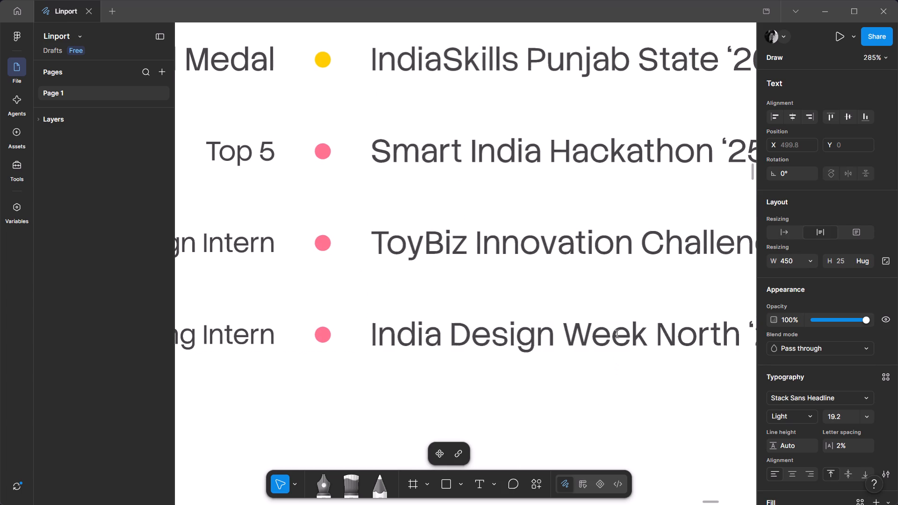
pyautogui.click(592, 338)
pyautogui.doubleClick(413, 381)
# Replace "Reverse Engineering Intern" in the sixth row with "Top 15" copied from the off-board India Design Week North entry.
pyautogui.keyDown('ctrl'); pyautogui.scroll(-2, 413, 376); pyautogui.keyUp('ctrl')
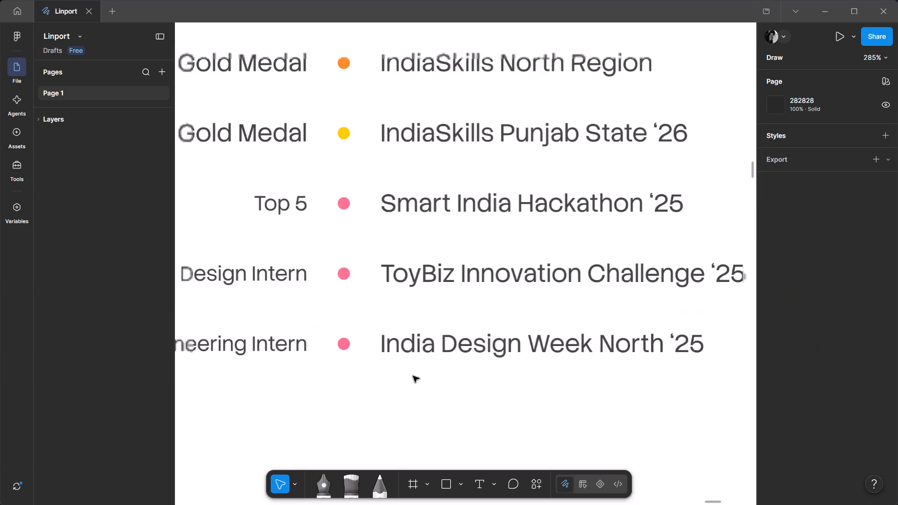
pyautogui.keyDown('ctrl'); pyautogui.scroll(-3, 413, 376); pyautogui.keyUp('ctrl')
pyautogui.moveTo(488, 346); pyautogui.dragTo(295, 286, button='middle')
pyautogui.scroll(5, 533, 291)
pyautogui.moveTo(492, 303); pyautogui.dragTo(471, 187, button='middle')
pyautogui.scroll(1, 492, 303)
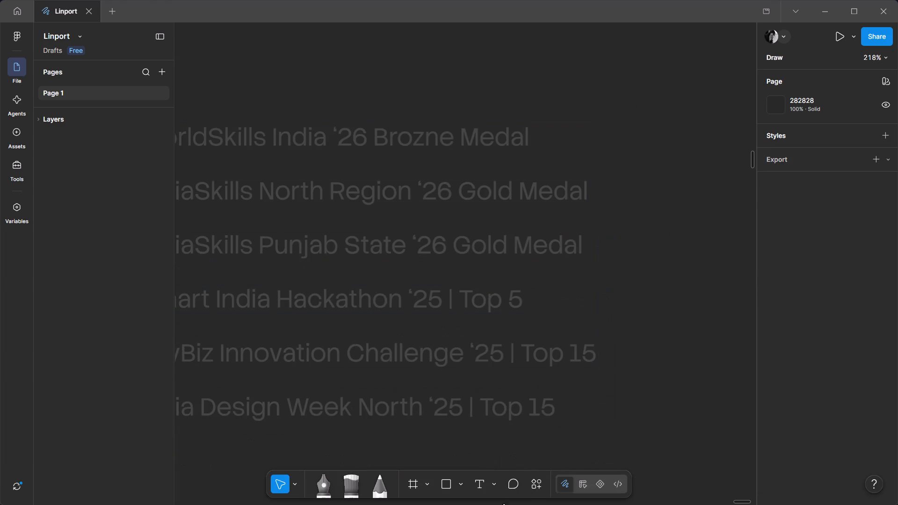
pyautogui.moveTo(487, 340); pyautogui.dragTo(484, 297, button='middle')
pyautogui.keyDown('ctrl'); pyautogui.scroll(3, 506, 357); pyautogui.keyUp('ctrl')
pyautogui.tripleClick(508, 357)
pyautogui.click(463, 384)
pyautogui.doubleClick(468, 384)
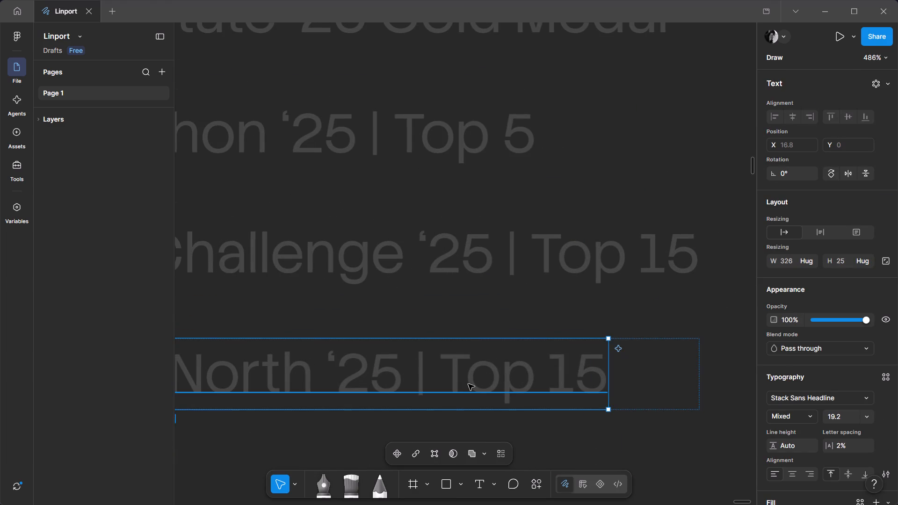
pyautogui.click(463, 381)
pyautogui.moveTo(450, 368); pyautogui.dragTo(716, 371)
pyautogui.hotkey('ctrl', 'c')
pyautogui.keyDown('ctrl'); pyautogui.click(633, 330); pyautogui.keyUp('ctrl')
pyautogui.keyDown('ctrl'); pyautogui.scroll(-6, 633, 330); pyautogui.keyUp('ctrl')
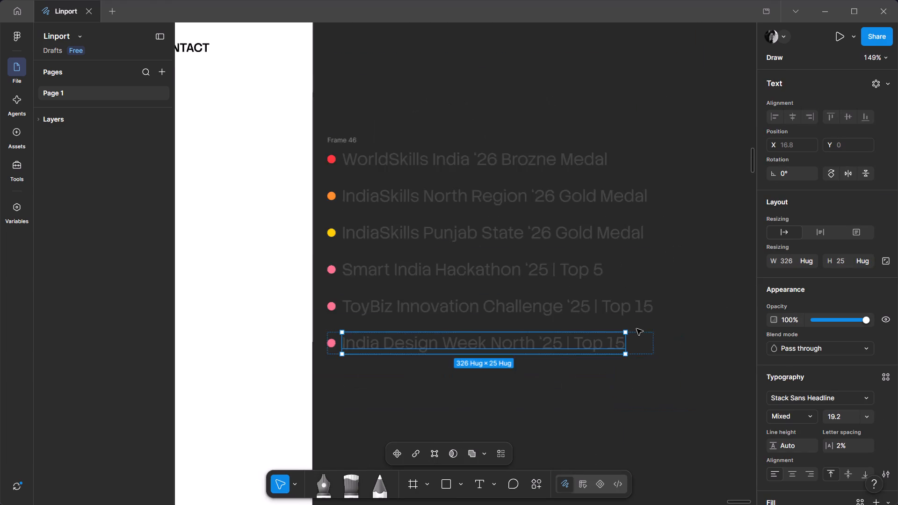
pyautogui.keyDown('ctrl'); pyautogui.scroll(-6, 637, 329); pyautogui.keyUp('ctrl')
pyautogui.keyDown('ctrl'); pyautogui.moveTo(447, 346); pyautogui.dragTo(588, 232, button='middle'); pyautogui.keyUp('ctrl')
pyautogui.keyDown('ctrl'); pyautogui.scroll(8, 536, 245); pyautogui.keyUp('ctrl')
pyautogui.keyDown('ctrl'); pyautogui.tripleClick(582, 274); pyautogui.keyUp('ctrl')
pyautogui.hotkey('ctrl', 'v')
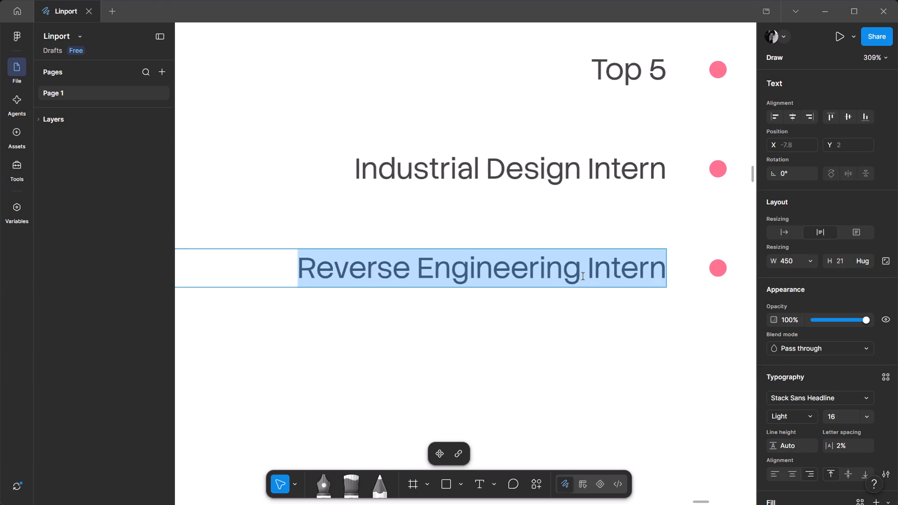
pyautogui.doubleClick(538, 368)
# Replace "Industrial Design Intern" in the fifth row with "Top 15" copied from the sixth row.
pyautogui.moveTo(598, 335); pyautogui.dragTo(550, 340, button='middle')
pyautogui.scroll(1, 552, 339)
pyautogui.keyDown('ctrl'); pyautogui.click(439, 132); pyautogui.keyUp('ctrl')
pyautogui.keyDown('ctrl'); pyautogui.tripleClick(444, 191); pyautogui.keyUp('ctrl')
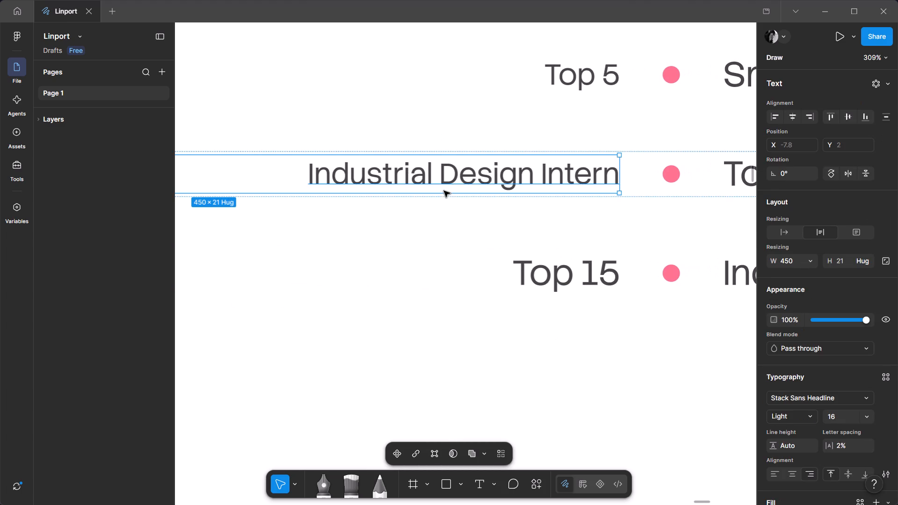
pyautogui.keyDown('ctrl'); pyautogui.tripleClick(522, 281); pyautogui.keyUp('ctrl')
pyautogui.hotkey('ctrl', 'c')
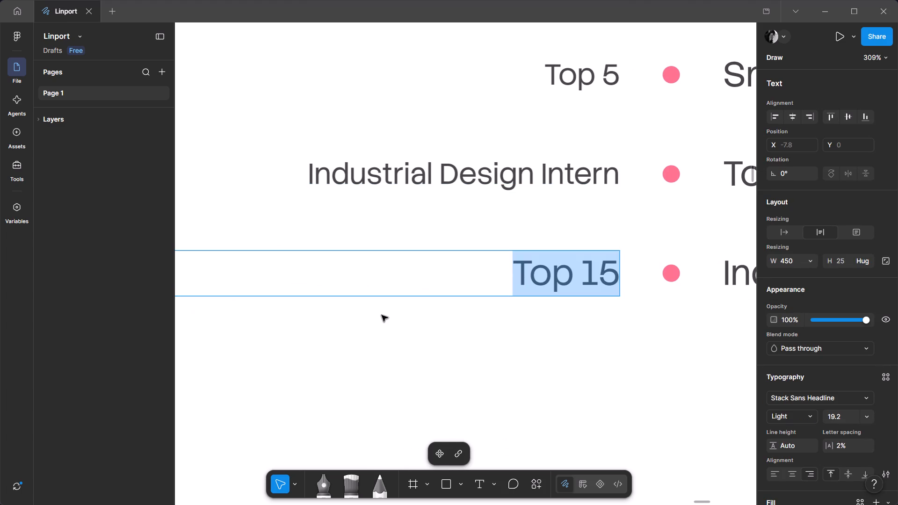
pyautogui.keyDown('ctrl'); pyautogui.click(382, 316); pyautogui.keyUp('ctrl')
pyautogui.keyDown('ctrl'); pyautogui.tripleClick(429, 182); pyautogui.keyUp('ctrl')
pyautogui.press('v')
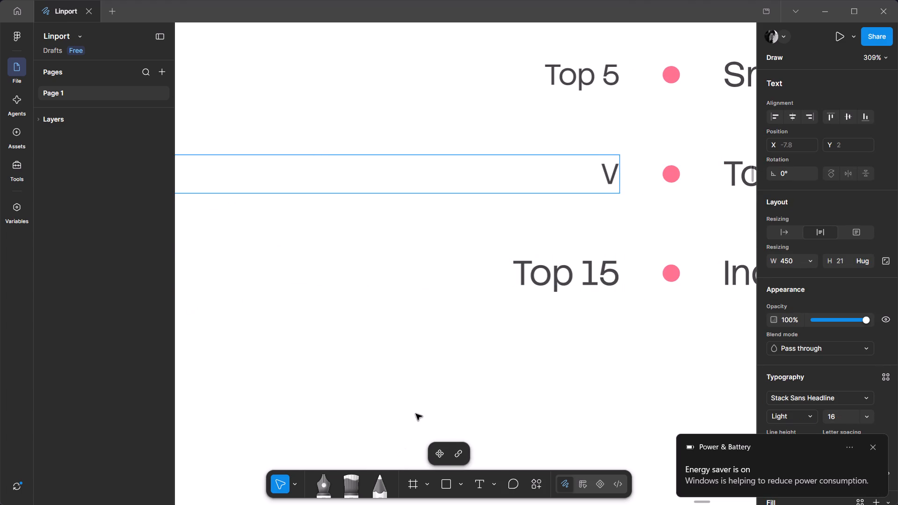
pyautogui.press('BackSpace')
pyautogui.hotkey('ctrl', 'v')
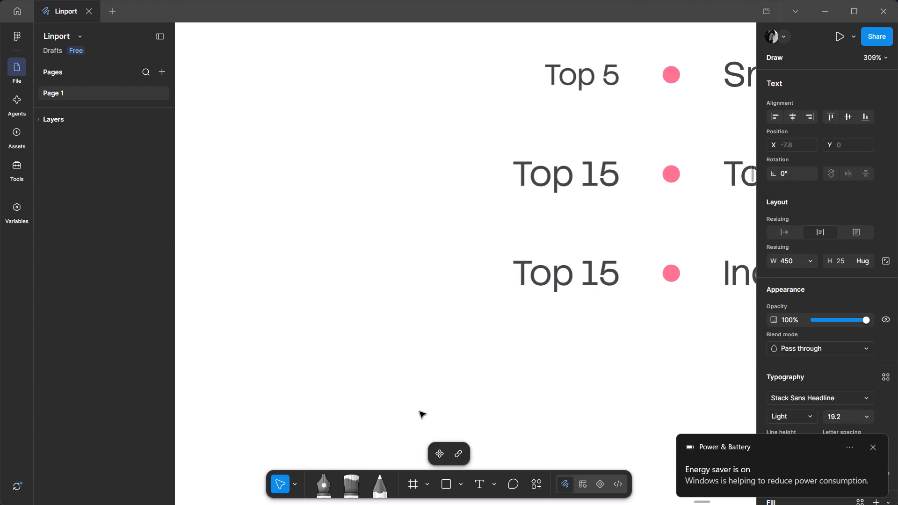
pyautogui.keyDown('ctrl'); pyautogui.click(420, 411); pyautogui.keyUp('ctrl')
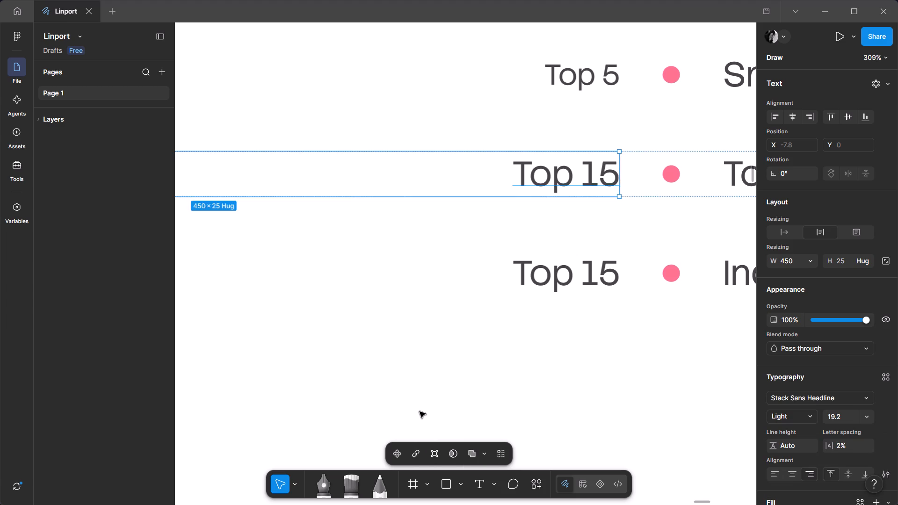
# Reduce the width of the fifth row's "ToyBiz Innovation Challenge '25" text box to 300.
pyautogui.keyDown('ctrl'); pyautogui.scroll(-6, 430, 381); pyautogui.keyUp('ctrl')
pyautogui.doubleClick(516, 399)
pyautogui.keyDown('ctrl'); pyautogui.moveTo(608, 437); pyautogui.dragTo(607, 437, button='middle'); pyautogui.keyUp('ctrl')
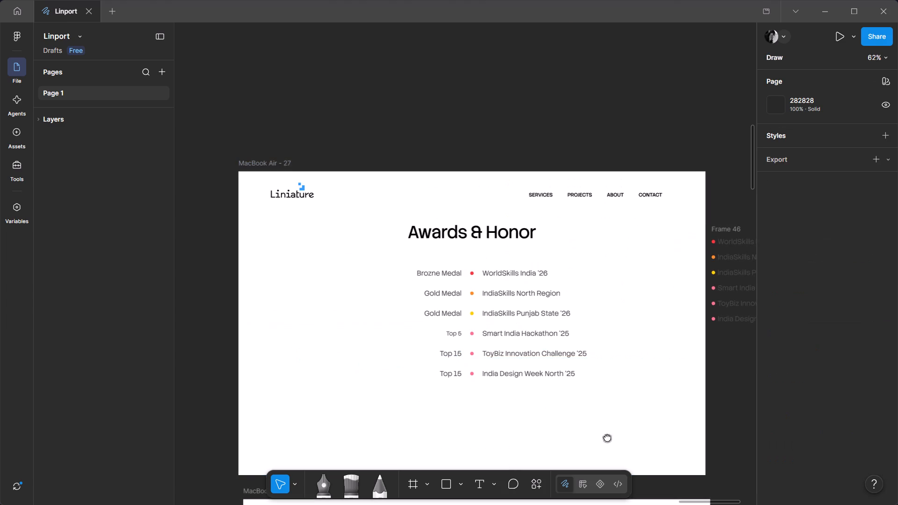
pyautogui.keyDown('ctrl'); pyautogui.moveTo(607, 437); pyautogui.dragTo(569, 429, button='middle'); pyautogui.keyUp('ctrl')
pyautogui.keyDown('ctrl'); pyautogui.scroll(2, 339, 291); pyautogui.keyUp('ctrl')
pyautogui.keyDown('ctrl'); pyautogui.scroll(-3, 400, 260); pyautogui.keyUp('ctrl')
pyautogui.click(489, 393)
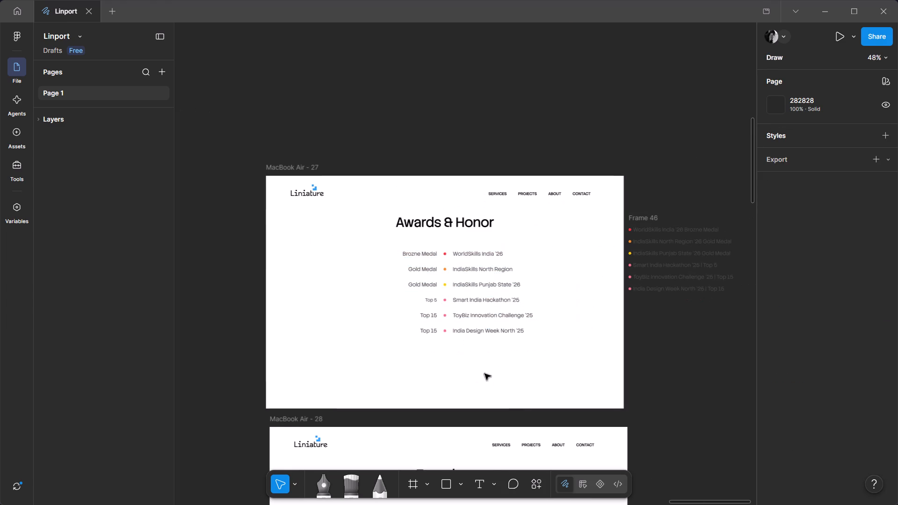
pyautogui.click(473, 293)
pyautogui.keyDown('ctrl'); pyautogui.scroll(2, 598, 280); pyautogui.keyUp('ctrl')
pyautogui.keyDown('ctrl'); pyautogui.click(440, 303); pyautogui.keyUp('ctrl')
pyautogui.keyDown('ctrl'); pyautogui.click(463, 342); pyautogui.keyUp('ctrl')
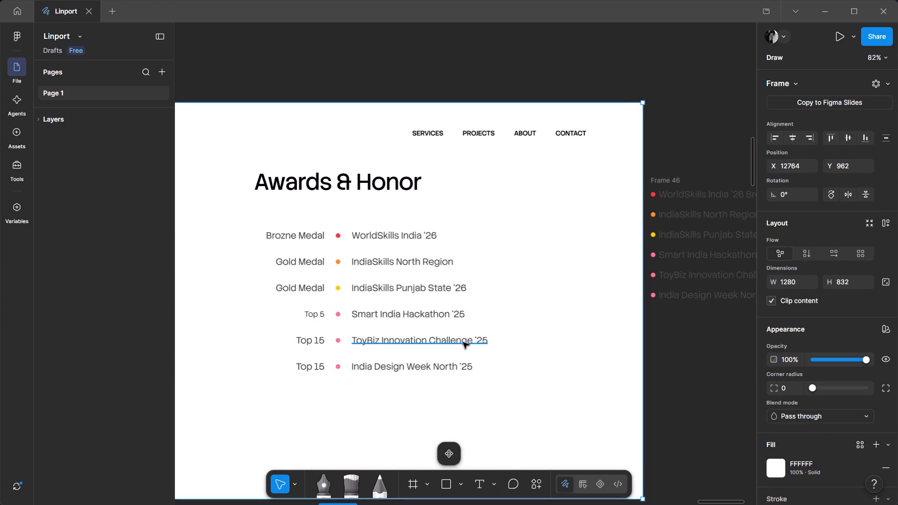
pyautogui.keyDown('ctrl'); pyautogui.scroll(2, 562, 344); pyautogui.keyUp('ctrl')
pyautogui.keyDown('ctrl'); pyautogui.click(546, 342); pyautogui.keyUp('ctrl')
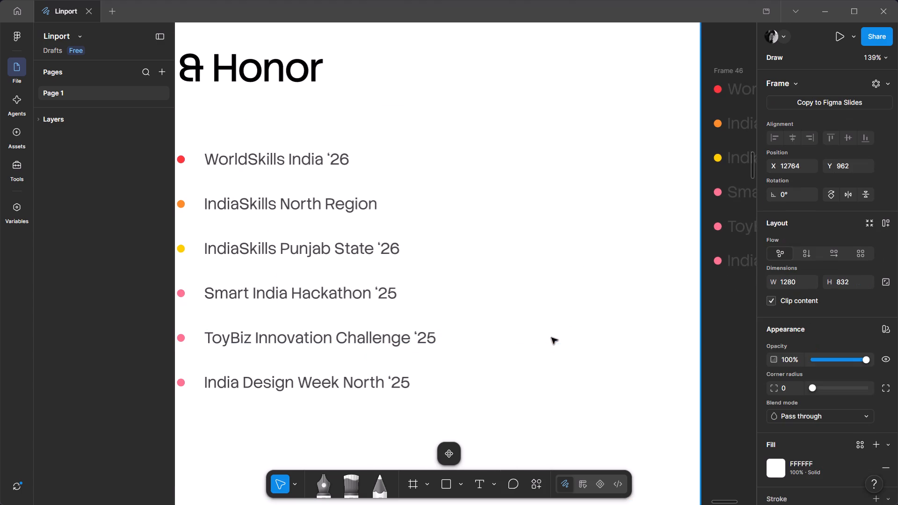
pyautogui.tripleClick(425, 333)
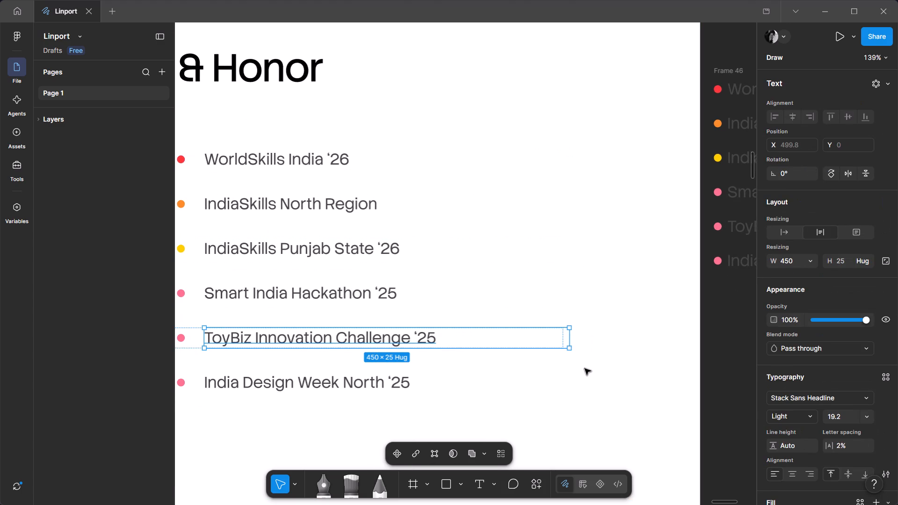
pyautogui.keyDown('ctrl'); pyautogui.click(379, 337); pyautogui.keyUp('ctrl')
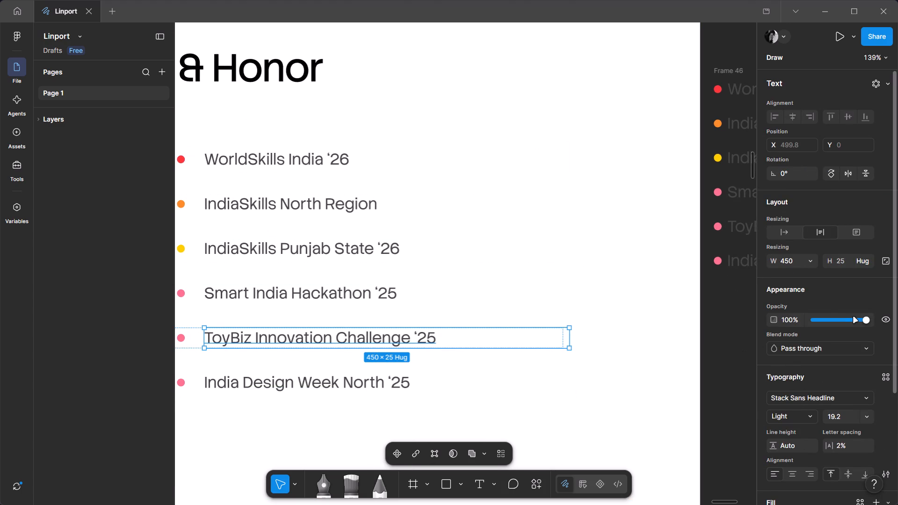
pyautogui.click(811, 261)
pyautogui.click(811, 261)
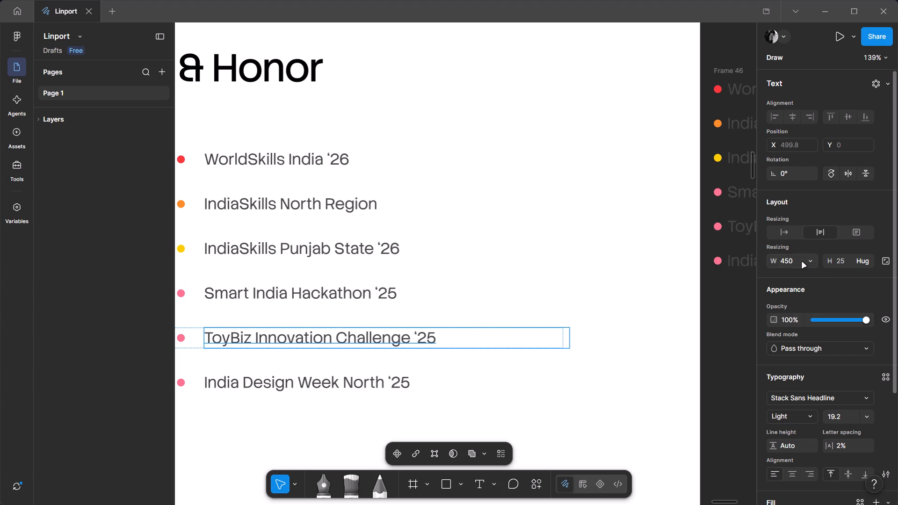
pyautogui.click(801, 262)
pyautogui.press('Down')
pyautogui.press('Down')
pyautogui.press('Down')
pyautogui.press('Down')
pyautogui.press('Down')
pyautogui.press('Down')
pyautogui.press('Down')
pyautogui.press('Down')
pyautogui.press('Down')
pyautogui.press('Down')
pyautogui.press('Down')
pyautogui.press('Down')
pyautogui.press('Down')
pyautogui.press('Down')
pyautogui.press('Down')
pyautogui.press('Down')
pyautogui.press('Down')
pyautogui.press('Down')
pyautogui.press('Down')
pyautogui.press('Down')
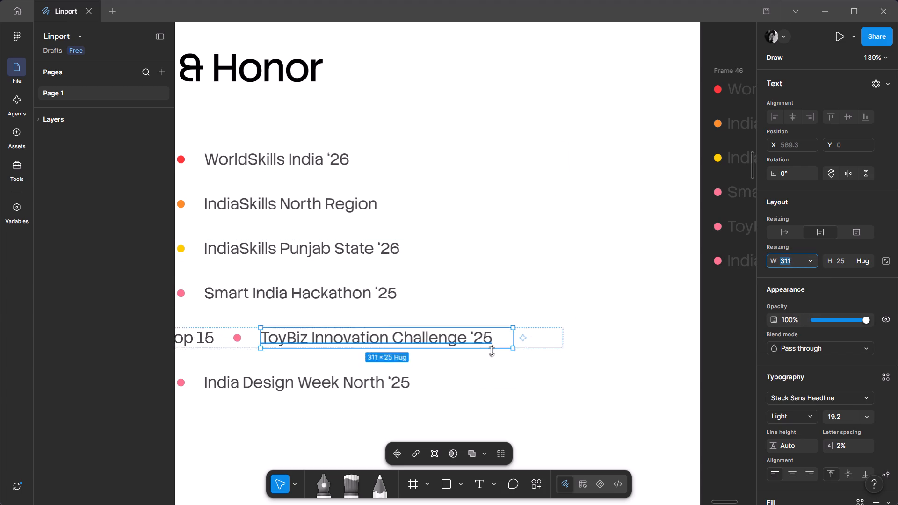
pyautogui.press('Down')
pyautogui.press('Down')
pyautogui.press('Down')
pyautogui.press('Down')
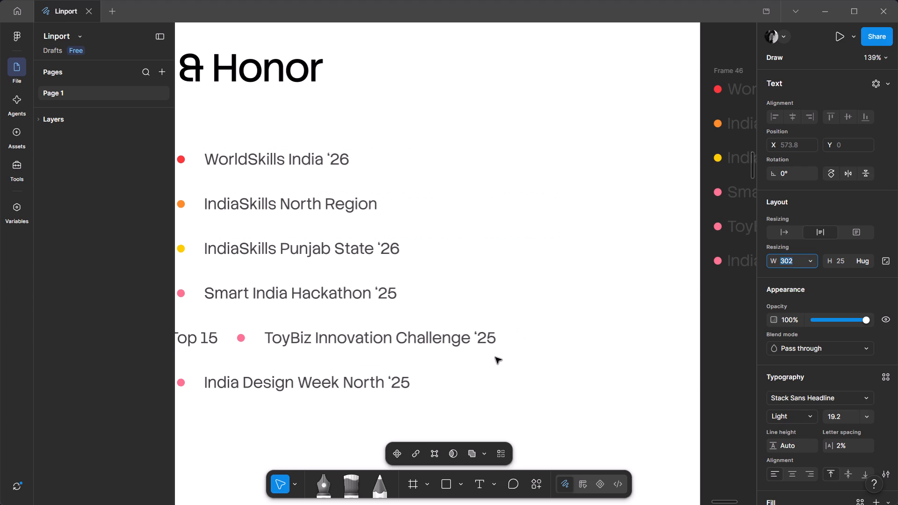
pyautogui.press('Down')
pyautogui.press('Down')
pyautogui.scroll(-3, 438, 332)
pyautogui.keyDown('ctrl'); pyautogui.scroll(-5, 438, 338); pyautogui.keyUp('ctrl')
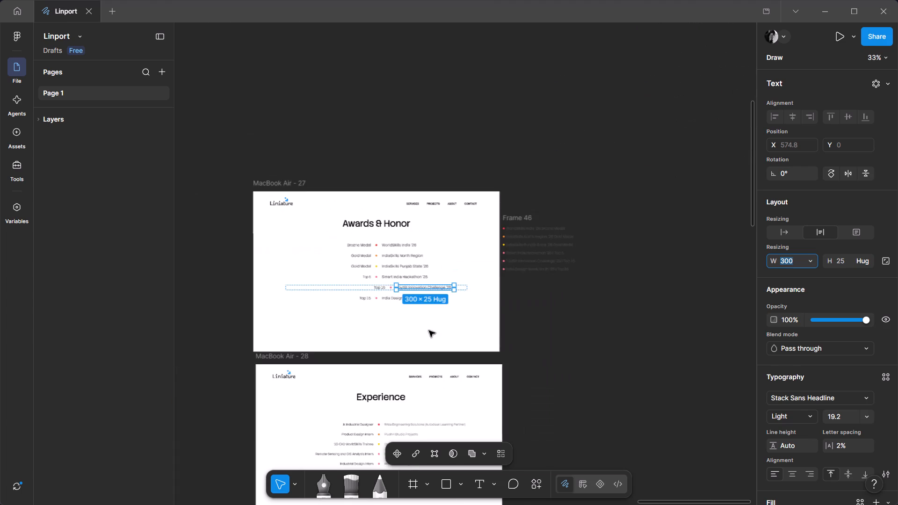
pyautogui.scroll(3, 394, 301)
pyautogui.scroll(-2, 427, 350)
pyautogui.keyDown('ctrl'); pyautogui.click(414, 323); pyautogui.keyUp('ctrl')
# Set the width of all six award title text boxes on the Awards & Honor board to 300.
pyautogui.keyDown('ctrl'); pyautogui.scroll(1, 417, 285); pyautogui.keyUp('ctrl')
pyautogui.keyDown('ctrl'); pyautogui.moveTo(421, 283); pyautogui.dragTo(417, 215); pyautogui.keyUp('ctrl')
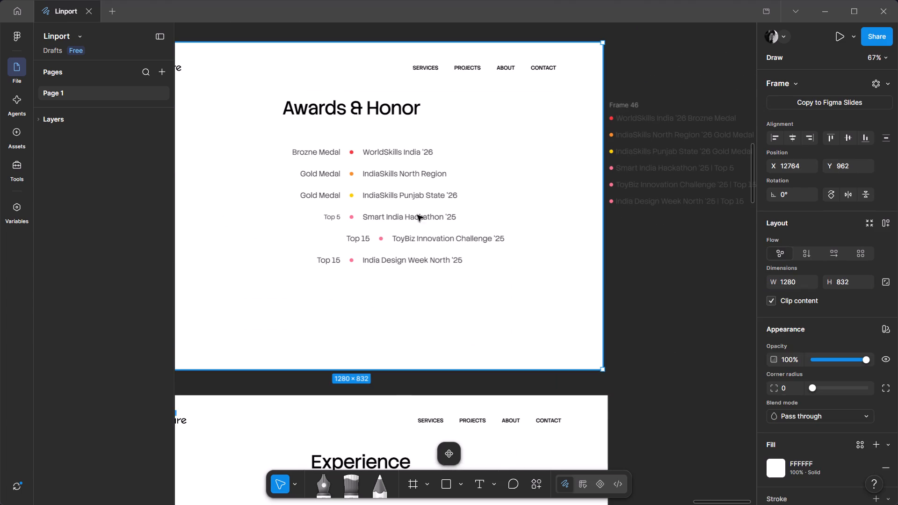
pyautogui.keyDown('ctrl'); pyautogui.moveTo(417, 215); pyautogui.dragTo(411, 144); pyautogui.keyUp('ctrl')
pyautogui.click(814, 257)
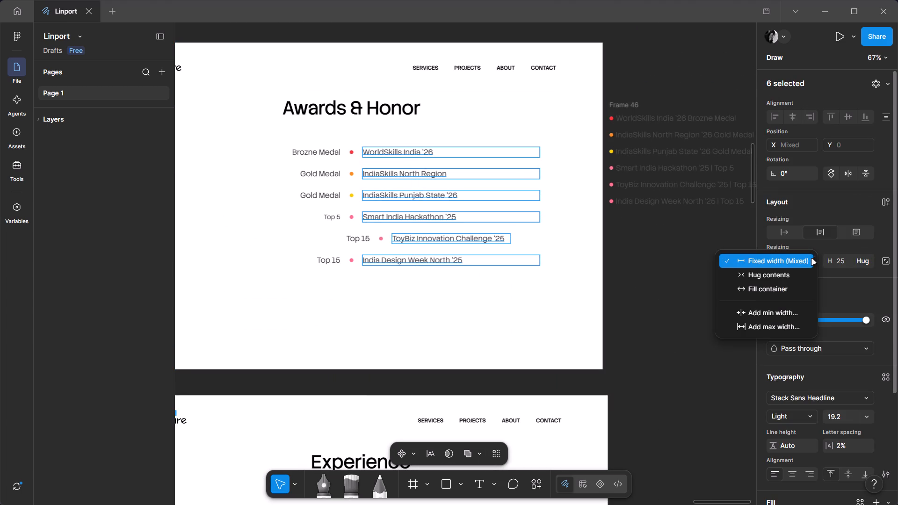
pyautogui.click(807, 263)
pyautogui.click(797, 267)
pyautogui.write('300')
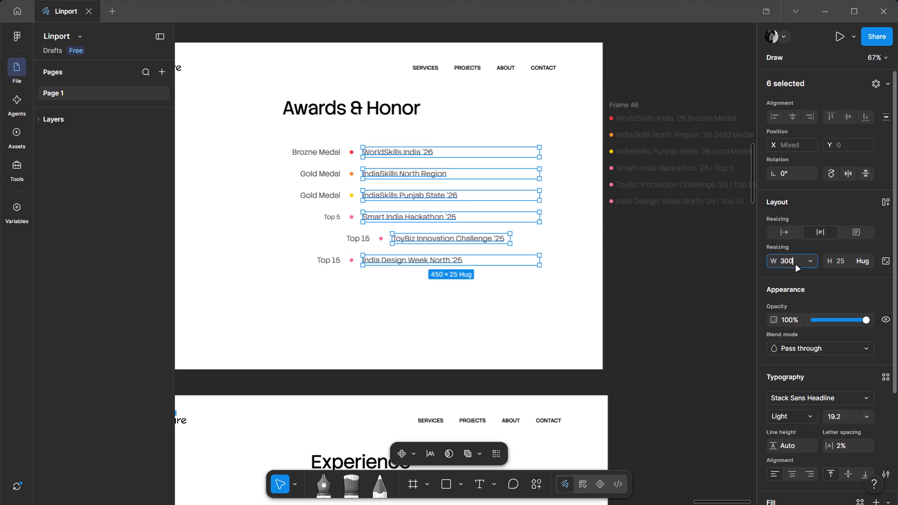
pyautogui.press('Return')
pyautogui.click(587, 271)
# Set the width of all six placement text boxes, from "Brozne Medal" down to the last "Top 15", to 300.
pyautogui.click(421, 311)
pyautogui.keyDown('ctrl'); pyautogui.scroll(2, 331, 211); pyautogui.keyUp('ctrl')
pyautogui.keyDown('ctrl'); pyautogui.moveTo(370, 371); pyautogui.dragTo(365, 108); pyautogui.keyUp('ctrl')
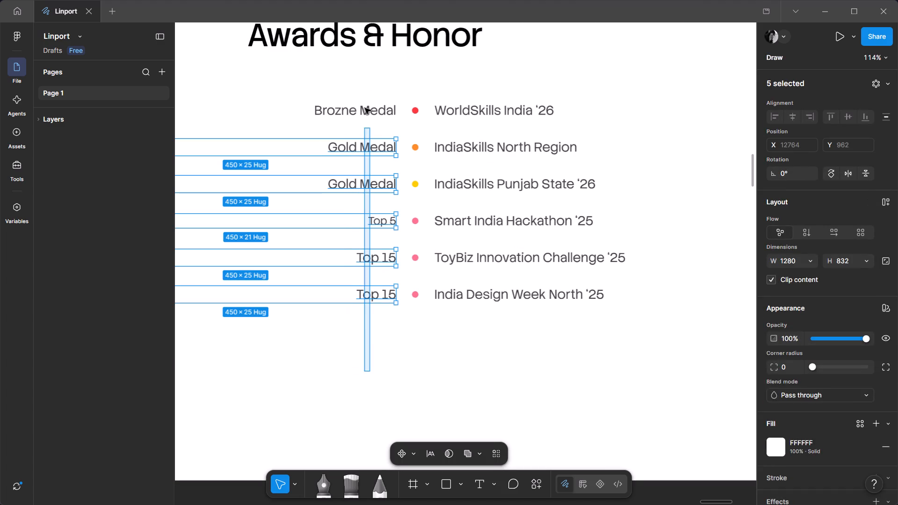
pyautogui.keyDown('ctrl'); pyautogui.moveTo(365, 108); pyautogui.dragTo(365, 98); pyautogui.keyUp('ctrl')
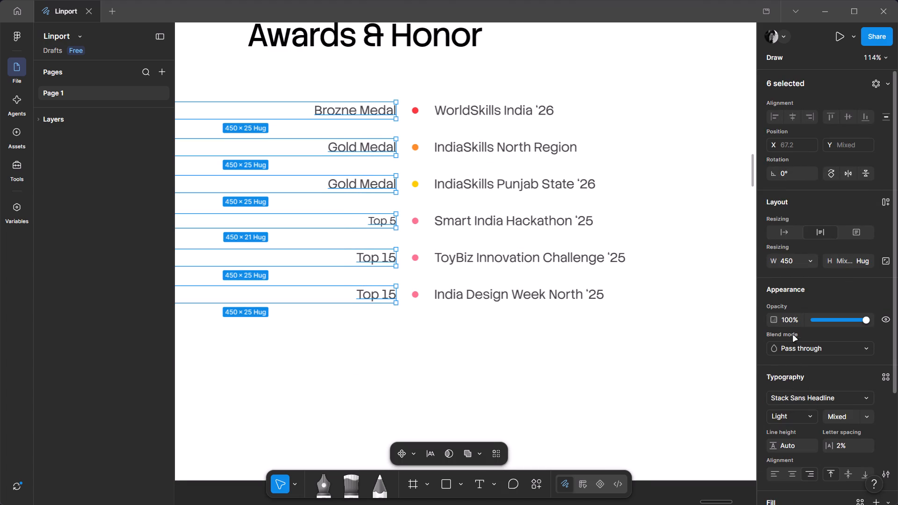
pyautogui.click(792, 258)
pyautogui.press('3')
pyautogui.press('0')
pyautogui.press('0')
pyautogui.press('Return')
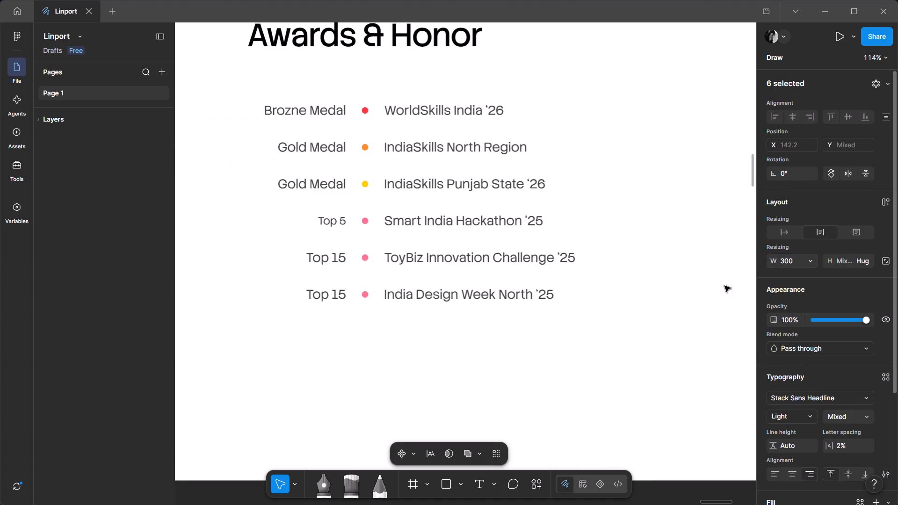
pyautogui.click(523, 393)
# Centre the awards list frame horizontally and vertically on the Awards & Honor board.
pyautogui.moveTo(489, 341); pyautogui.dragTo(486, 336)
pyautogui.click(425, 227)
pyautogui.doubleClick(789, 126)
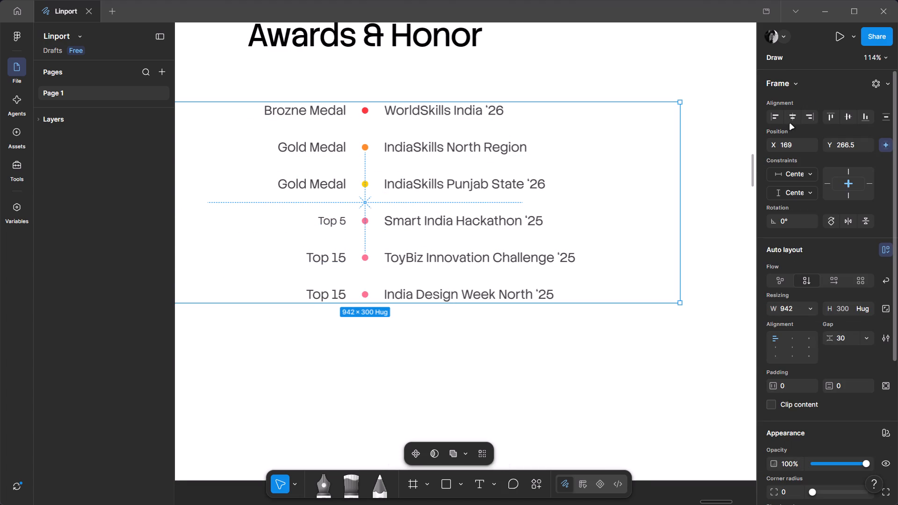
pyautogui.click(795, 116)
pyautogui.click(842, 121)
pyautogui.click(665, 289)
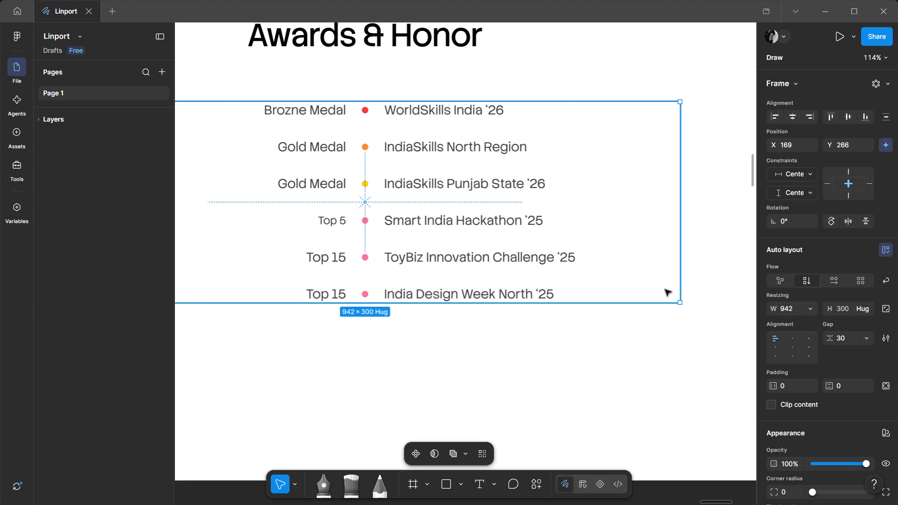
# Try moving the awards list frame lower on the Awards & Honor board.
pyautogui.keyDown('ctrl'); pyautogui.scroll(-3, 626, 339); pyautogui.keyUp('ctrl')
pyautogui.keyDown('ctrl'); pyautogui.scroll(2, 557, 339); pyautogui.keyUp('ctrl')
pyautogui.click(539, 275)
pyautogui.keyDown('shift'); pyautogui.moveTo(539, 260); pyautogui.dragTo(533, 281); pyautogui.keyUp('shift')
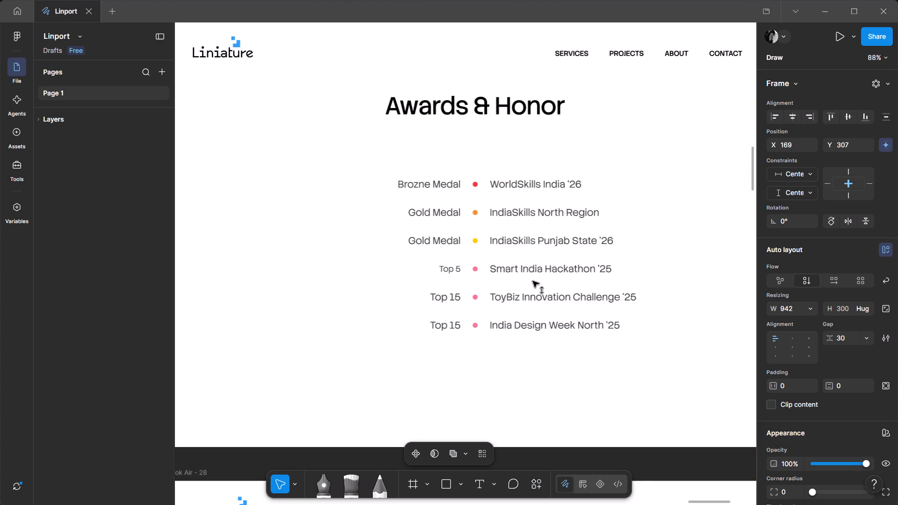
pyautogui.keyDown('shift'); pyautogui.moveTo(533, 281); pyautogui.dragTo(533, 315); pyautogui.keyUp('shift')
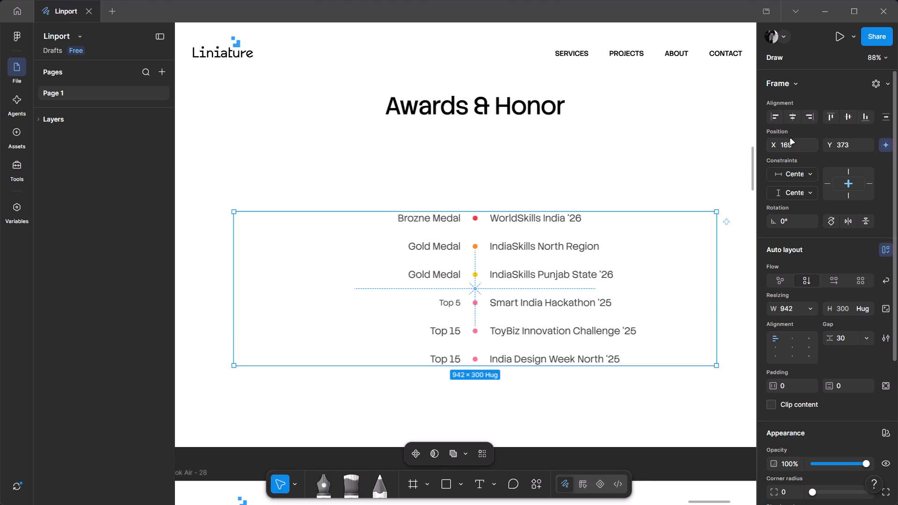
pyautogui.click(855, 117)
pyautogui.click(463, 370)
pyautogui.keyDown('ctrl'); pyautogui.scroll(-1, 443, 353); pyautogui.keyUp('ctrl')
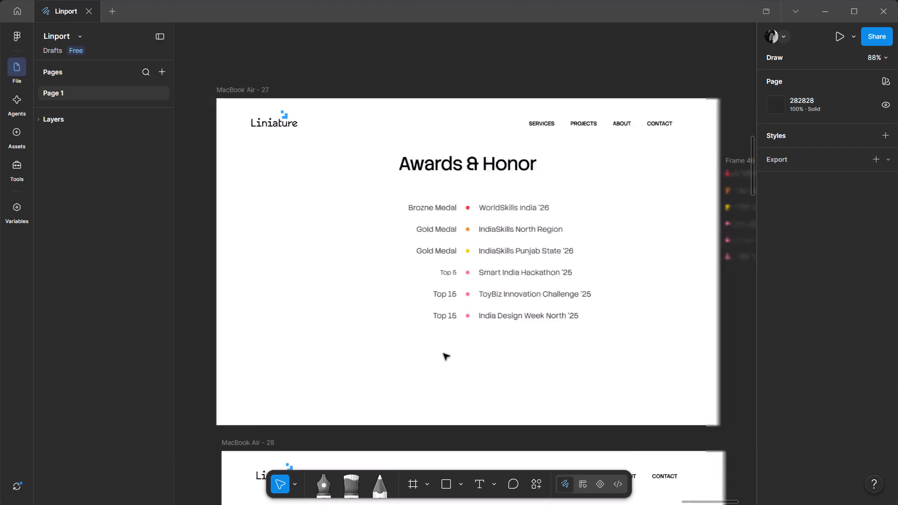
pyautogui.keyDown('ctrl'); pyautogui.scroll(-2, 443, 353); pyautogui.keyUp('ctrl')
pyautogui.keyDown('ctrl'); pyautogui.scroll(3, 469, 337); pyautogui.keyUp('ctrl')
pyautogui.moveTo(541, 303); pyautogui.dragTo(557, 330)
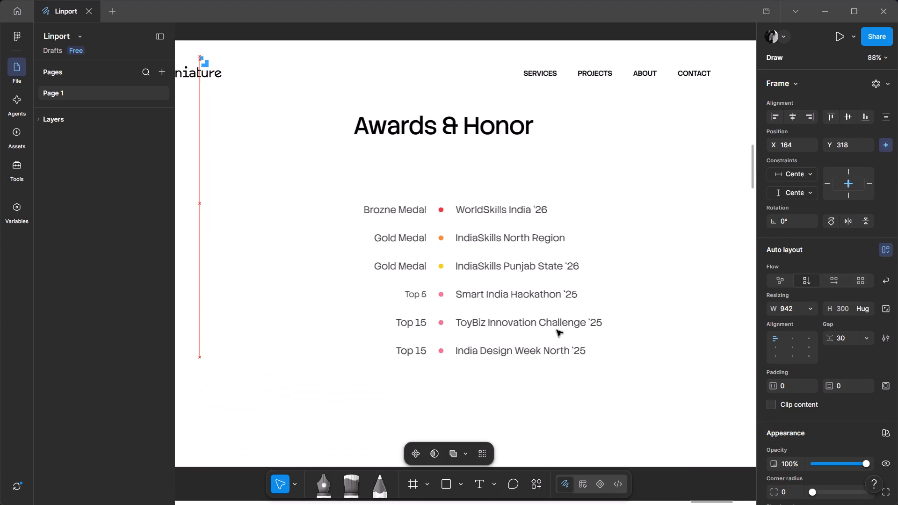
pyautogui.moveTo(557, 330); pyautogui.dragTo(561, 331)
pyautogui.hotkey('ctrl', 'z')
# Set the font size of all six placement texts, from "Brozne Medal" to the last "Top 15", to 20.
pyautogui.keyDown('ctrl'); pyautogui.click(415, 266); pyautogui.keyUp('ctrl')
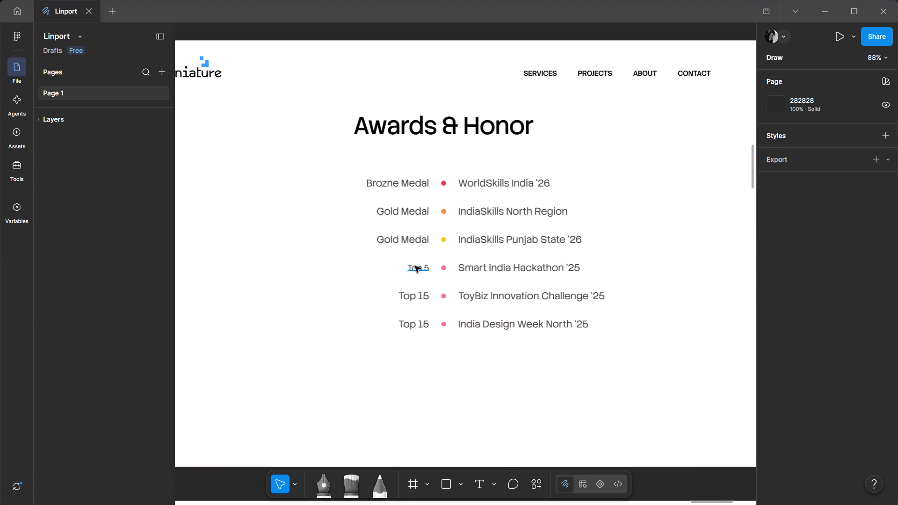
pyautogui.keyDown('ctrl'); pyautogui.click(407, 240); pyautogui.keyUp('ctrl')
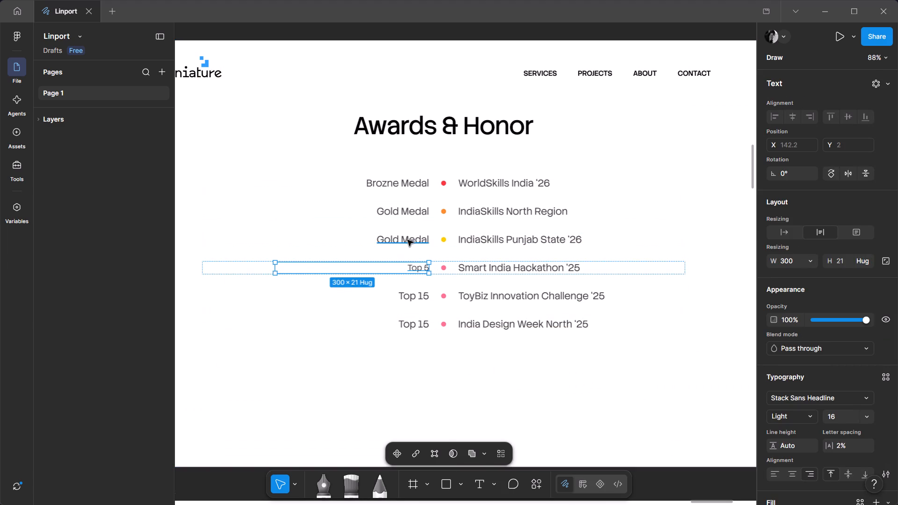
pyautogui.click(471, 430)
pyautogui.keyDown('ctrl'); pyautogui.moveTo(440, 366); pyautogui.dragTo(412, 337); pyautogui.keyUp('ctrl')
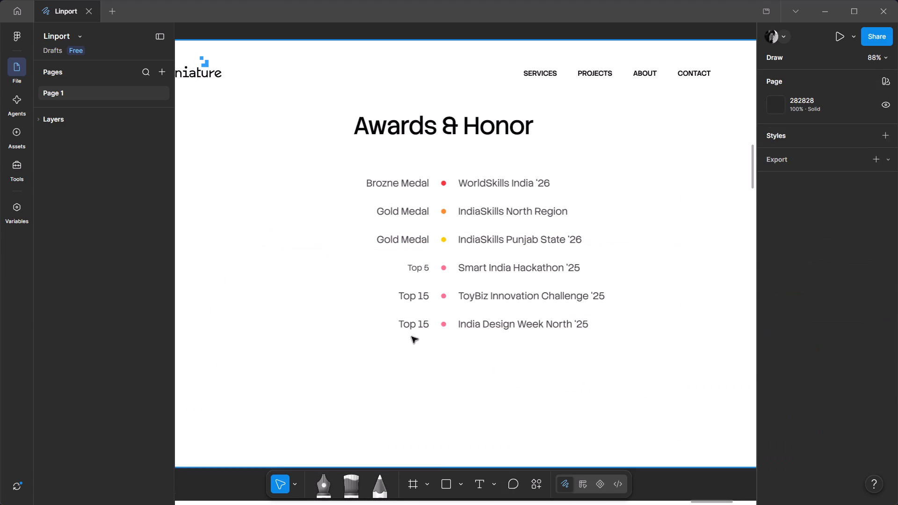
pyautogui.keyDown('ctrl'); pyautogui.moveTo(412, 337); pyautogui.dragTo(386, 180); pyautogui.keyUp('ctrl')
pyautogui.click(869, 415)
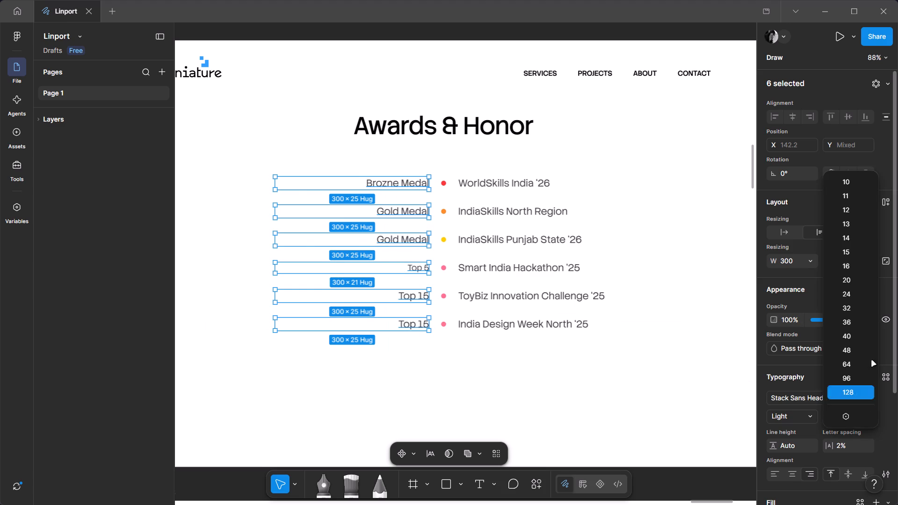
pyautogui.click(856, 278)
# Set the font size of all six award title texts on the Awards & Honor board to 20.
pyautogui.keyDown('ctrl'); pyautogui.moveTo(540, 336); pyautogui.dragTo(486, 211); pyautogui.keyUp('ctrl')
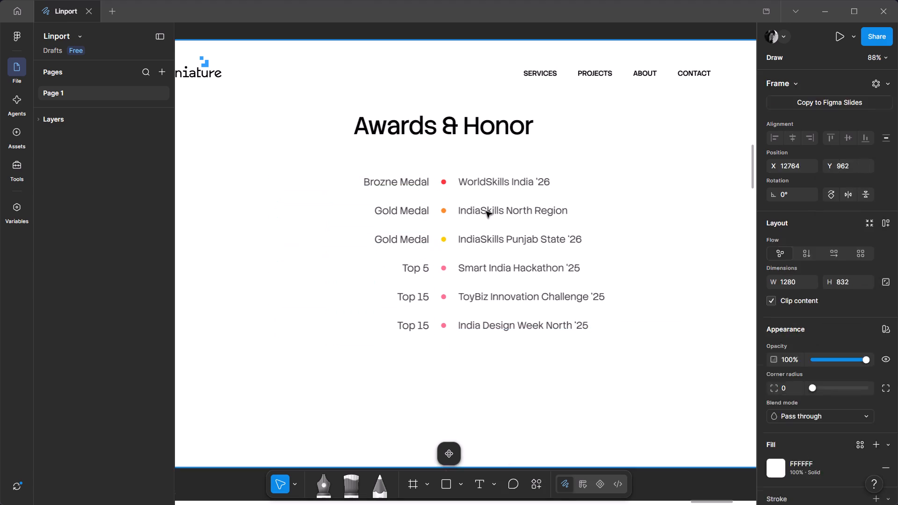
pyautogui.keyDown('ctrl'); pyautogui.moveTo(486, 211); pyautogui.dragTo(482, 170); pyautogui.keyUp('ctrl')
pyautogui.click(858, 417)
pyautogui.click(868, 411)
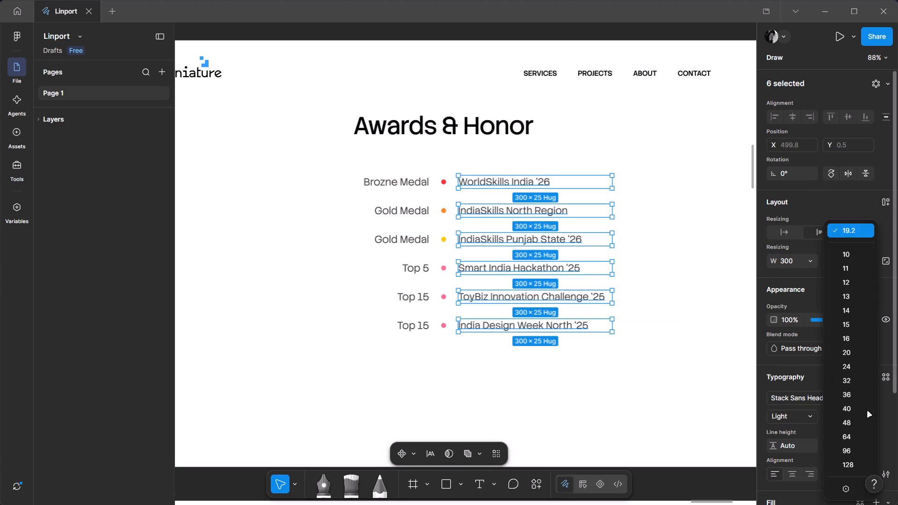
pyautogui.click(841, 348)
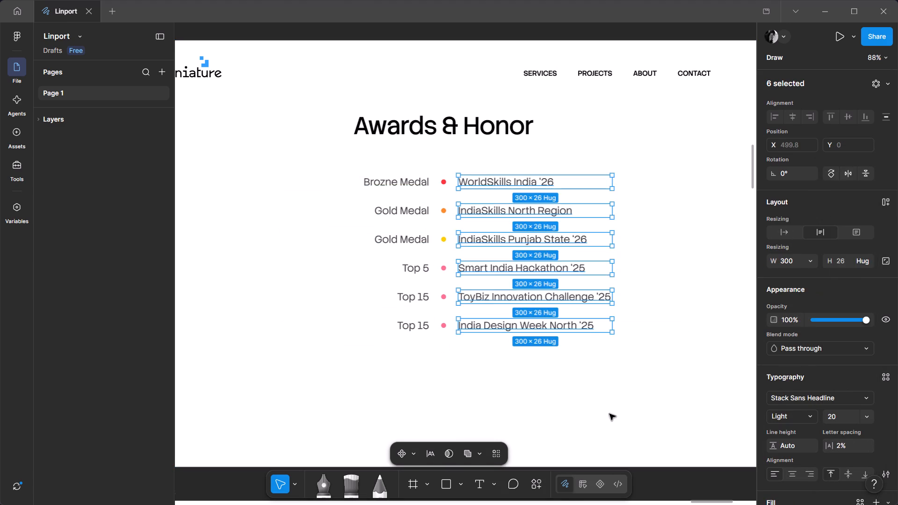
pyautogui.click(609, 414)
# Centre the awards list frame horizontally on its board and lower it to about Y 295.
pyautogui.click(444, 301)
pyautogui.click(790, 116)
pyautogui.click(844, 116)
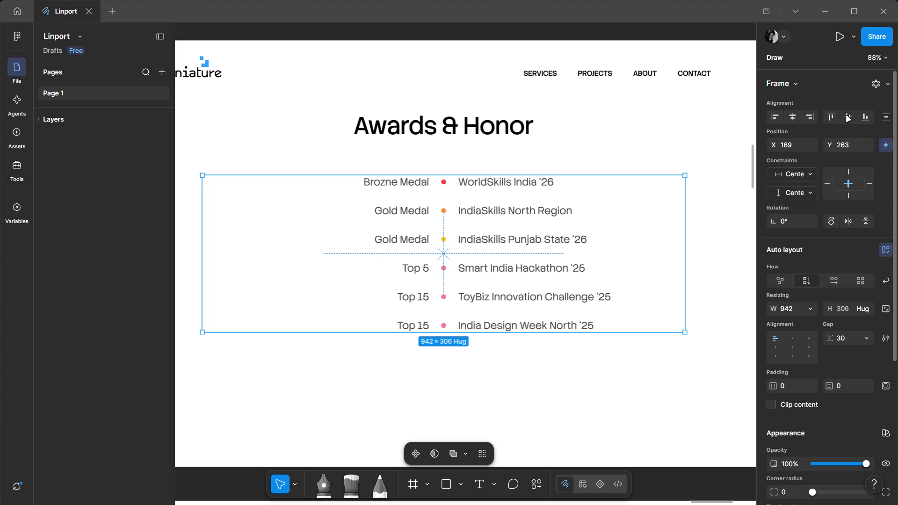
pyautogui.click(577, 379)
pyautogui.keyDown('ctrl'); pyautogui.scroll(-2, 446, 257); pyautogui.keyUp('ctrl')
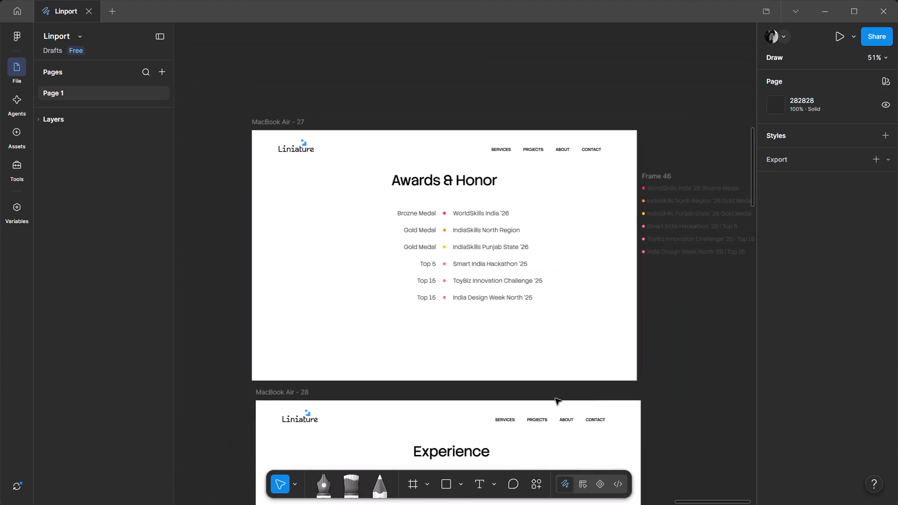
pyautogui.moveTo(549, 388); pyautogui.dragTo(474, 351, button='middle')
pyautogui.keyDown('ctrl'); pyautogui.scroll(2, 353, 266); pyautogui.keyUp('ctrl')
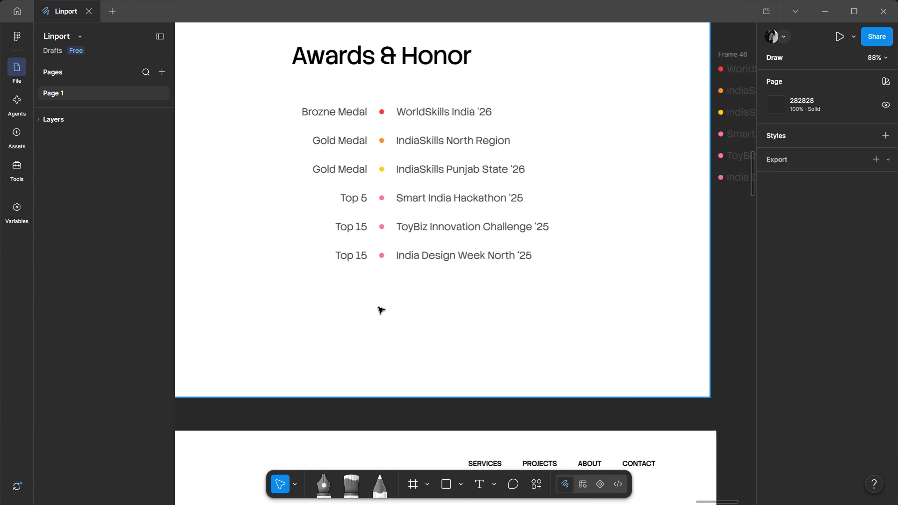
pyautogui.moveTo(451, 209); pyautogui.dragTo(457, 224)
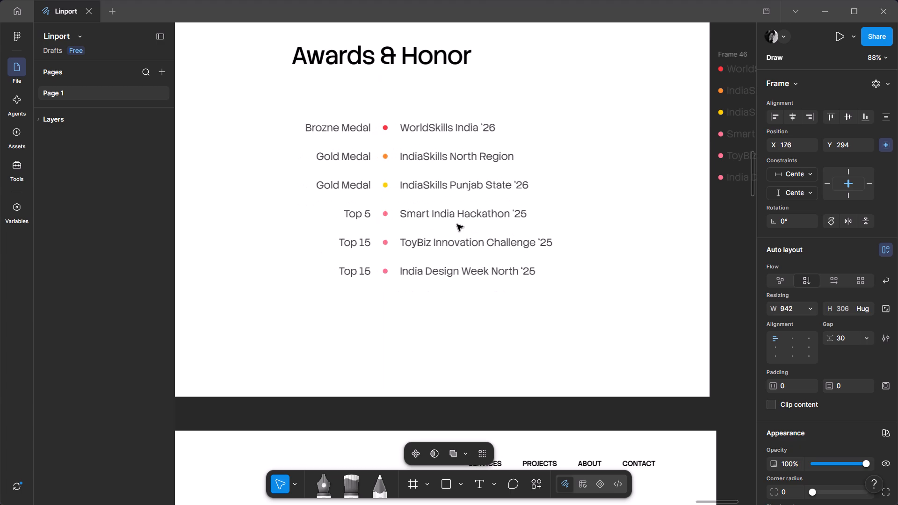
pyautogui.moveTo(457, 224); pyautogui.dragTo(449, 225)
pyautogui.click(425, 336)
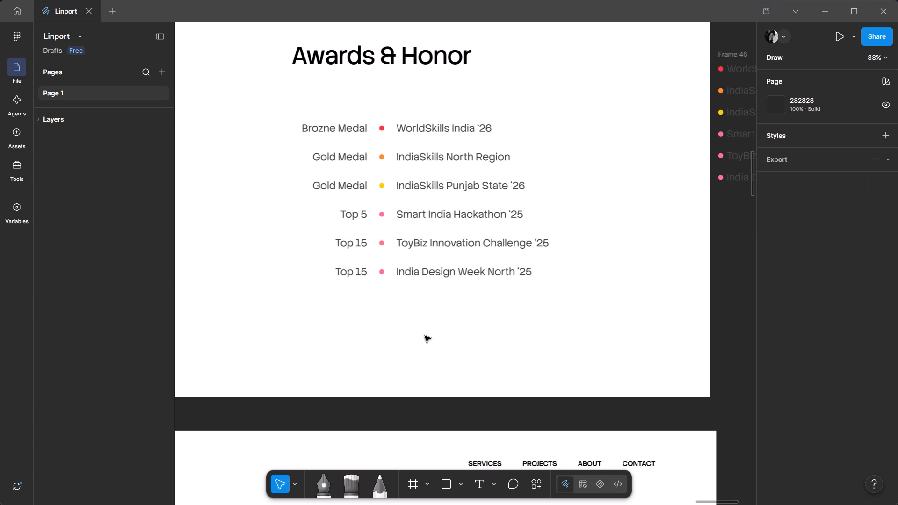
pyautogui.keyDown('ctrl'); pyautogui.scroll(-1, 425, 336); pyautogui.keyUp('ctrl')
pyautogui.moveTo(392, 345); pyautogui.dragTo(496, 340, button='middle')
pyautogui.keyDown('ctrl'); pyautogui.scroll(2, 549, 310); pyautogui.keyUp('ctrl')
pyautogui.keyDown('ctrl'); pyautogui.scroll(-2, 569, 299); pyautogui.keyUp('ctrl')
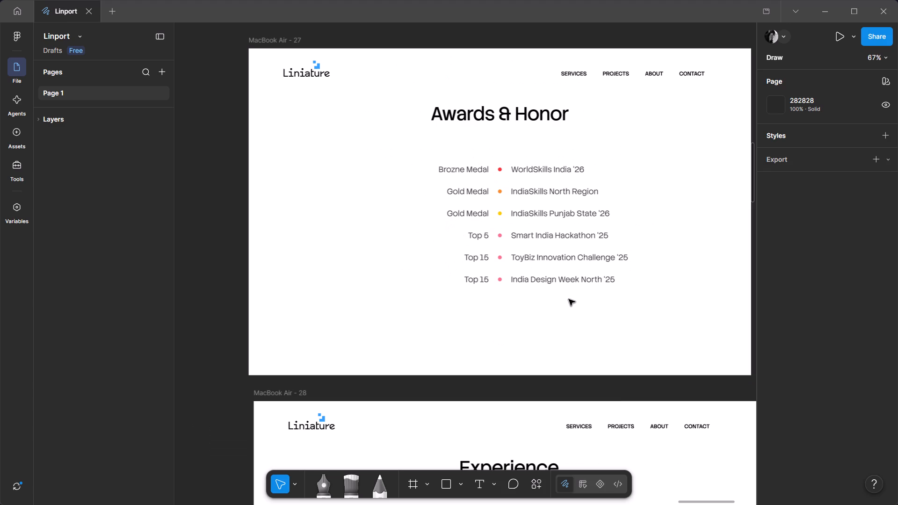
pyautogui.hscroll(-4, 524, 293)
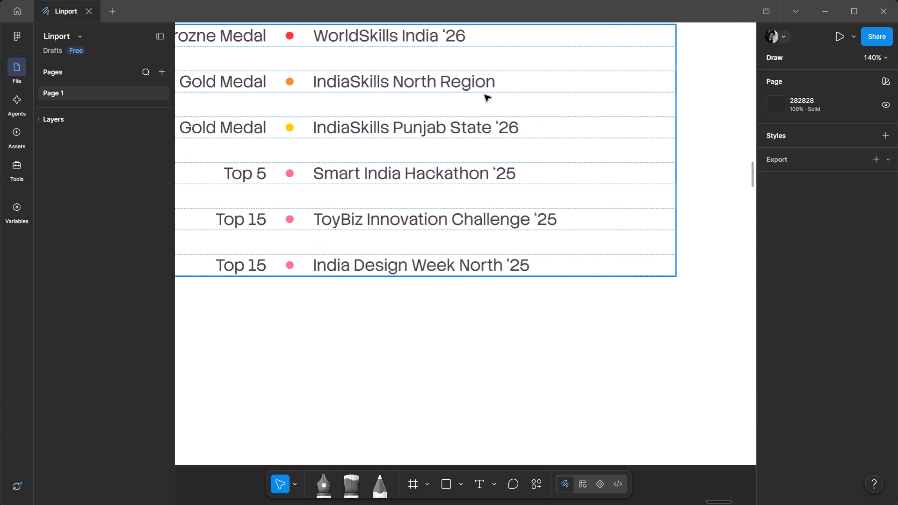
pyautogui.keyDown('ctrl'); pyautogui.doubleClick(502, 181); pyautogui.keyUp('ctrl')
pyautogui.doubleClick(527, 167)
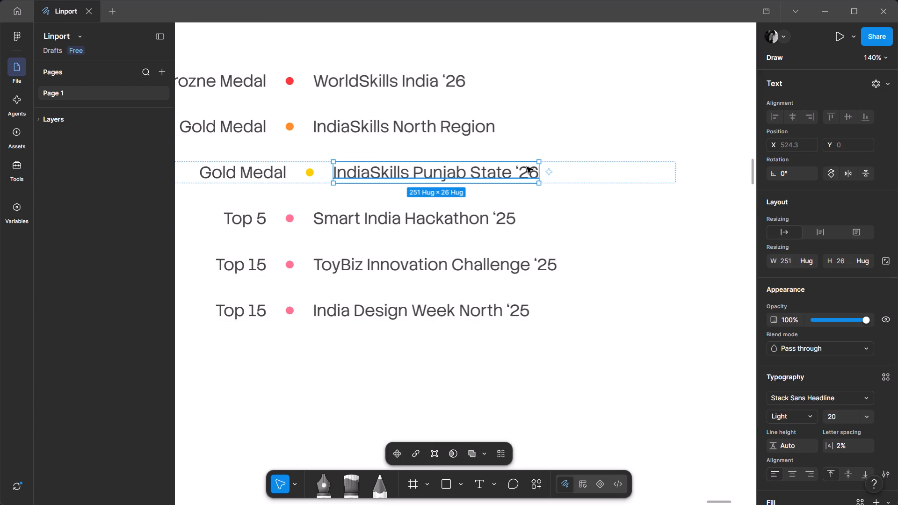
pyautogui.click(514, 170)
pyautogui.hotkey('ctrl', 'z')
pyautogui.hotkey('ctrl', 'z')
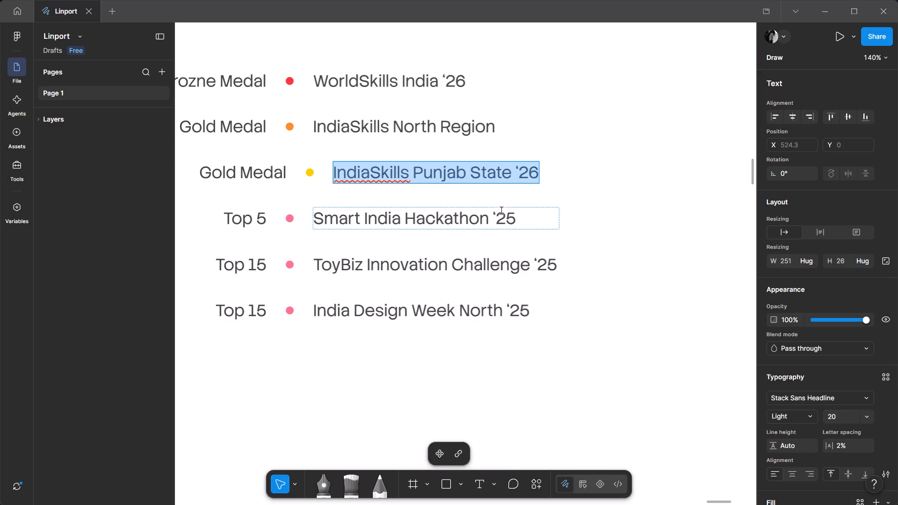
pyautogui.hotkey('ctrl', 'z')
# Append the year '26, copied from the "IndiaSkills Punjab State" title, to the "IndiaSkills North Region" title.
pyautogui.doubleClick(510, 164)
pyautogui.moveTo(514, 175); pyautogui.dragTo(494, 175)
pyautogui.hotkey('ctrl', 'c')
pyautogui.doubleClick(475, 124)
pyautogui.click(502, 122)
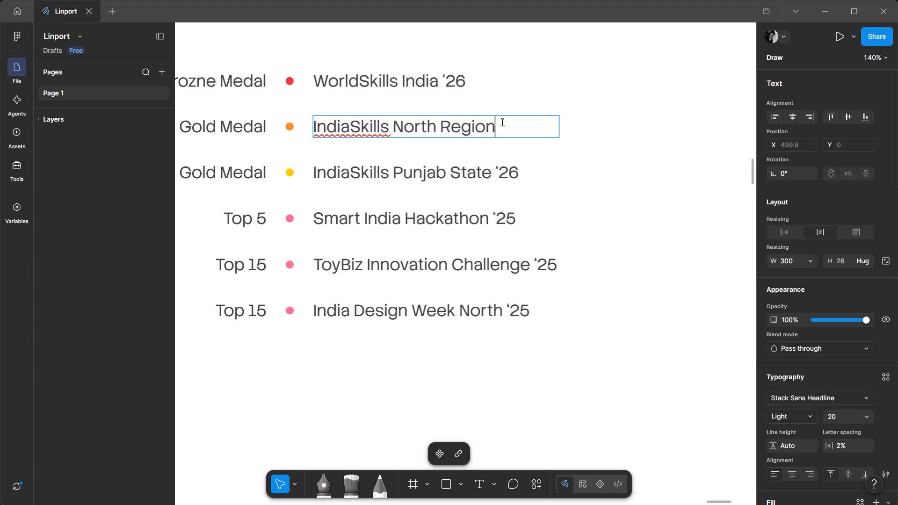
pyautogui.press('space')
pyautogui.hotkey('ctrl', 'v')
pyautogui.scroll(-2, 562, 210)
pyautogui.doubleClick(521, 282)
pyautogui.keyDown('ctrl'); pyautogui.scroll(-4, 484, 267); pyautogui.keyUp('ctrl')
pyautogui.keyDown('ctrl'); pyautogui.click(471, 268); pyautogui.keyUp('ctrl')
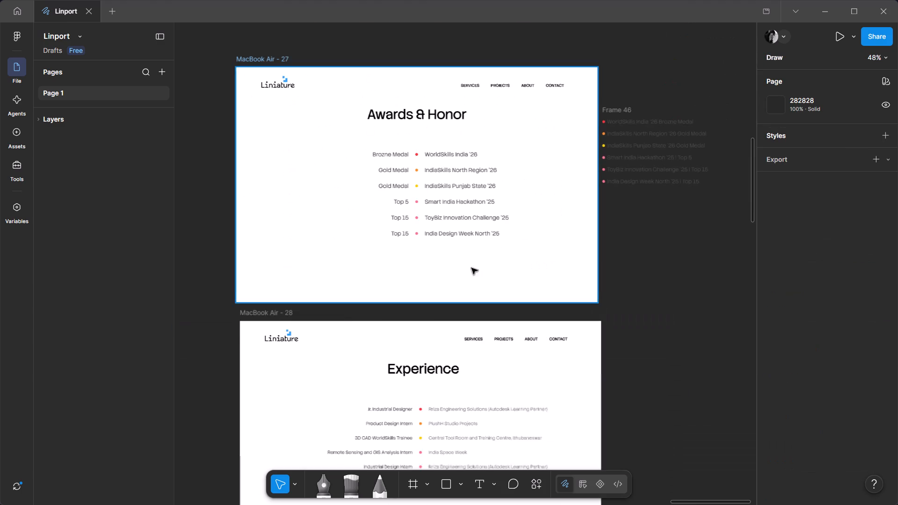
# Align the awards list frame to the horizontal centre of the Awards & Honor board.
pyautogui.keyDown('ctrl'); pyautogui.scroll(4, 443, 163); pyautogui.keyUp('ctrl')
pyautogui.keyDown('ctrl'); pyautogui.scroll(-4, 573, 277); pyautogui.keyUp('ctrl')
pyautogui.click(584, 338)
pyautogui.click(543, 266)
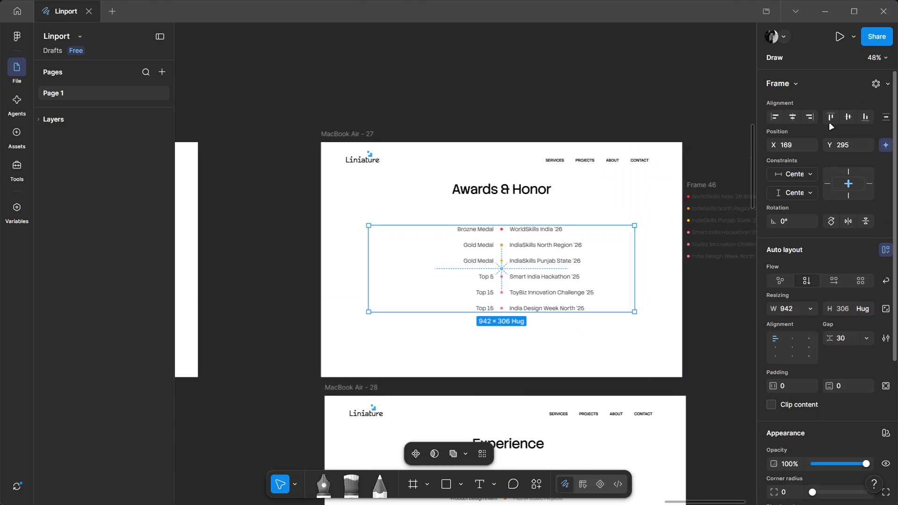
pyautogui.click(798, 115)
pyautogui.click(680, 327)
pyautogui.click(671, 331)
# Compare the layout of the Experience board's list with the Awards & Honor list.
pyautogui.keyDown('ctrl'); pyautogui.scroll(4, 578, 287); pyautogui.keyUp('ctrl')
pyautogui.scroll(-2, 663, 248)
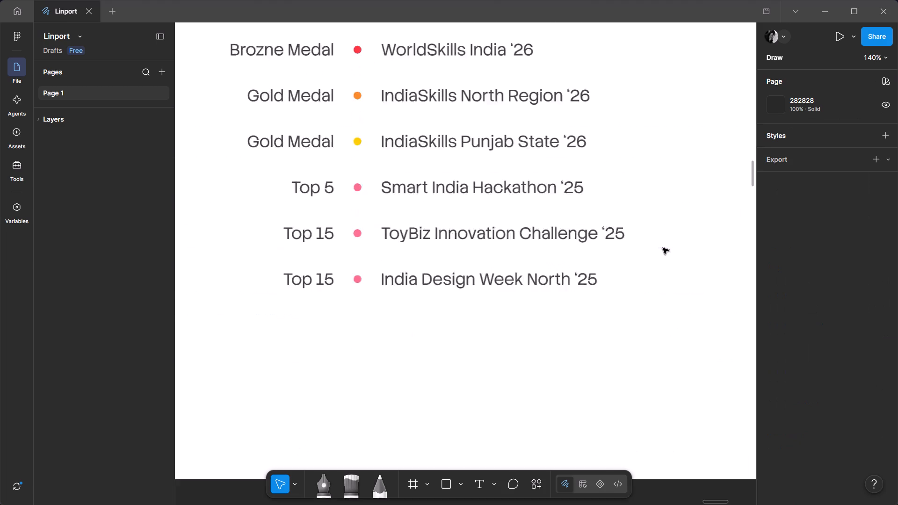
pyautogui.scroll(-1, 663, 248)
pyautogui.keyDown('ctrl'); pyautogui.click(371, 301); pyautogui.keyUp('ctrl')
pyautogui.moveTo(527, 260); pyautogui.dragTo(487, 252, button='middle')
pyautogui.keyDown('ctrl'); pyautogui.scroll(-4, 485, 250); pyautogui.keyUp('ctrl')
pyautogui.click(559, 303)
pyautogui.moveTo(383, 157); pyautogui.dragTo(428, 76, button='middle')
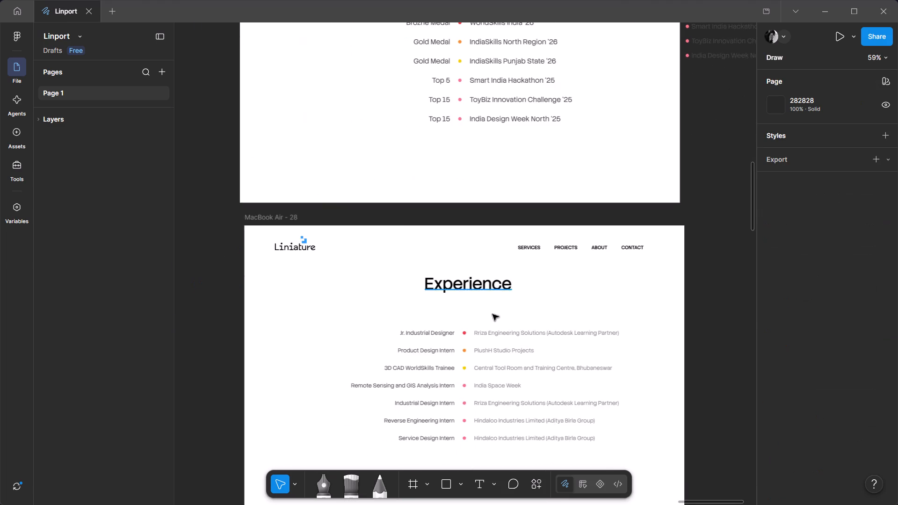
pyautogui.moveTo(465, 326); pyautogui.dragTo(347, 154, button='middle')
pyautogui.keyDown('ctrl'); pyautogui.scroll(1, 397, 216); pyautogui.keyUp('ctrl')
pyautogui.keyDown('ctrl'); pyautogui.moveTo(284, 353); pyautogui.dragTo(353, 231, button='middle'); pyautogui.keyUp('ctrl')
pyautogui.keyDown('ctrl'); pyautogui.scroll(1, 446, 370); pyautogui.keyUp('ctrl')
pyautogui.keyDown('ctrl'); pyautogui.moveTo(447, 370); pyautogui.dragTo(454, 295, button='middle'); pyautogui.keyUp('ctrl')
pyautogui.keyDown('ctrl'); pyautogui.moveTo(577, 249); pyautogui.dragTo(499, 339, button='middle'); pyautogui.keyUp('ctrl')
pyautogui.keyDown('ctrl'); pyautogui.scroll(1, 499, 339); pyautogui.keyUp('ctrl')
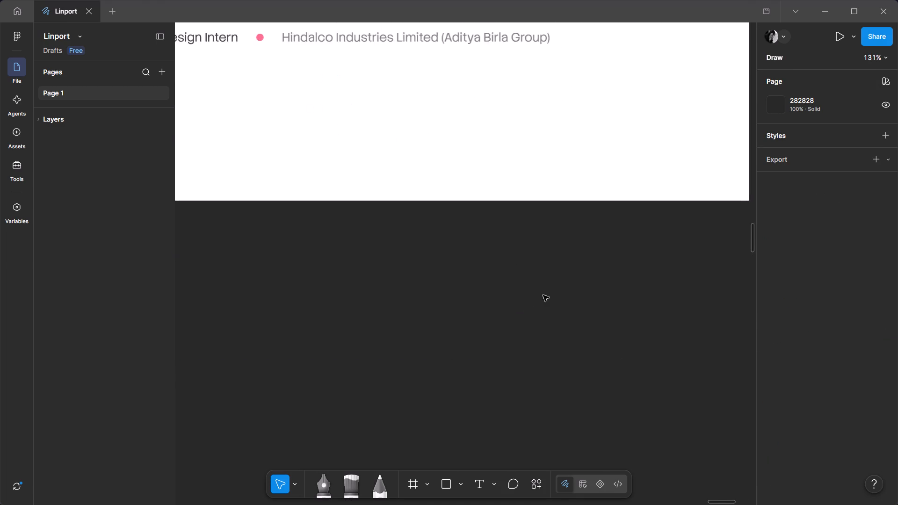
pyautogui.keyDown('ctrl'); pyautogui.moveTo(543, 289); pyautogui.dragTo(479, 398, button='middle'); pyautogui.keyUp('ctrl')
pyautogui.moveTo(385, 258); pyautogui.dragTo(457, 405, button='middle')
pyautogui.moveTo(327, 378); pyautogui.dragTo(551, 498, button='middle')
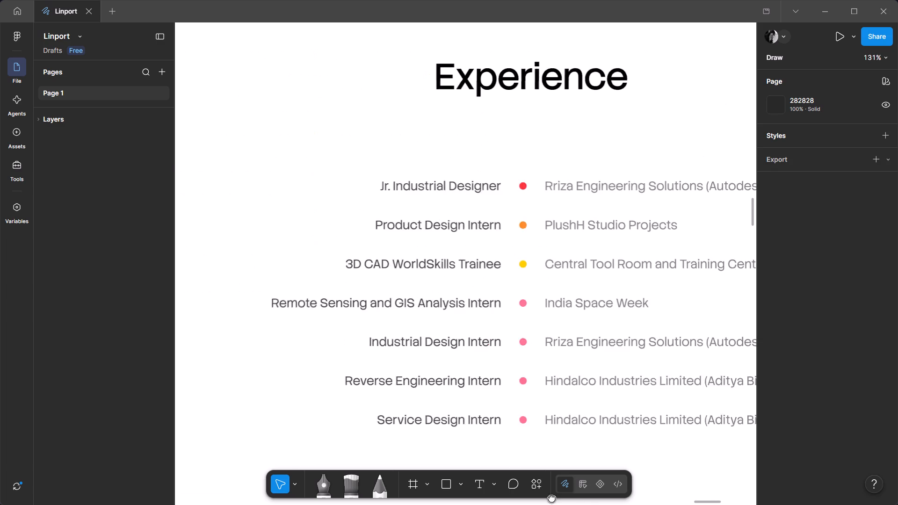
pyautogui.moveTo(551, 498); pyautogui.dragTo(403, 410, button='middle')
pyautogui.click(406, 351)
pyautogui.click(473, 426)
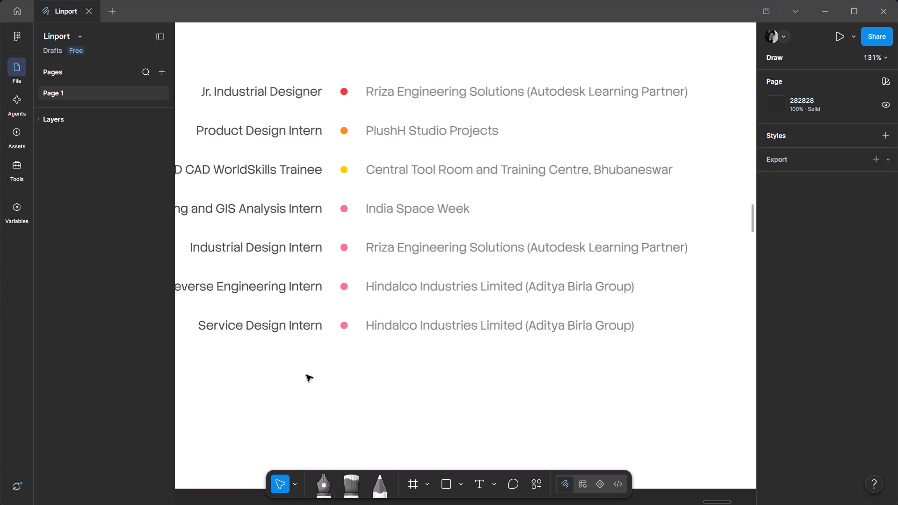
pyautogui.keyDown('ctrl'); pyautogui.scroll(-5, 413, 367); pyautogui.keyUp('ctrl')
pyautogui.click(311, 382)
pyautogui.keyDown('ctrl'); pyautogui.scroll(3, 359, 149); pyautogui.keyUp('ctrl')
pyautogui.scroll(1, 407, 218)
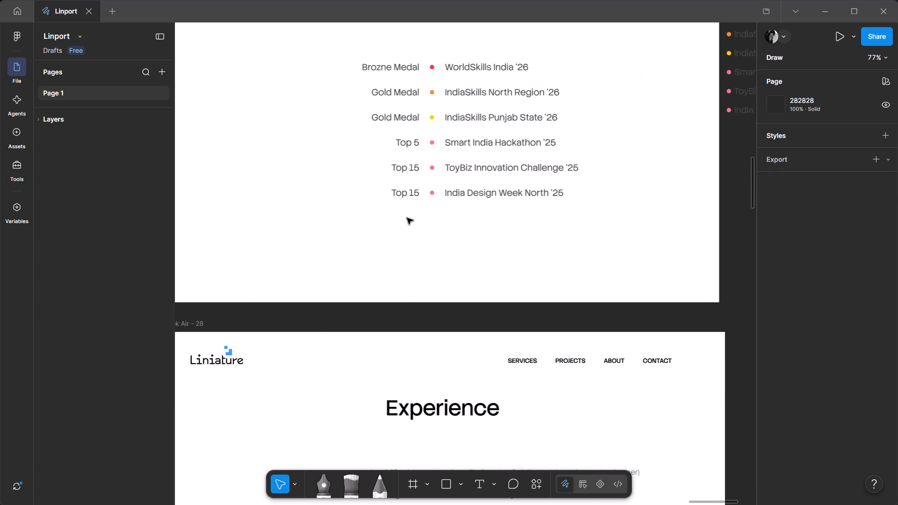
pyautogui.keyDown('ctrl'); pyautogui.scroll(2, 465, 215); pyautogui.keyUp('ctrl')
pyautogui.keyDown('ctrl'); pyautogui.scroll(-3, 465, 215); pyautogui.keyUp('ctrl')
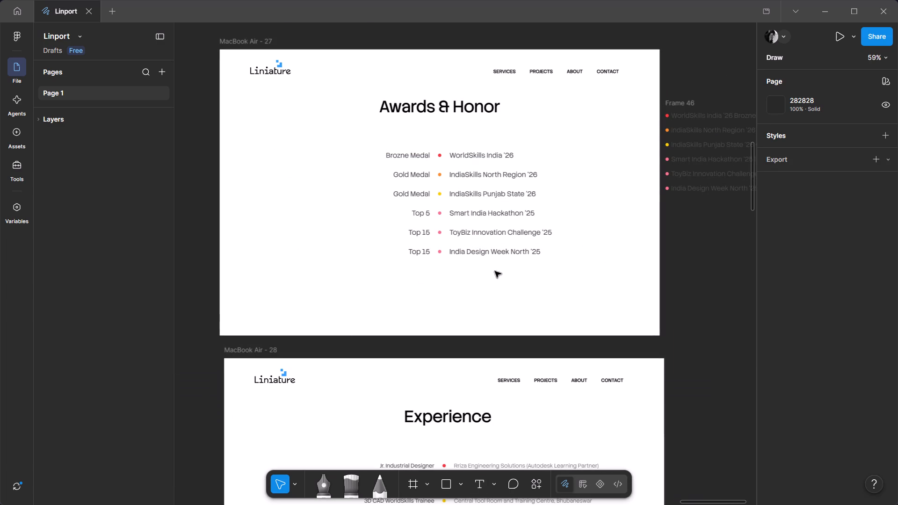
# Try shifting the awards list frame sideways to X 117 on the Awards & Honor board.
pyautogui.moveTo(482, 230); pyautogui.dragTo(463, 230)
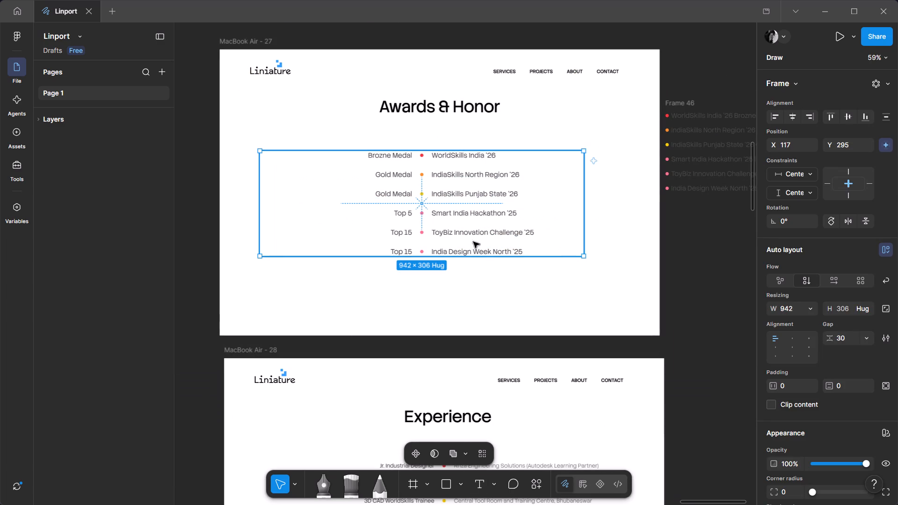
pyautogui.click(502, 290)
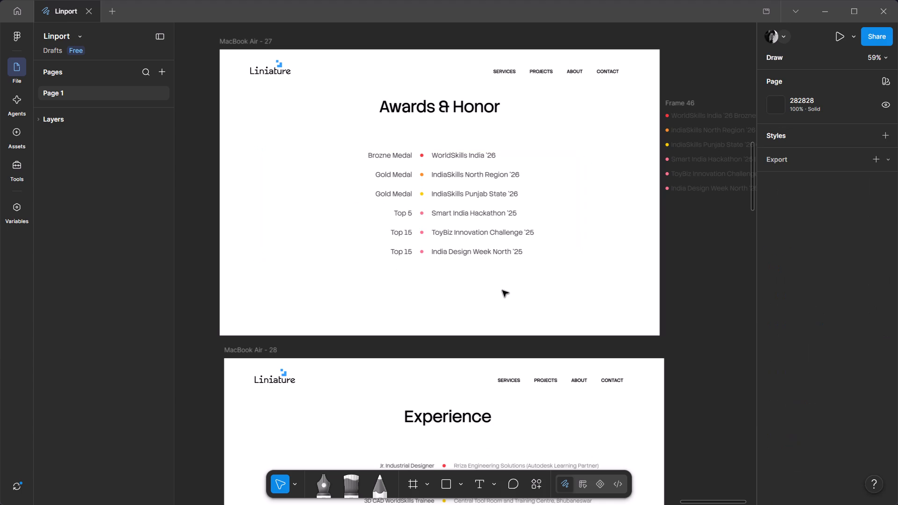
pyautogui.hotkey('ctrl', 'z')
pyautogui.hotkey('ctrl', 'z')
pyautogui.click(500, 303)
# Review the Experience board's list and the layouts of the Services and Projects boards.
pyautogui.keyDown('ctrl'); pyautogui.scroll(2, 458, 234); pyautogui.keyUp('ctrl')
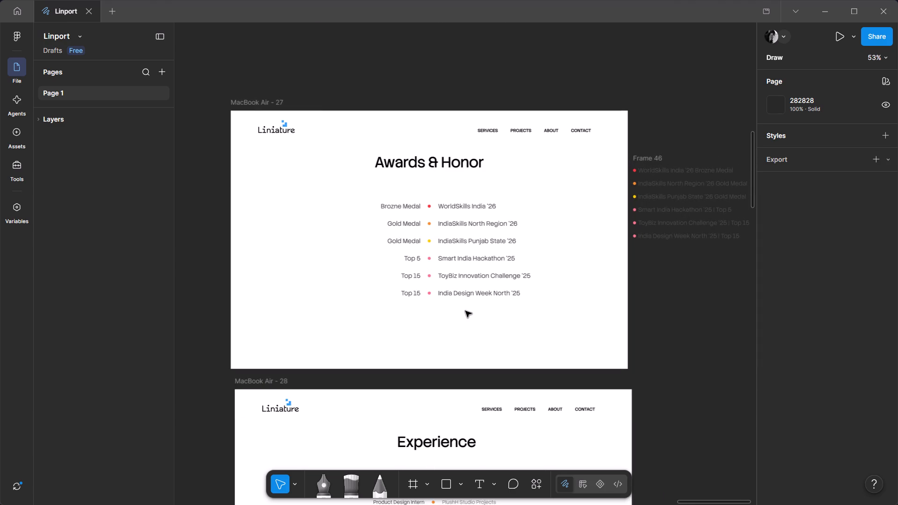
pyautogui.scroll(3, 465, 311)
pyautogui.scroll(-2, 465, 311)
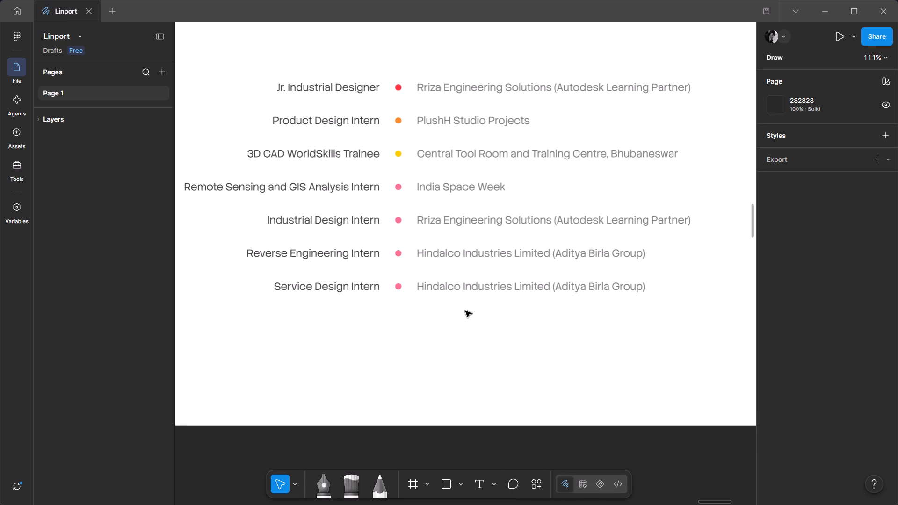
pyautogui.scroll(2, 465, 311)
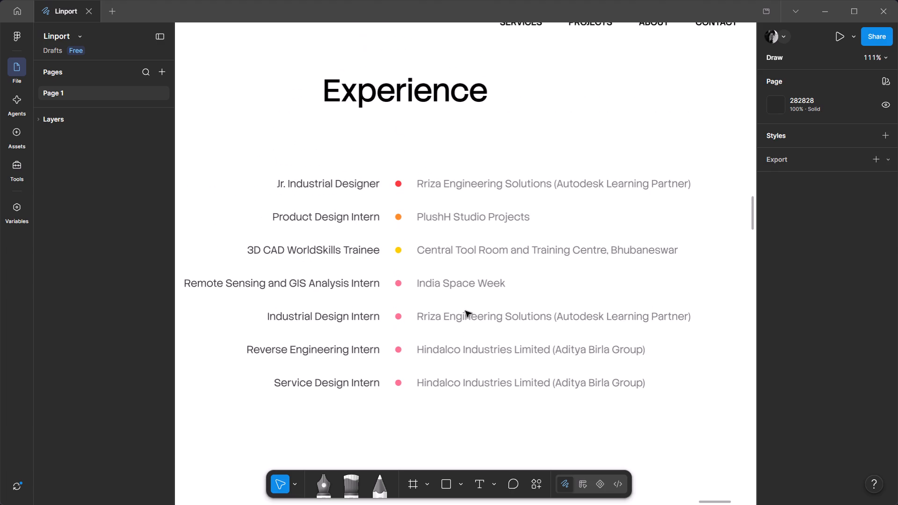
pyautogui.scroll(1, 465, 311)
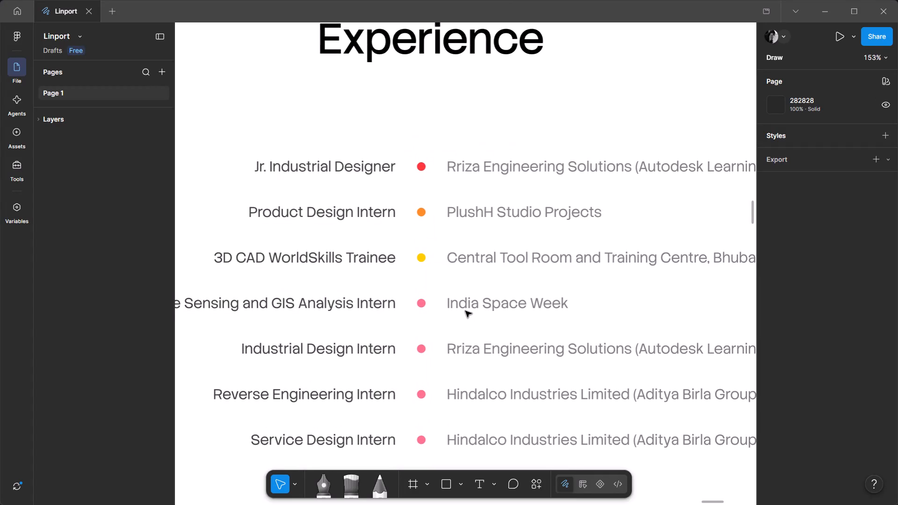
pyautogui.scroll(1, 465, 311)
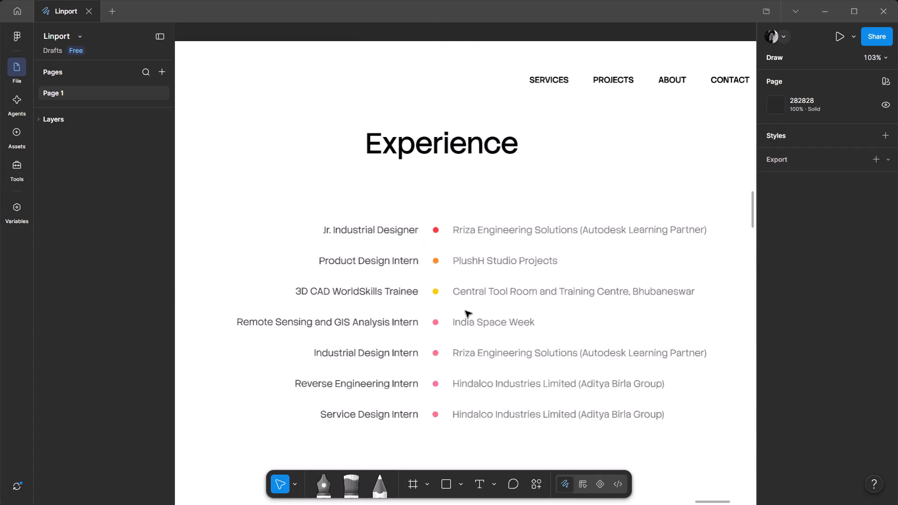
pyautogui.scroll(-2, 465, 311)
pyautogui.hscroll(5, 465, 311)
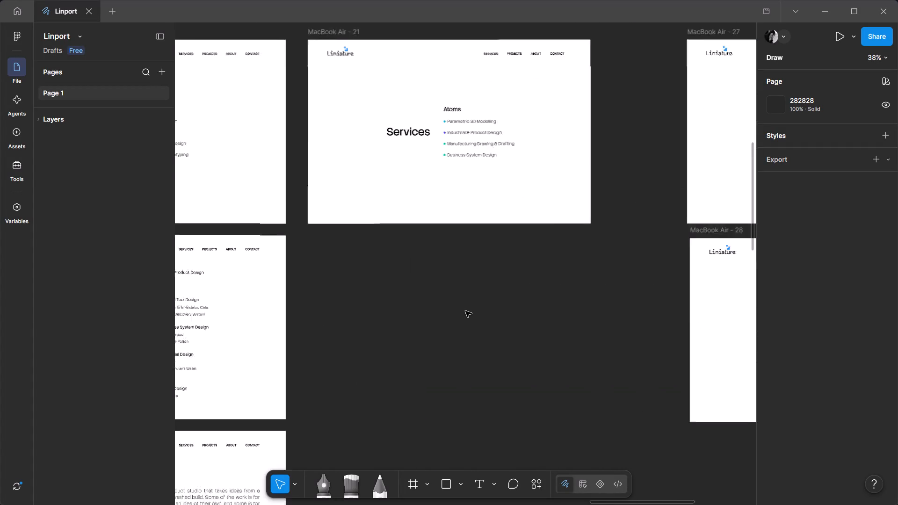
pyautogui.scroll(-1, 465, 311)
pyautogui.hscroll(1, 465, 311)
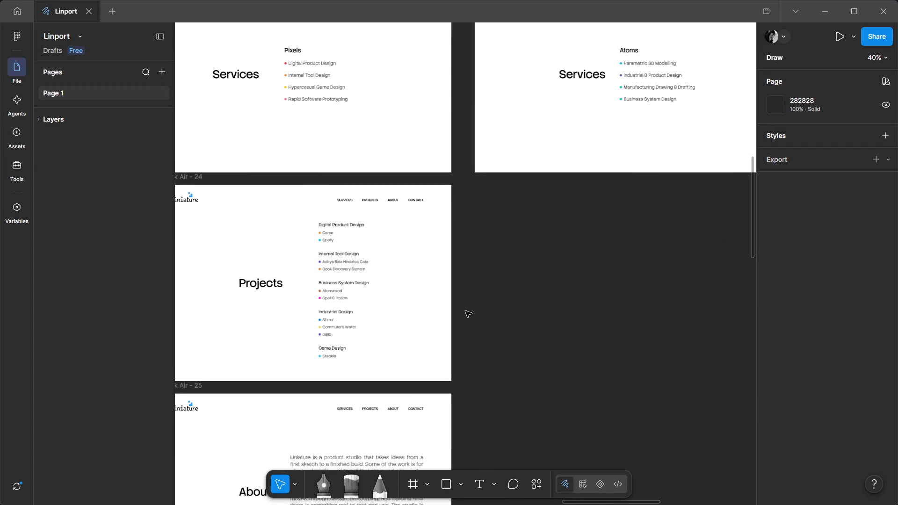
pyautogui.hscroll(1, 465, 311)
pyautogui.scroll(3, 465, 311)
pyautogui.hscroll(-4, 465, 311)
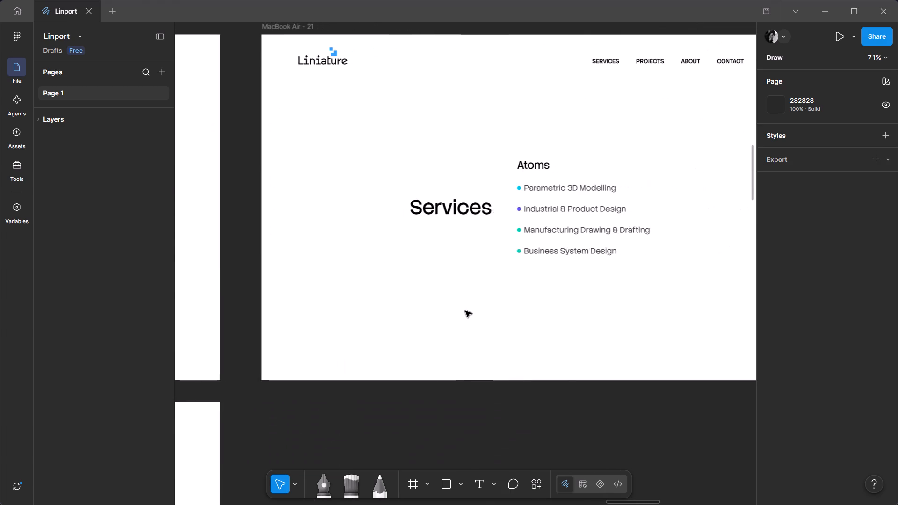
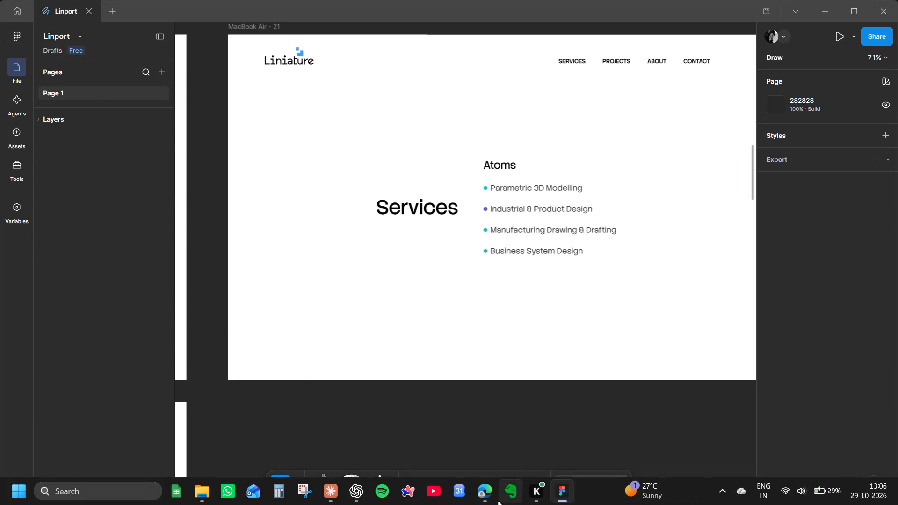
# Switch to Microsoft Edge and search the web for "spain train collision" in a new tab.
pyautogui.click(482, 500)
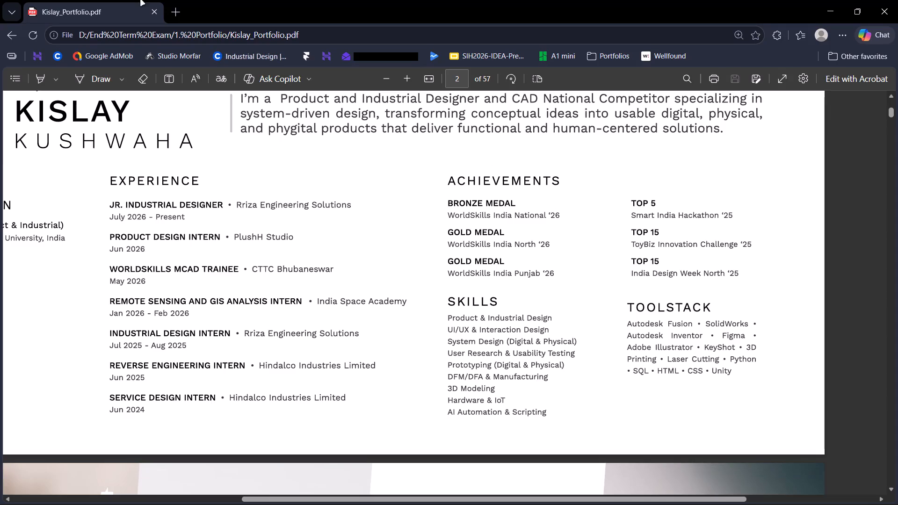
pyautogui.click(171, 12)
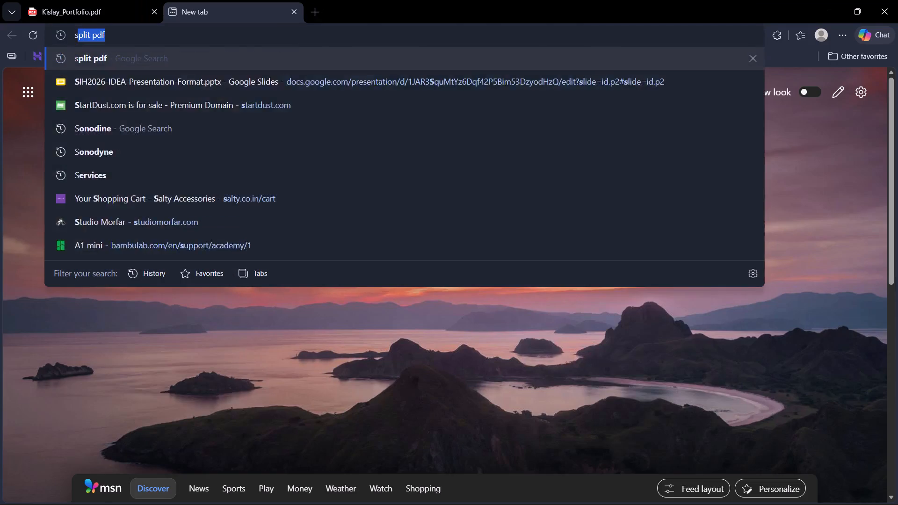
pyautogui.press('BackSpace')
pyautogui.press('BackSpace')
pyautogui.press('BackSpace')
pyautogui.write('SP')
pyautogui.press('BackSpace')
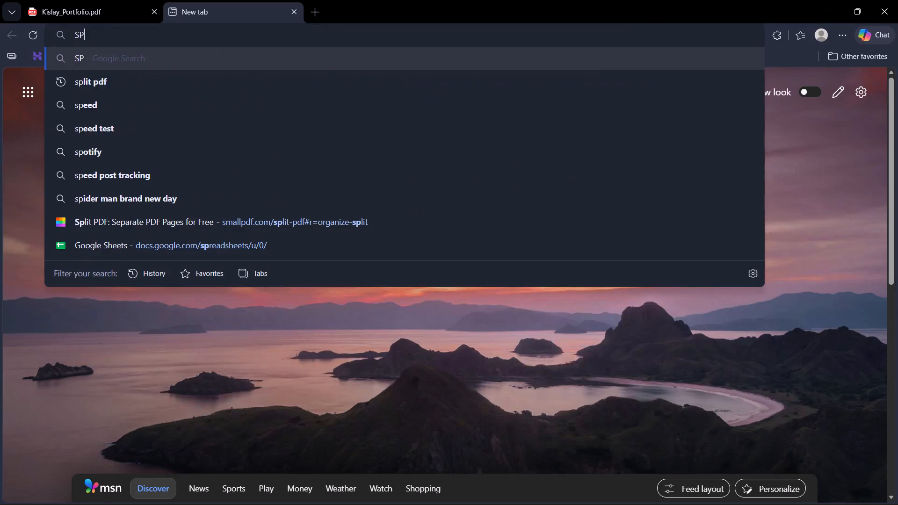
pyautogui.press('BackSpace')
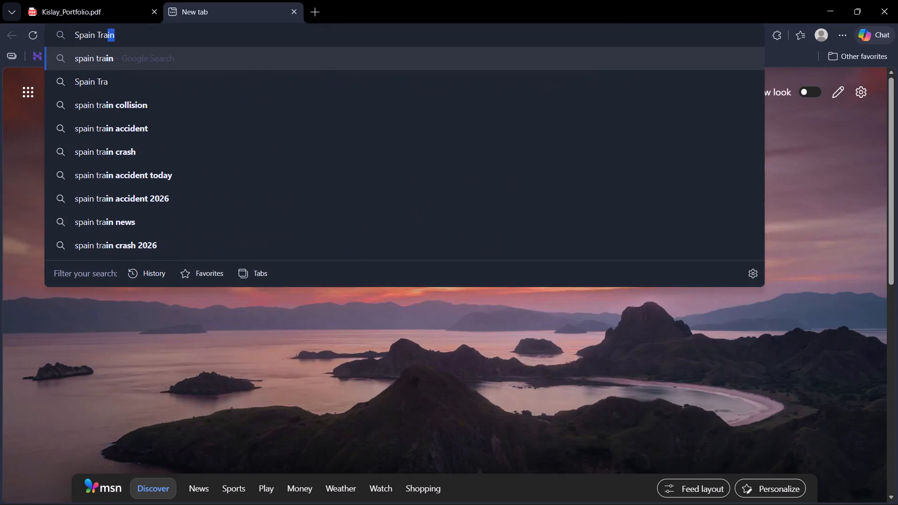
pyautogui.press('Down')
pyautogui.press('Down')
pyautogui.press('Up')
pyautogui.press('Up')
pyautogui.press('Down')
pyautogui.press('Down')
pyautogui.press('Return')
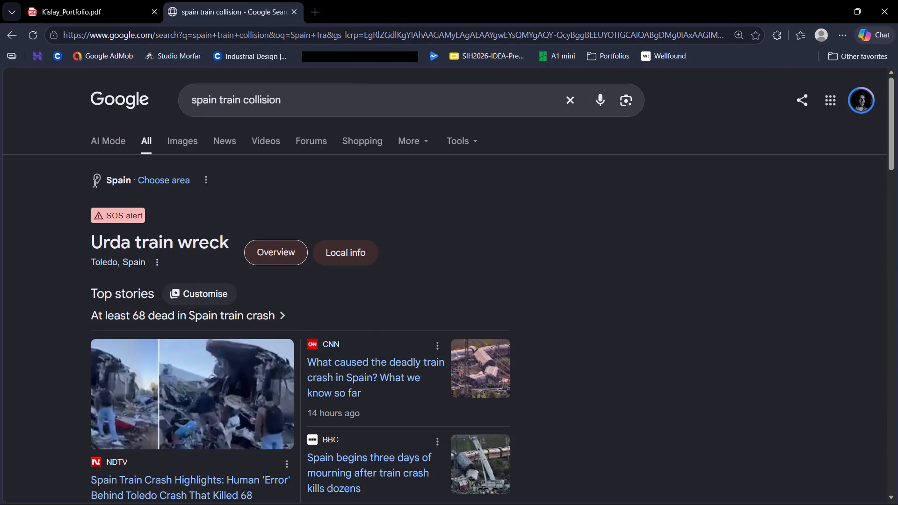
# Browse the image results for the Spain train collision, previewing several news photos, and close the search tab.
pyautogui.click(185, 144)
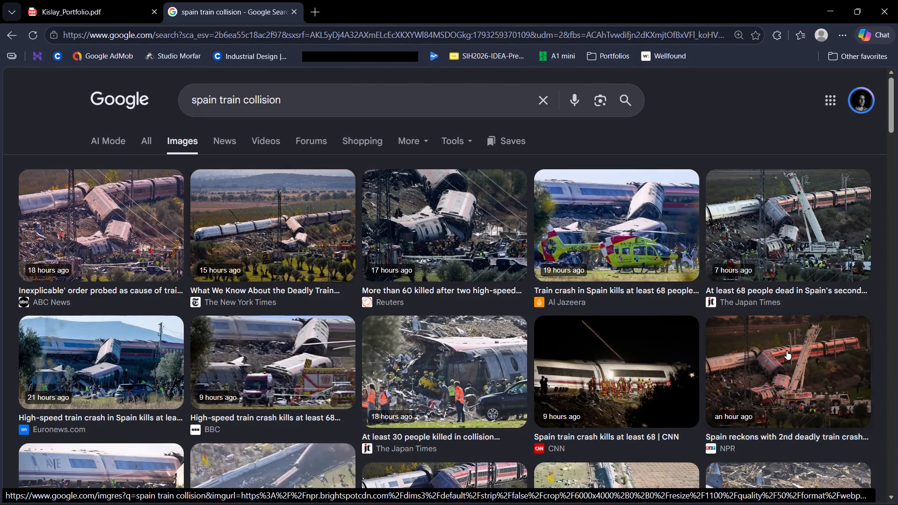
pyautogui.click(301, 253)
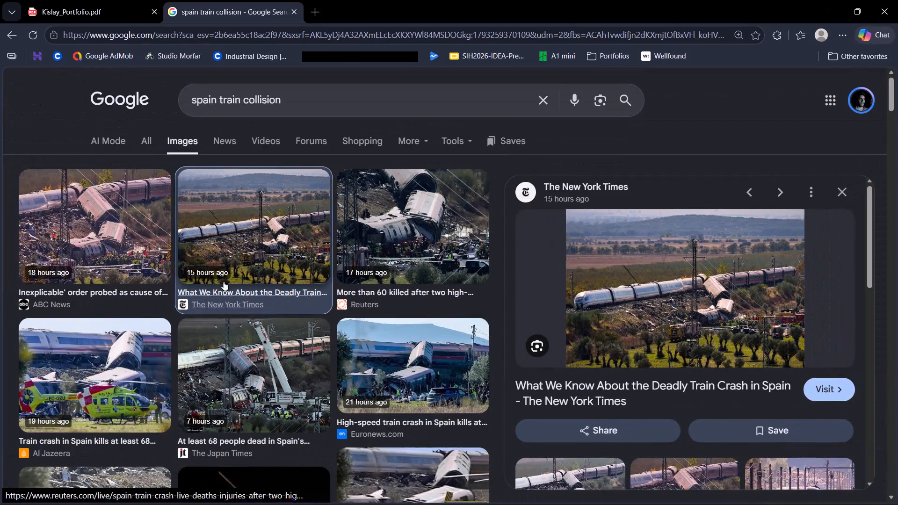
pyautogui.click(82, 345)
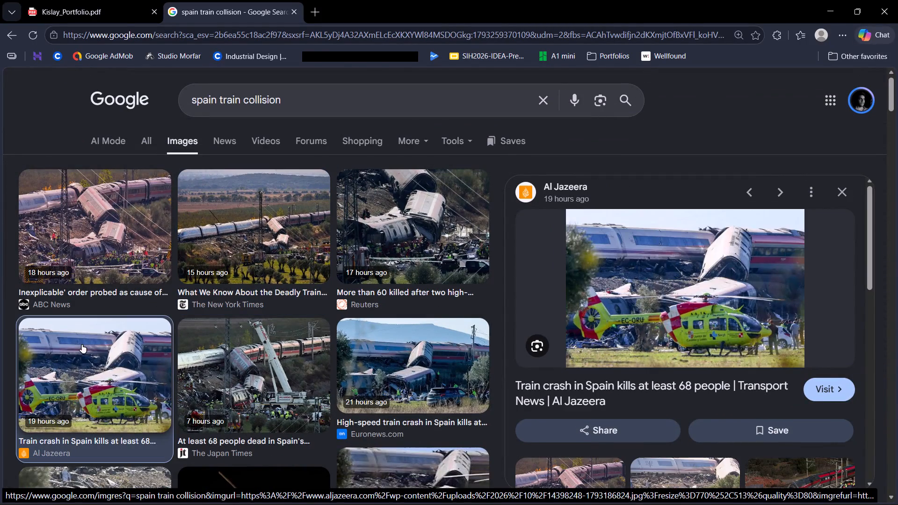
pyautogui.scroll(-4, 538, 366)
pyautogui.scroll(-4, 261, 350)
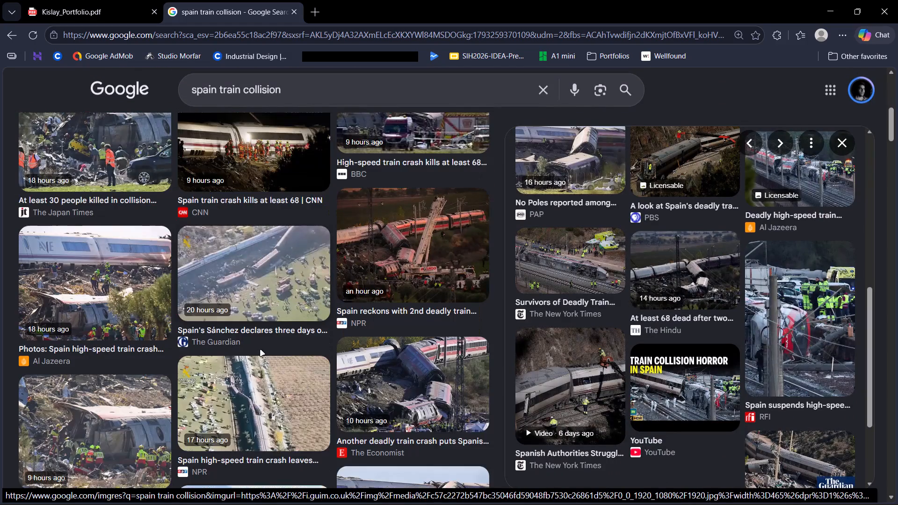
pyautogui.scroll(-2, 261, 350)
pyautogui.click(227, 225)
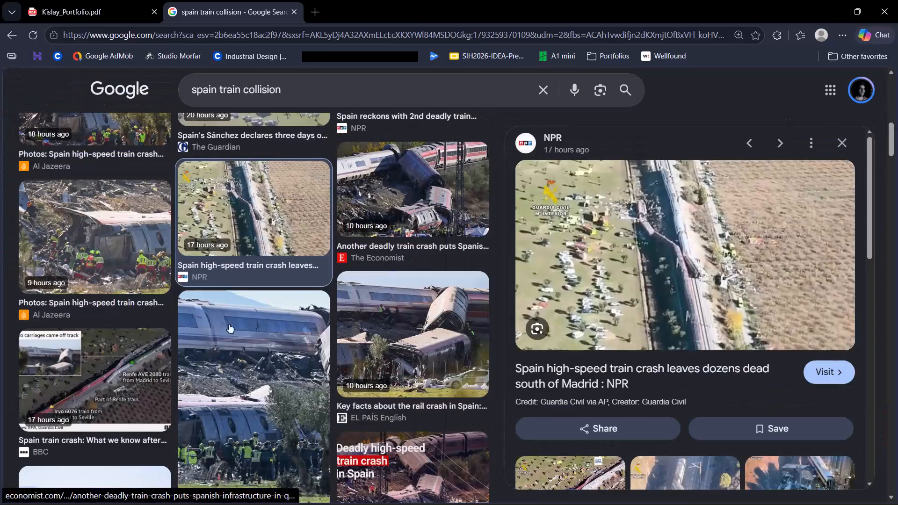
pyautogui.scroll(-5, 89, 378)
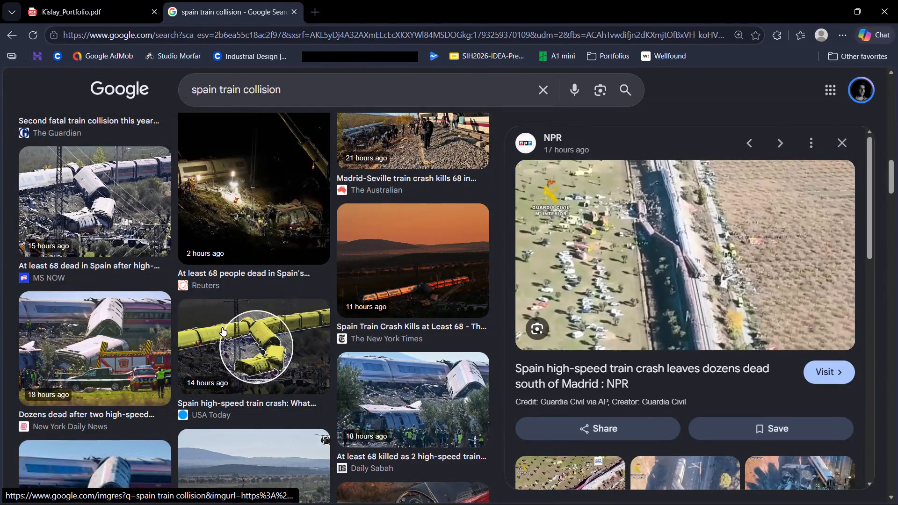
pyautogui.click(222, 328)
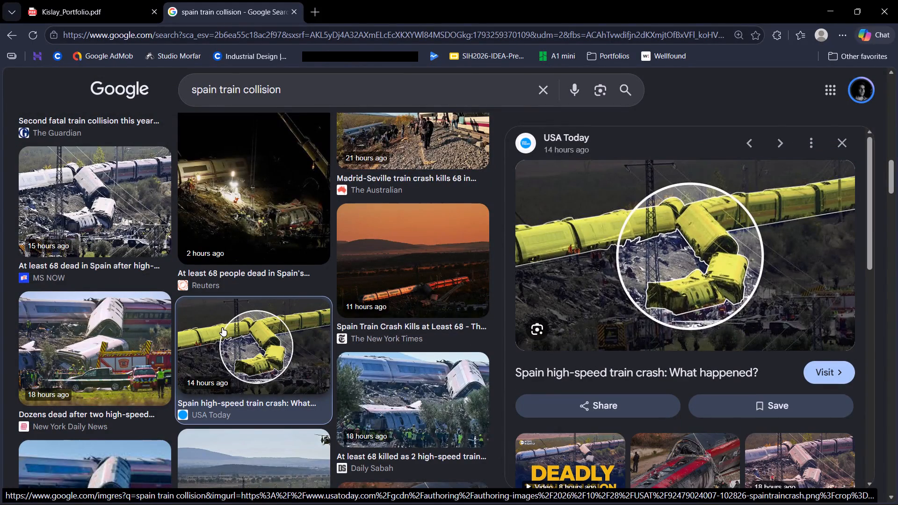
pyautogui.scroll(15, 222, 328)
pyautogui.click(68, 199)
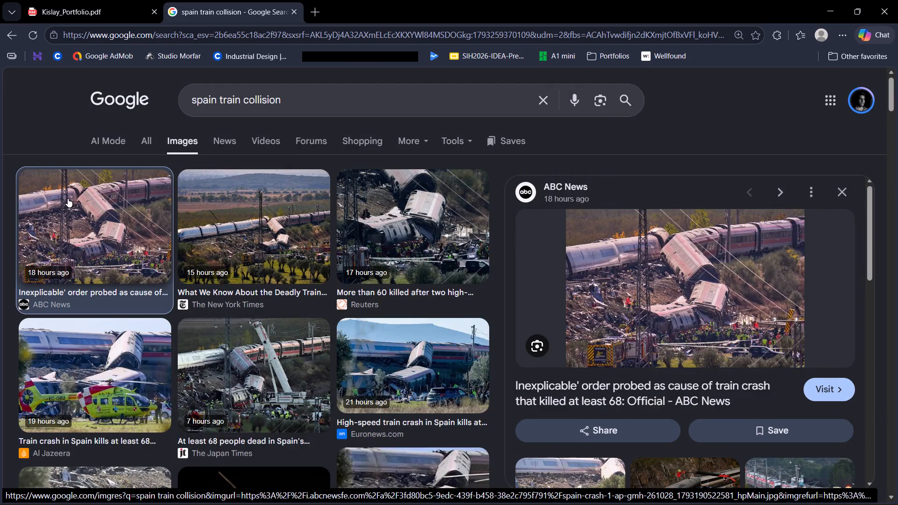
pyautogui.scroll(-4, 398, 275)
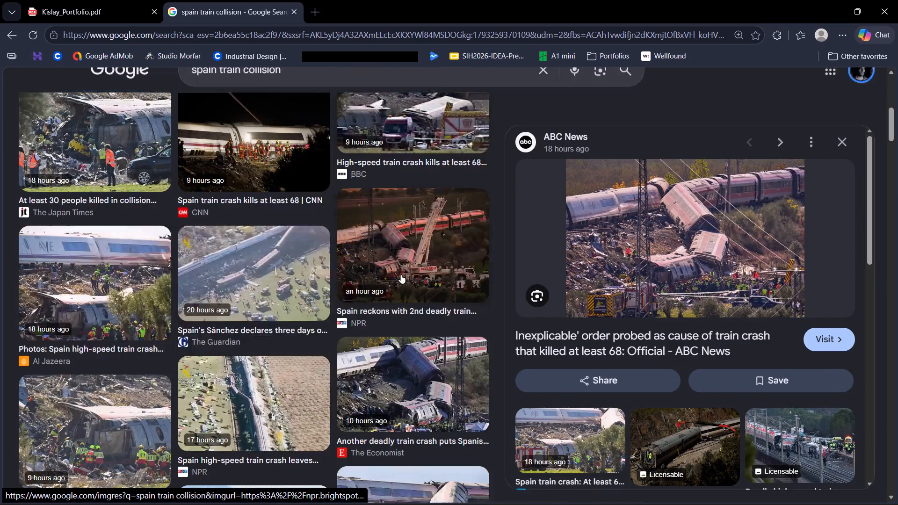
pyautogui.scroll(-4, 401, 275)
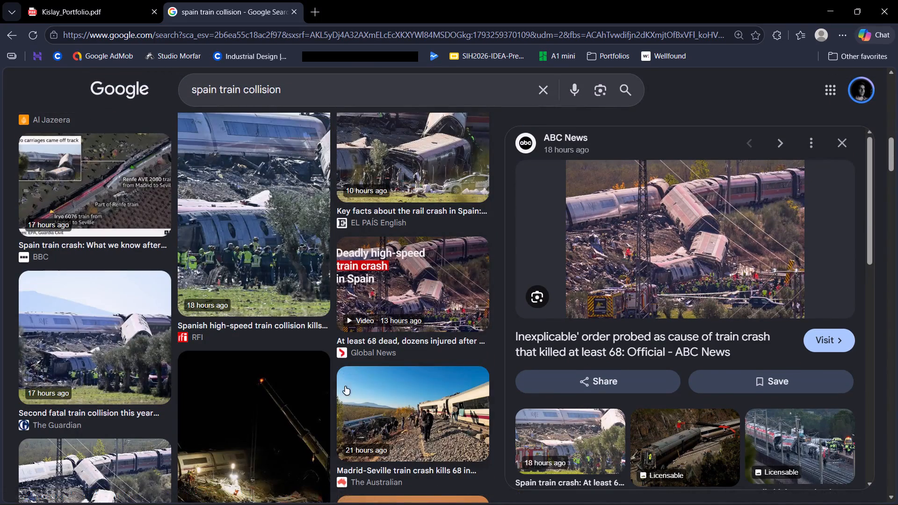
pyautogui.scroll(-1, 261, 400)
pyautogui.click(275, 384)
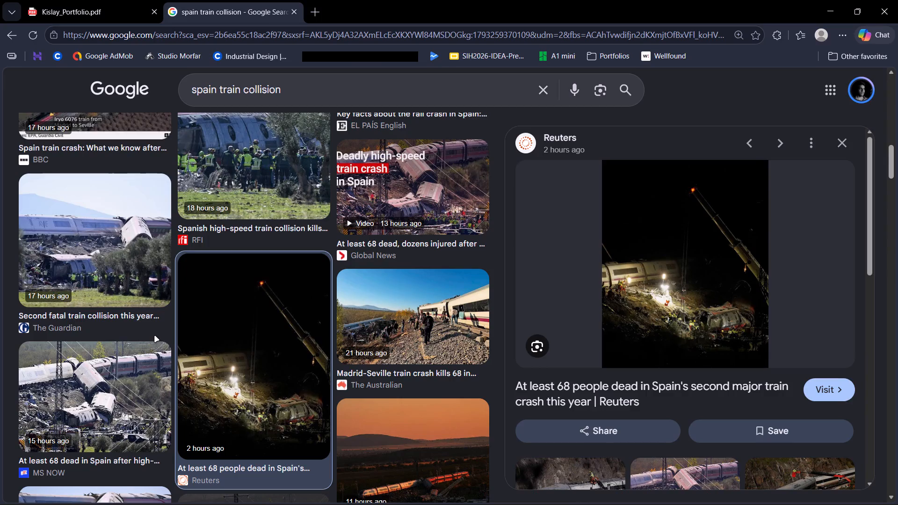
pyautogui.scroll(-3, 155, 336)
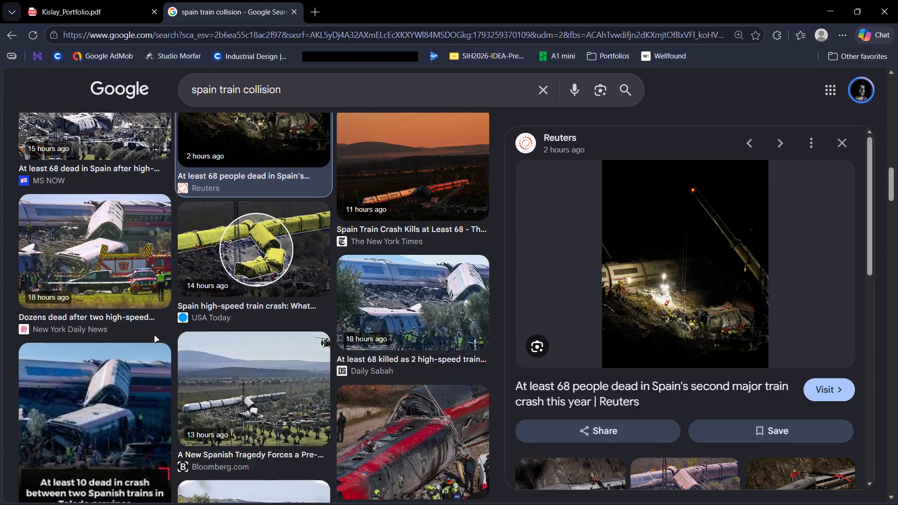
pyautogui.scroll(-3, 155, 336)
pyautogui.scroll(15, 155, 336)
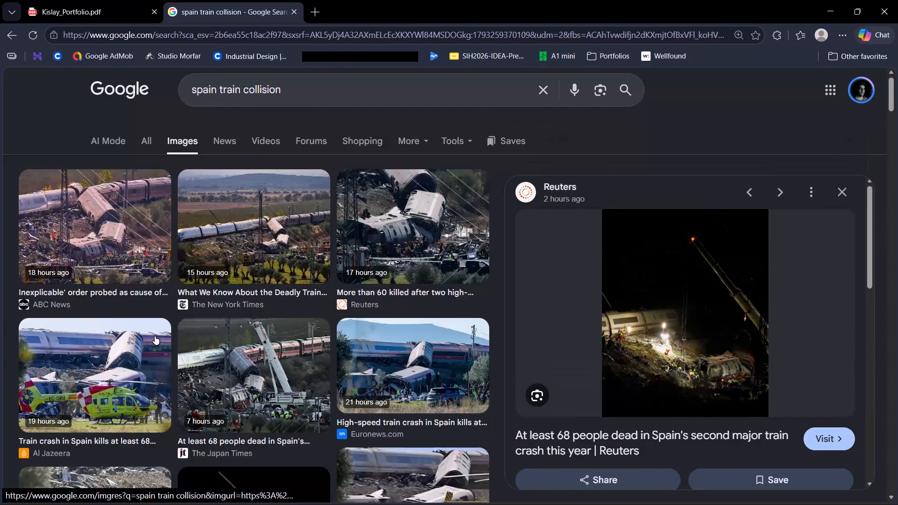
pyautogui.scroll(5, 155, 336)
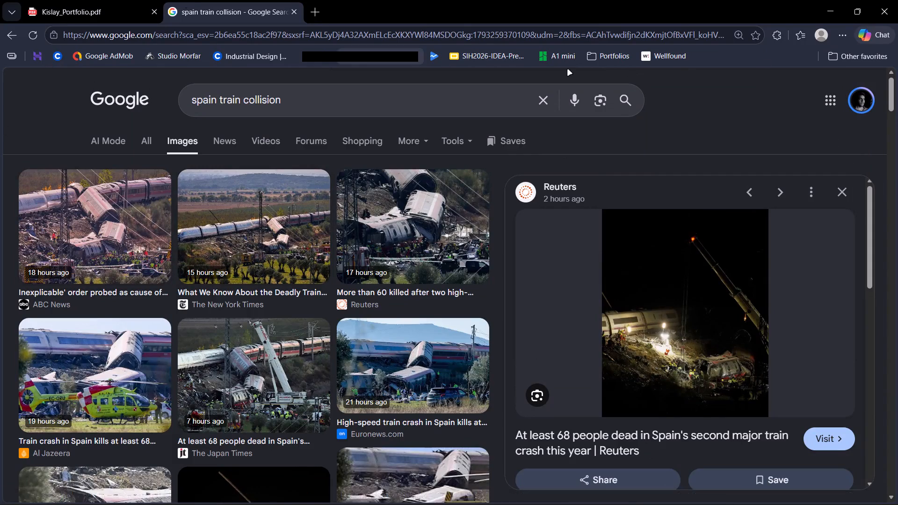
pyautogui.click(297, 15)
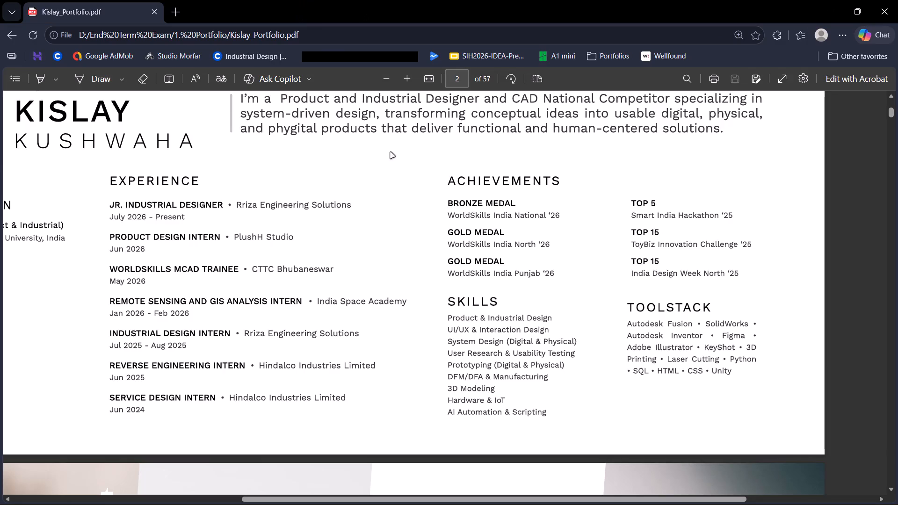
# Review the profile page of the portfolio PDF, including its experience and achievements sections.
pyautogui.keyDown('ctrl'); pyautogui.scroll(-2, 424, 200); pyautogui.keyUp('ctrl')
pyautogui.keyDown('ctrl'); pyautogui.scroll(3, 359, 201); pyautogui.keyUp('ctrl')
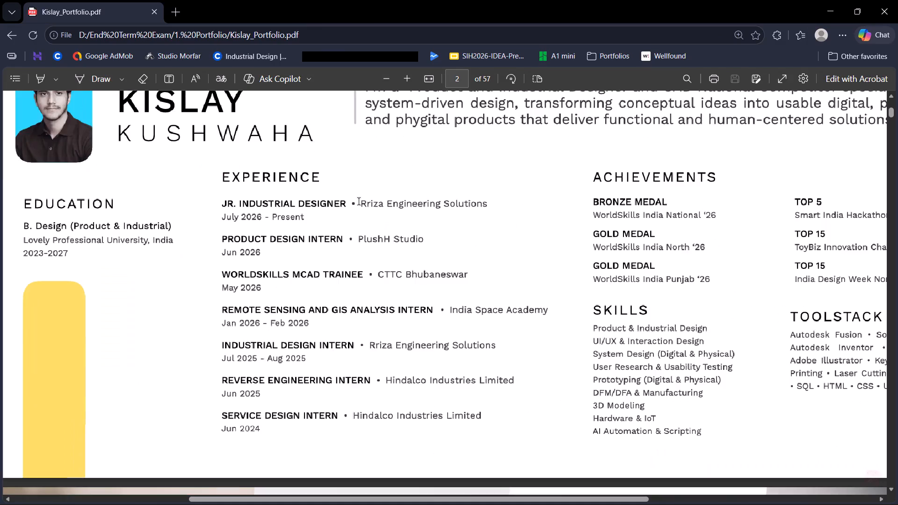
pyautogui.scroll(2, 359, 201)
pyautogui.keyDown('ctrl'); pyautogui.scroll(-2, 359, 201); pyautogui.keyUp('ctrl')
pyautogui.keyDown('ctrl'); pyautogui.scroll(2, 359, 201); pyautogui.keyUp('ctrl')
pyautogui.scroll(-1, 359, 201)
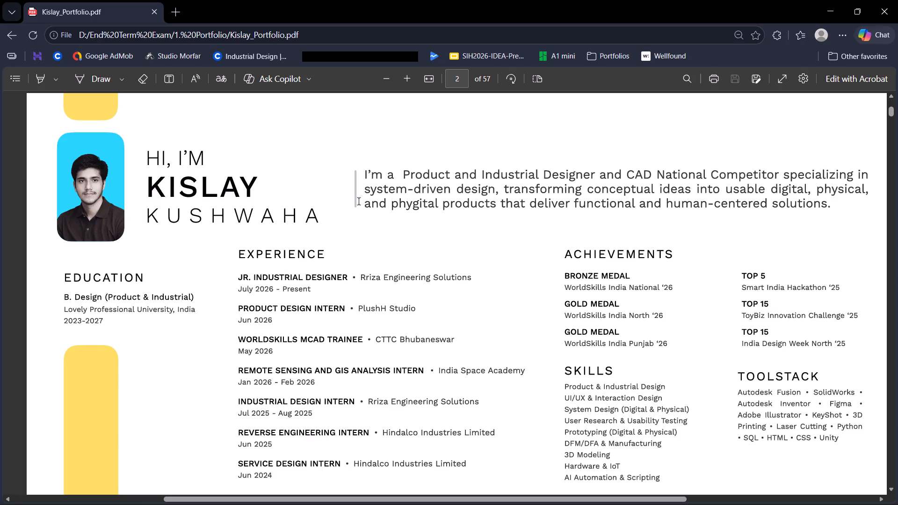
# Switch to Figma and review the layouts of the Services, Projects, About and Contact boards.
pyautogui.hotkey('alt', 'Tab')
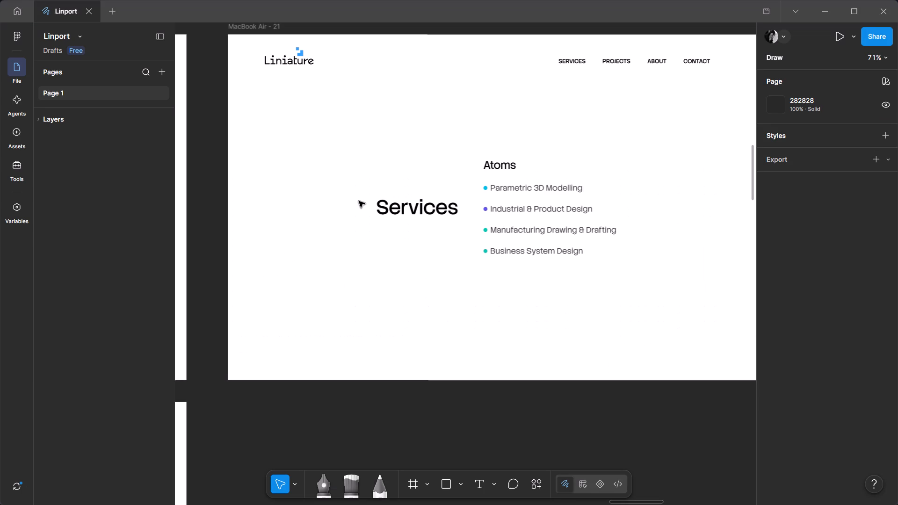
pyautogui.keyDown('ctrl'); pyautogui.scroll(-3, 359, 201); pyautogui.keyUp('ctrl')
pyautogui.scroll(-1, 358, 202)
pyautogui.moveTo(315, 323); pyautogui.dragTo(426, 291, button='middle')
pyautogui.moveTo(412, 296); pyautogui.dragTo(446, 274, button='middle')
pyautogui.keyDown('ctrl'); pyautogui.scroll(3, 289, 131); pyautogui.keyUp('ctrl')
pyautogui.scroll(1, 304, 171)
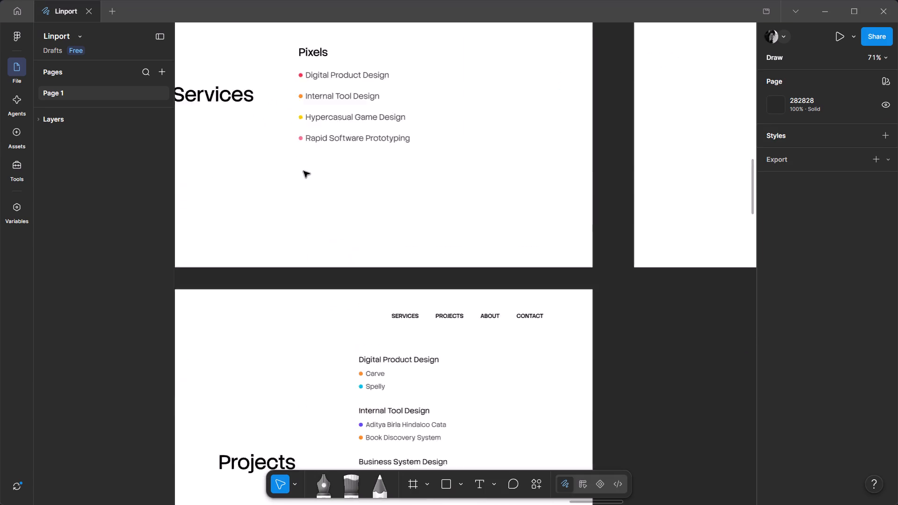
pyautogui.scroll(1, 304, 171)
pyautogui.keyDown('ctrl'); pyautogui.scroll(1, 252, 281); pyautogui.keyUp('ctrl')
pyautogui.keyDown('ctrl'); pyautogui.scroll(-3, 346, 282); pyautogui.keyUp('ctrl')
pyautogui.keyDown('ctrl'); pyautogui.scroll(3, 298, 295); pyautogui.keyUp('ctrl')
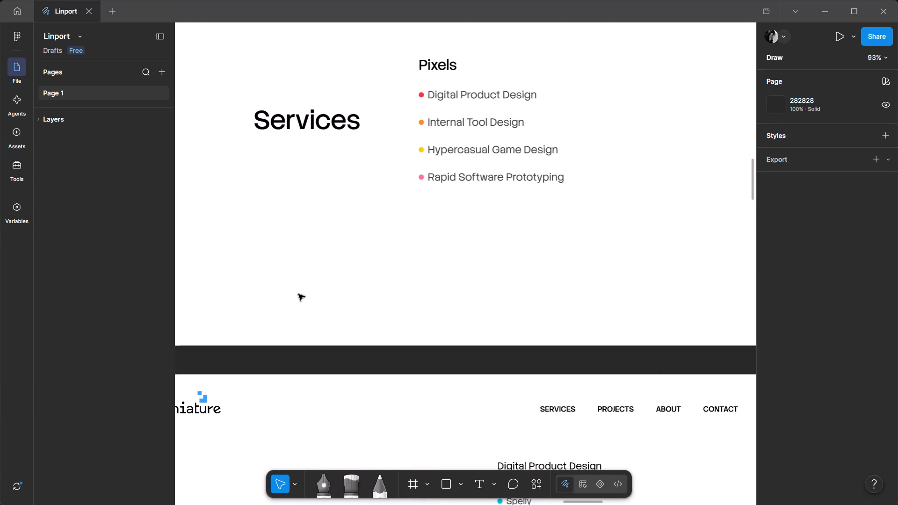
pyautogui.keyDown('ctrl'); pyautogui.moveTo(312, 391); pyautogui.dragTo(417, 429, button='middle'); pyautogui.keyUp('ctrl')
pyautogui.keyDown('ctrl'); pyautogui.scroll(-5, 413, 391); pyautogui.keyUp('ctrl')
pyautogui.moveTo(442, 397); pyautogui.dragTo(286, 0, button='middle')
pyautogui.keyDown('ctrl'); pyautogui.scroll(1, 291, 14); pyautogui.keyUp('ctrl')
pyautogui.keyDown('ctrl'); pyautogui.scroll(6, 296, 175); pyautogui.keyUp('ctrl')
pyautogui.keyDown('ctrl'); pyautogui.scroll(-4, 330, 193); pyautogui.keyUp('ctrl')
pyautogui.moveTo(532, 178); pyautogui.dragTo(468, 292, button='middle')
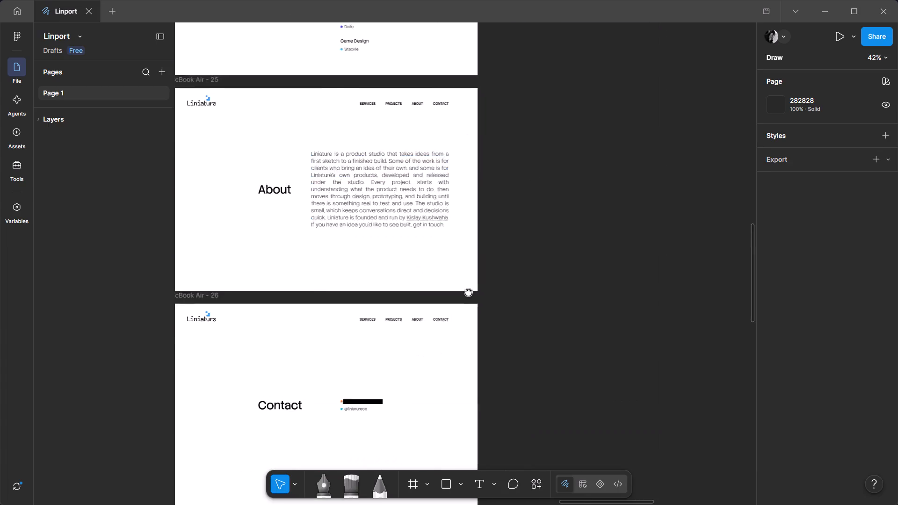
pyautogui.moveTo(468, 292); pyautogui.dragTo(393, 461, button='middle')
pyautogui.scroll(2, 532, 298)
pyautogui.keyDown('ctrl'); pyautogui.scroll(2, 597, 228); pyautogui.keyUp('ctrl')
pyautogui.keyDown('ctrl'); pyautogui.scroll(-4, 597, 228); pyautogui.keyUp('ctrl')
pyautogui.moveTo(498, 348); pyautogui.dragTo(720, 286, button='middle')
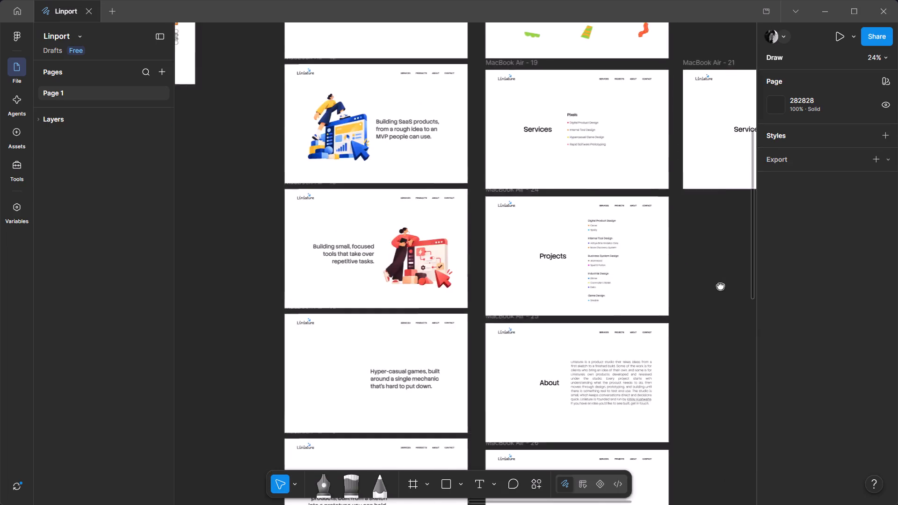
pyautogui.moveTo(720, 286); pyautogui.dragTo(687, 438, button='middle')
pyautogui.moveTo(683, 371); pyautogui.dragTo(336, 8, button='middle')
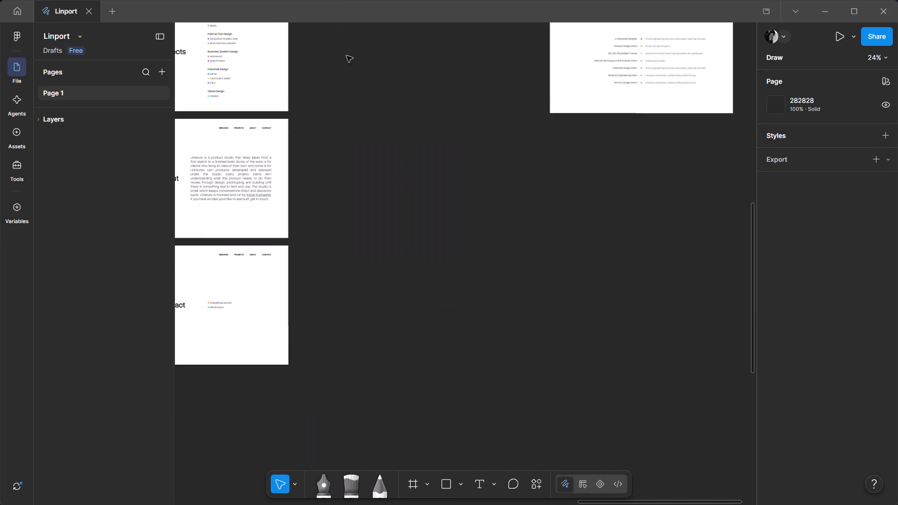
# Examine the role and company entries in the Experience board's list.
pyautogui.keyDown('ctrl'); pyautogui.scroll(1, 631, 149); pyautogui.keyUp('ctrl')
pyautogui.keyDown('ctrl'); pyautogui.moveTo(631, 149); pyautogui.dragTo(461, 250, button='middle'); pyautogui.keyUp('ctrl')
pyautogui.keyDown('ctrl'); pyautogui.scroll(2, 466, 238); pyautogui.keyUp('ctrl')
pyautogui.scroll(7, 466, 238)
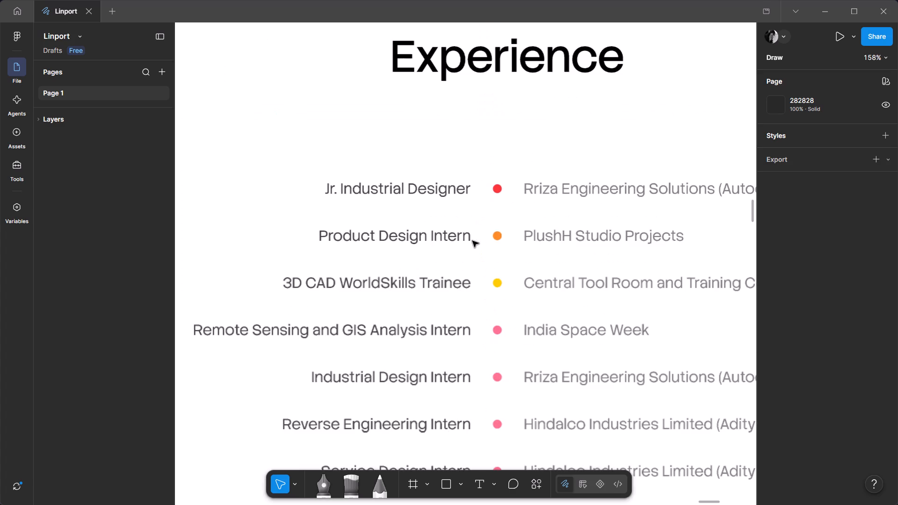
pyautogui.scroll(-2, 469, 151)
pyautogui.keyDown('ctrl'); pyautogui.scroll(-1, 424, 167); pyautogui.keyUp('ctrl')
pyautogui.moveTo(415, 395); pyautogui.dragTo(373, 410, button='middle')
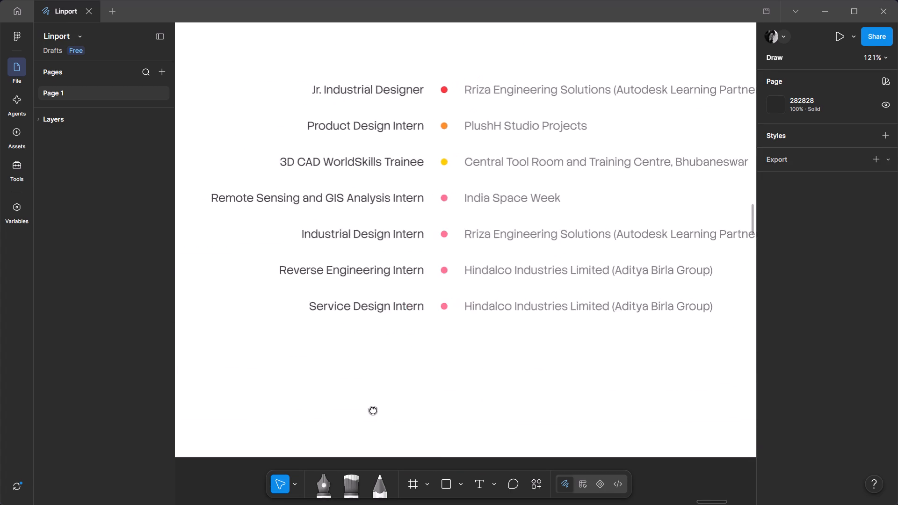
pyautogui.moveTo(373, 410); pyautogui.dragTo(315, 414, button='middle')
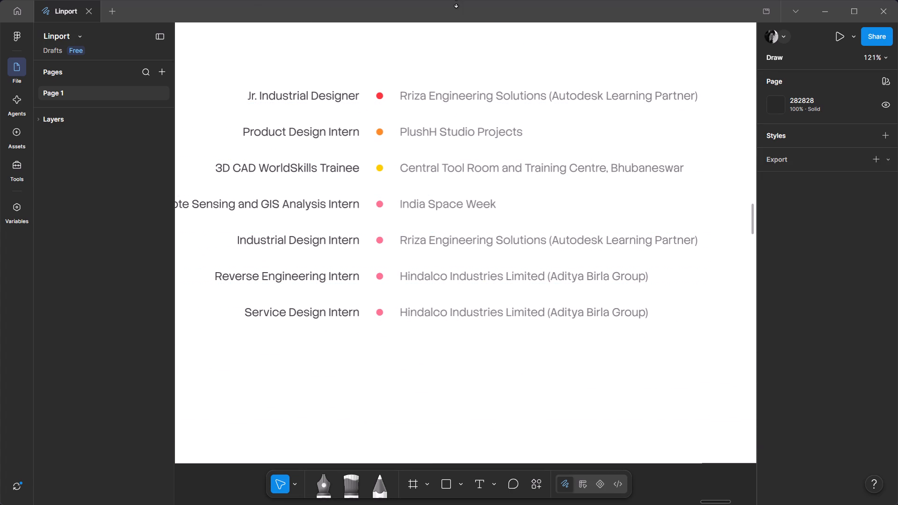
pyautogui.keyDown('ctrl'); pyautogui.scroll(5, 390, 147); pyautogui.keyUp('ctrl')
pyautogui.keyDown('ctrl'); pyautogui.scroll(-5, 390, 147); pyautogui.keyUp('ctrl')
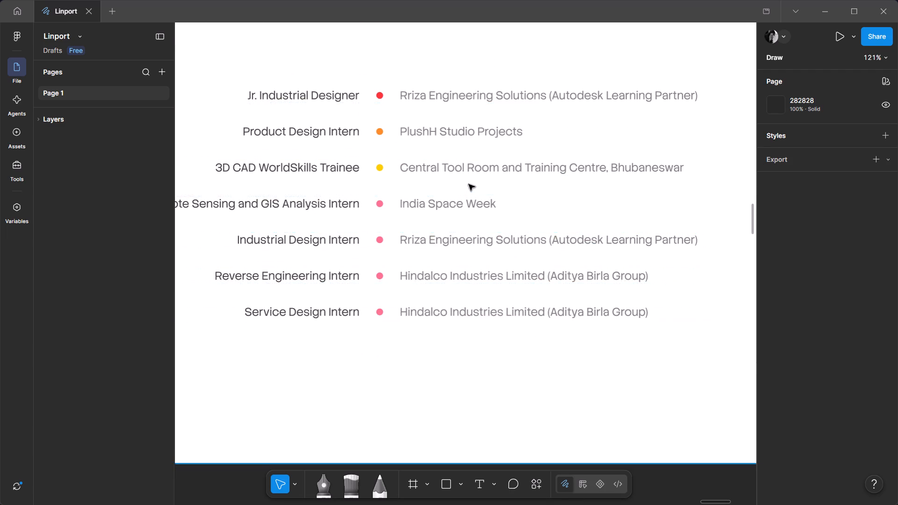
# Compare the Awards & Honor board's list with the Experience board's list for text and layout.
pyautogui.keyDown('ctrl'); pyautogui.scroll(-5, 477, 181); pyautogui.keyUp('ctrl')
pyautogui.scroll(2, 456, 170)
pyautogui.keyDown('ctrl'); pyautogui.scroll(4, 454, 179); pyautogui.keyUp('ctrl')
pyautogui.scroll(2, 458, 171)
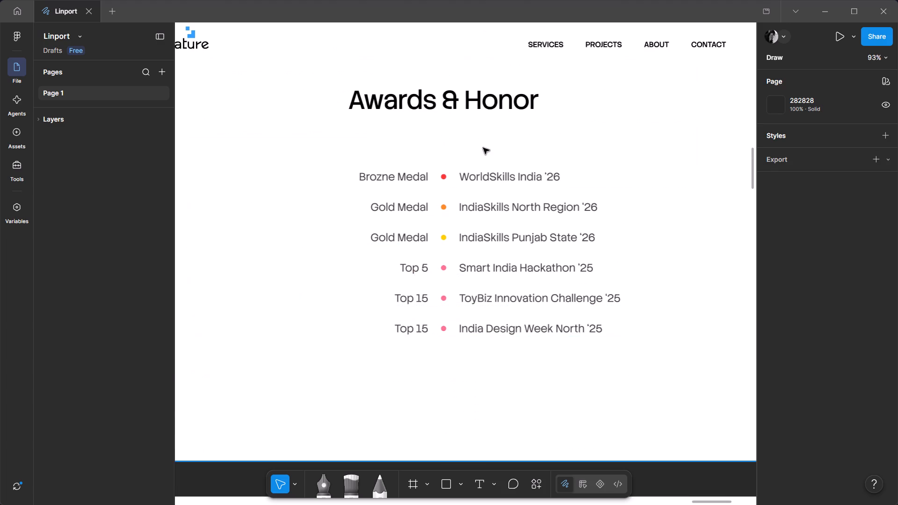
pyautogui.keyDown('ctrl'); pyautogui.scroll(1, 404, 138); pyautogui.keyUp('ctrl')
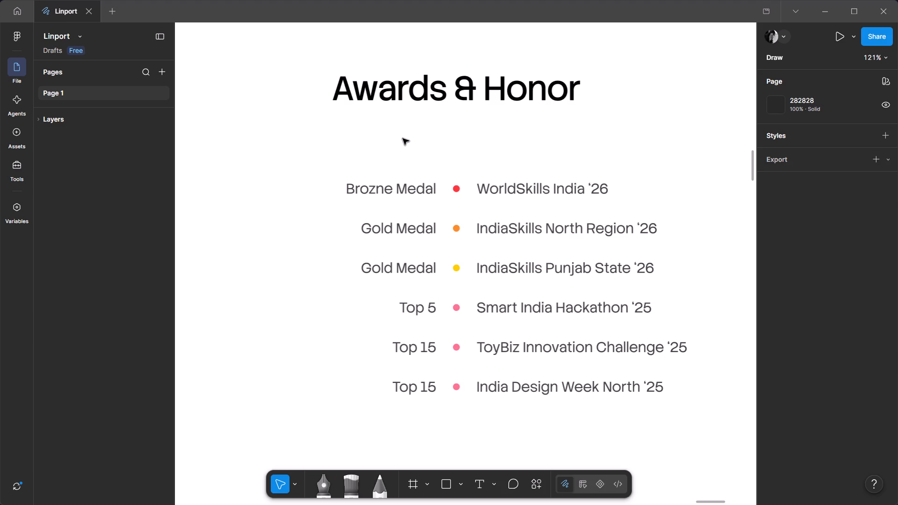
pyautogui.hscroll(4, 403, 138)
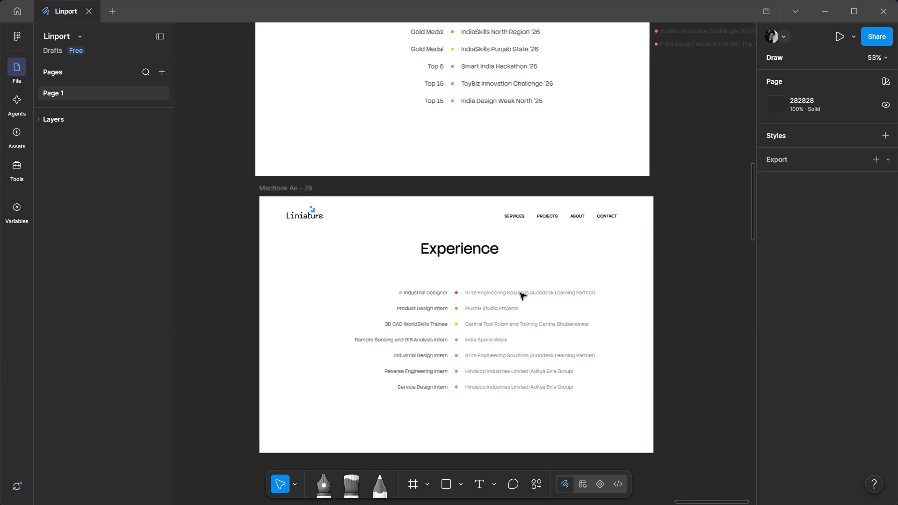
pyautogui.scroll(-2, 520, 293)
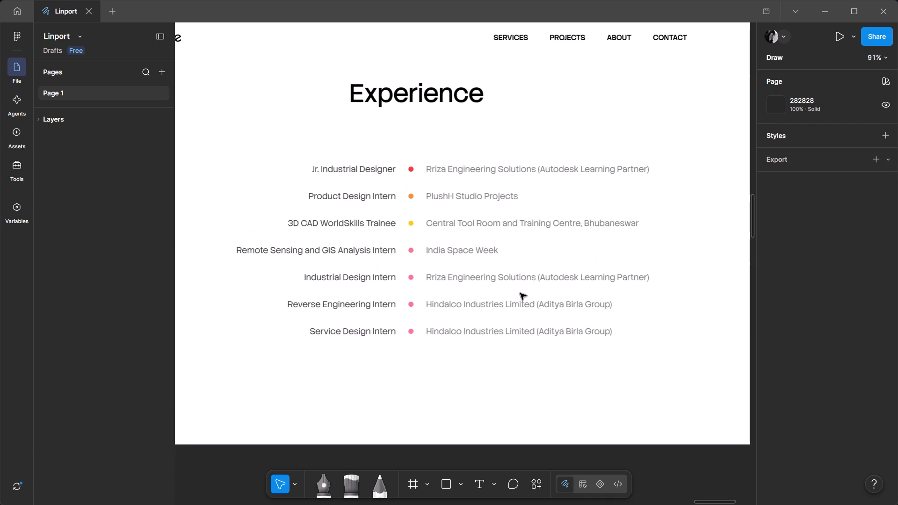
pyautogui.scroll(1, 520, 293)
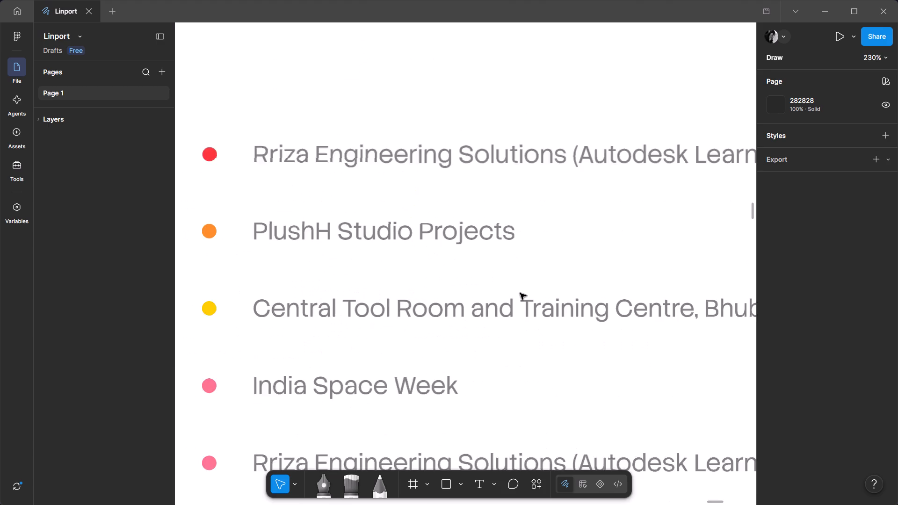
pyautogui.hscroll(-1, 520, 293)
pyautogui.hscroll(2, 520, 293)
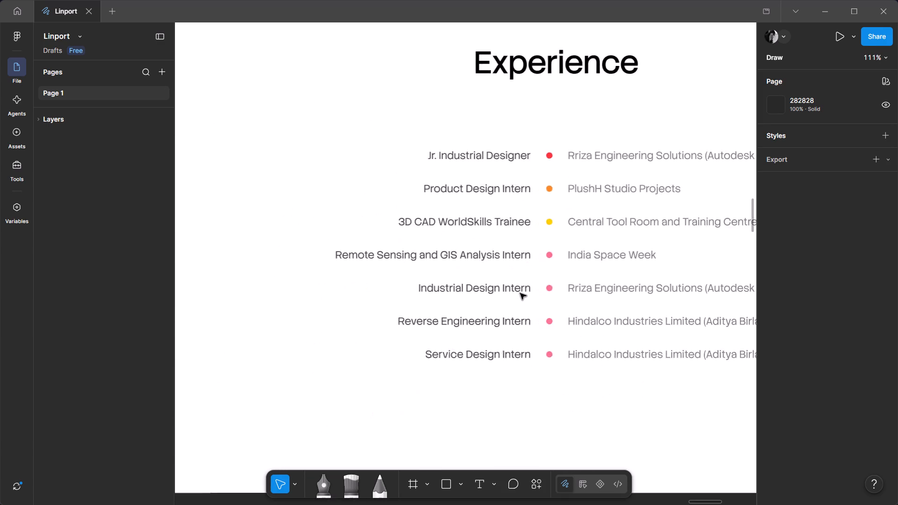
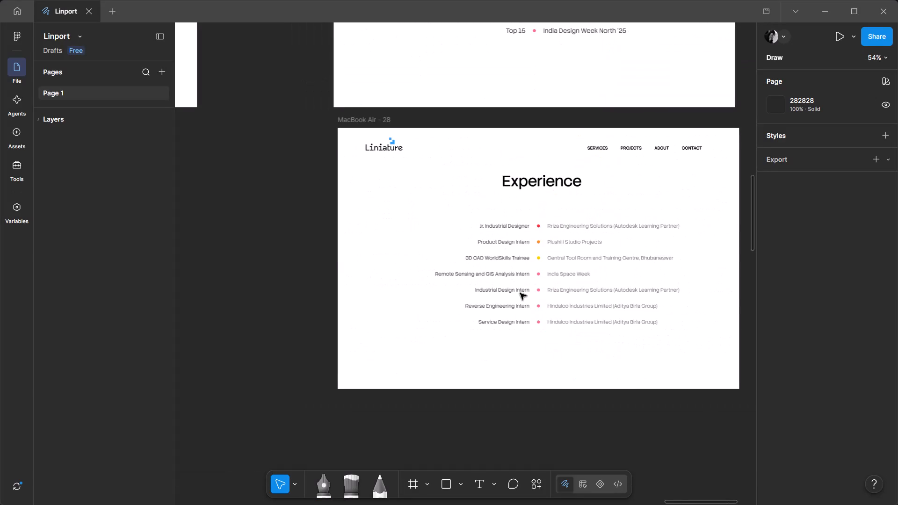
# Compare the text and styling of the Awards & Honor board's list with the Experience board's list.
pyautogui.scroll(4, 520, 293)
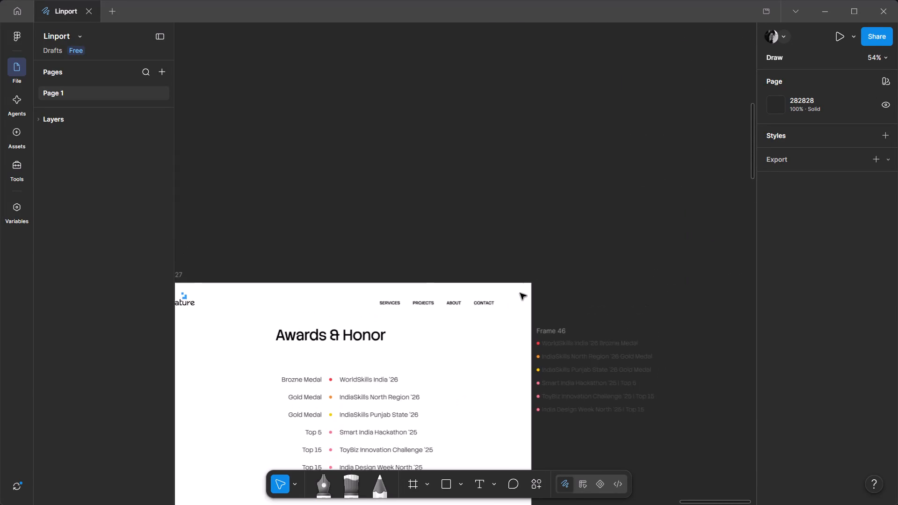
pyautogui.scroll(-1, 520, 293)
pyautogui.click(520, 293)
pyautogui.hscroll(2, 520, 293)
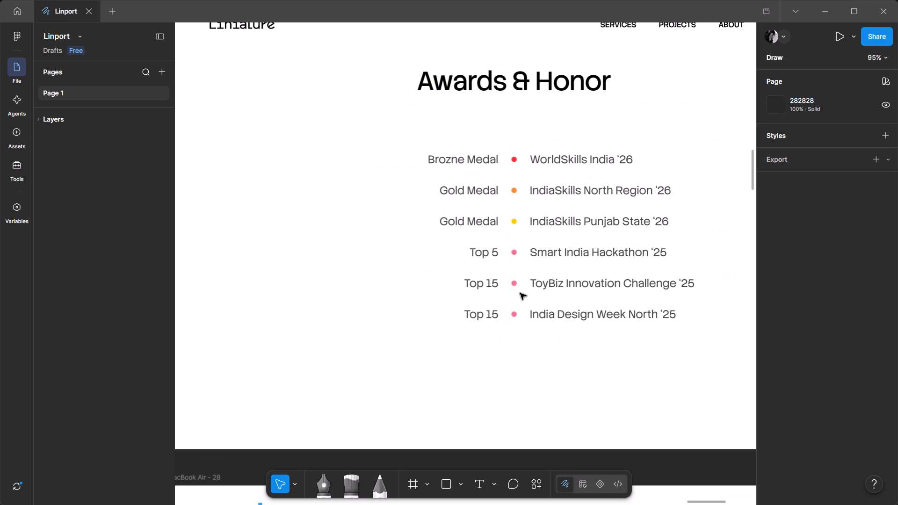
pyautogui.scroll(-1, 520, 293)
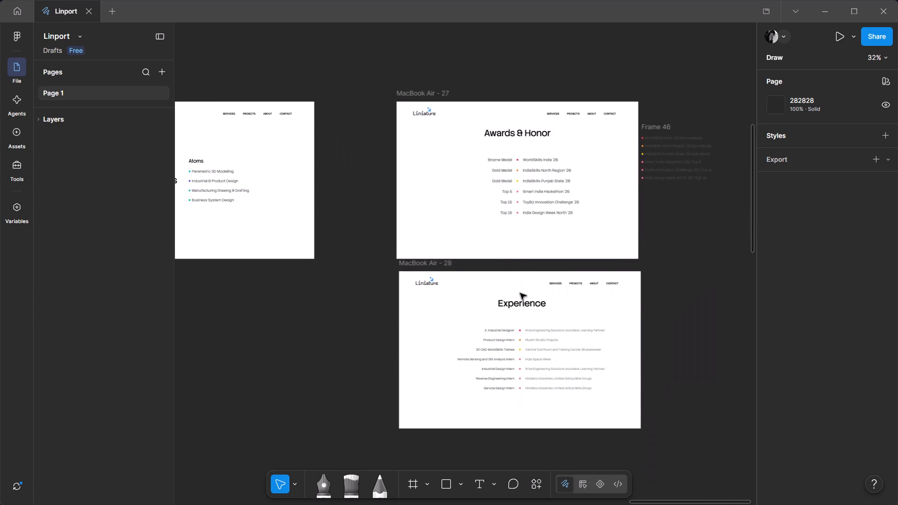
pyautogui.scroll(4, 520, 293)
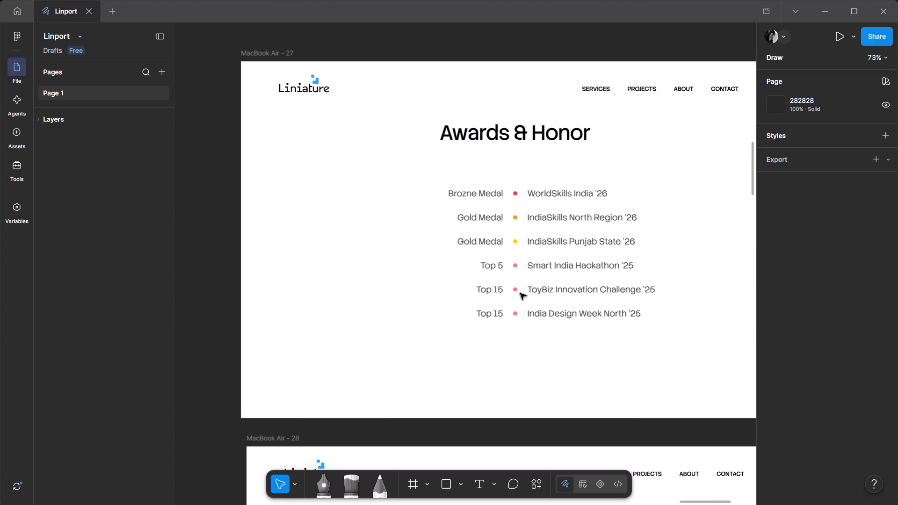
pyautogui.keyDown('ctrl'); pyautogui.scroll(4, 622, 256); pyautogui.keyUp('ctrl')
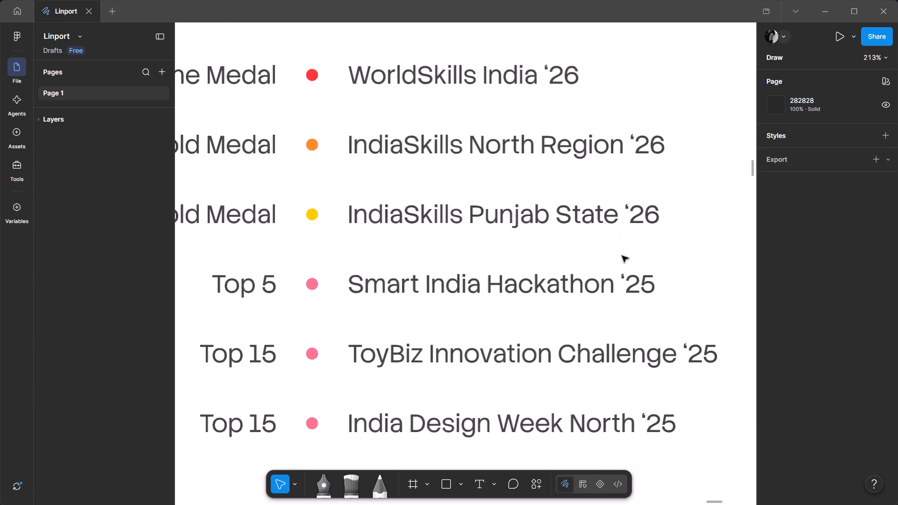
pyautogui.keyDown('ctrl'); pyautogui.scroll(-4, 489, 245); pyautogui.keyUp('ctrl')
pyautogui.scroll(-5, 489, 245)
pyautogui.keyDown('ctrl'); pyautogui.scroll(4, 470, 295); pyautogui.keyUp('ctrl')
pyautogui.keyDown('ctrl'); pyautogui.scroll(-2, 469, 295); pyautogui.keyUp('ctrl')
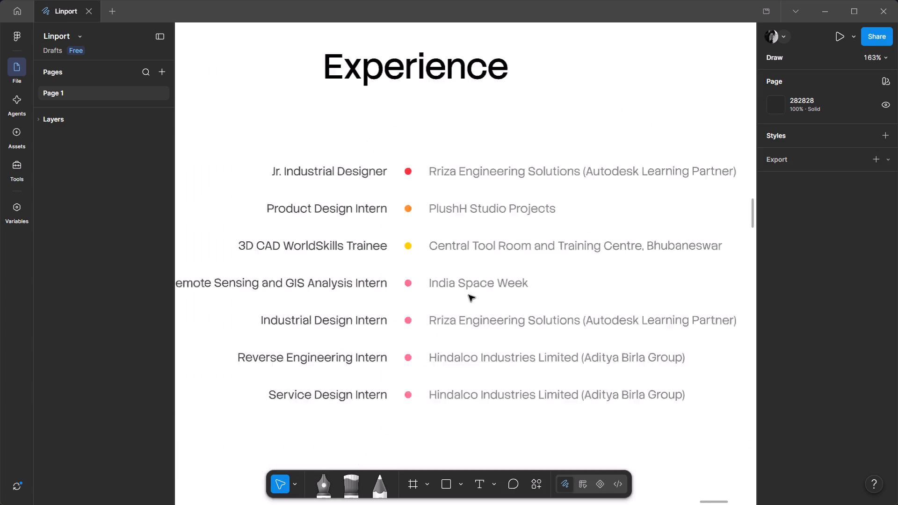
pyautogui.keyDown('ctrl'); pyautogui.scroll(-2, 469, 295); pyautogui.keyUp('ctrl')
# Change the fill of all six event names in the Awards & Honor board's list to grey 808080.
pyautogui.keyDown('ctrl'); pyautogui.keyDown('shift'); pyautogui.moveTo(483, 372); pyautogui.dragTo(451, 199); pyautogui.keyUp('shift'); pyautogui.keyUp('ctrl')
pyautogui.scroll(2, 455, 258)
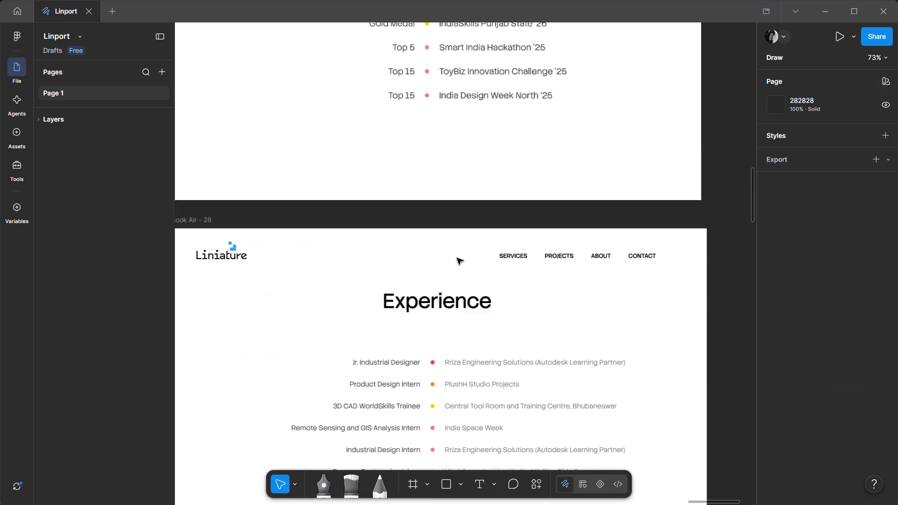
pyautogui.scroll(1, 457, 258)
pyautogui.scroll(1, 477, 198)
pyautogui.keyDown('ctrl'); pyautogui.keyDown('shift'); pyautogui.moveTo(465, 240); pyautogui.dragTo(446, 117); pyautogui.keyUp('shift'); pyautogui.keyUp('ctrl')
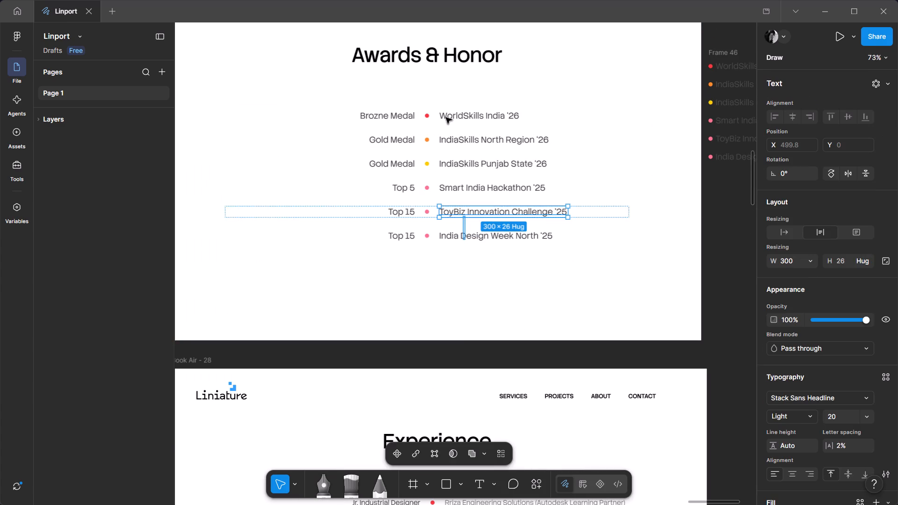
pyautogui.keyDown('ctrl'); pyautogui.keyDown('shift'); pyautogui.moveTo(446, 117); pyautogui.dragTo(446, 101); pyautogui.keyUp('shift'); pyautogui.keyUp('ctrl')
pyautogui.click(474, 260)
pyautogui.scroll(2, 474, 268)
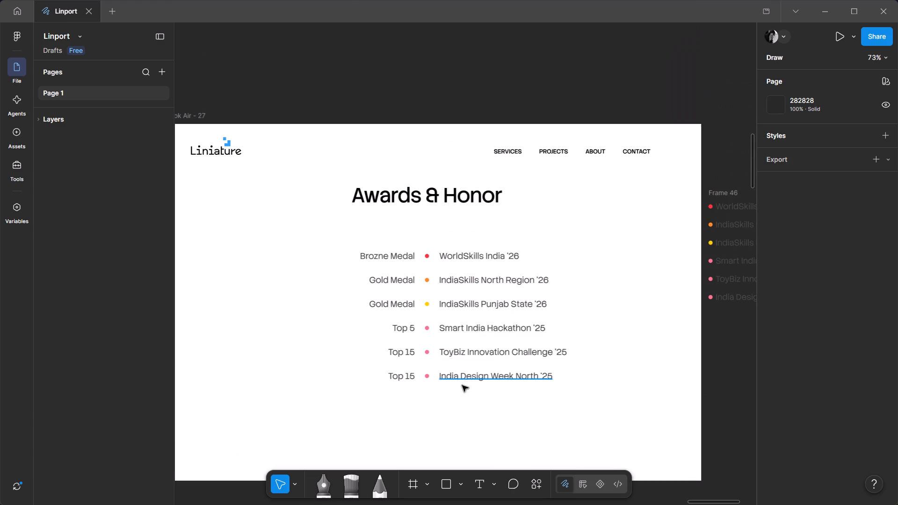
pyautogui.keyDown('ctrl'); pyautogui.keyDown('shift'); pyautogui.moveTo(459, 409); pyautogui.dragTo(544, 247); pyautogui.keyUp('shift'); pyautogui.keyUp('ctrl')
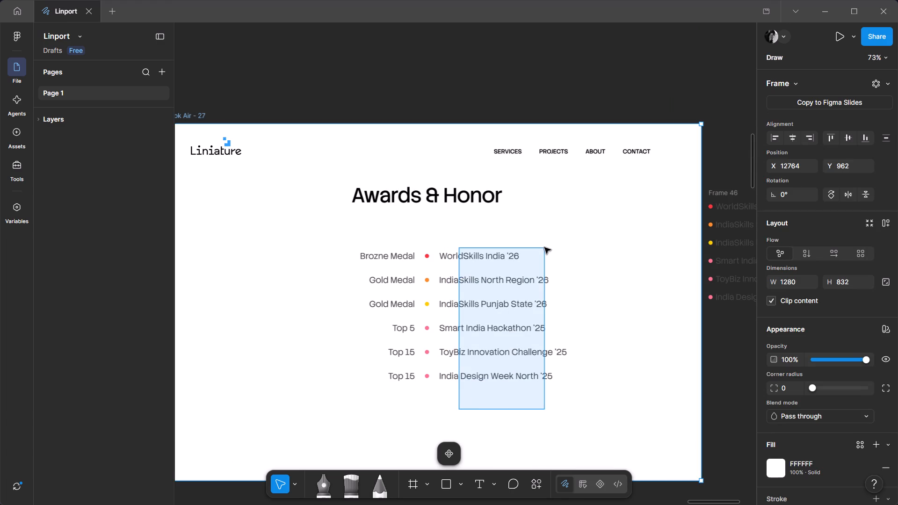
pyautogui.keyDown('ctrl'); pyautogui.keyDown('shift'); pyautogui.moveTo(544, 247); pyautogui.dragTo(539, 247); pyautogui.keyUp('shift'); pyautogui.keyUp('ctrl')
pyautogui.keyDown('ctrl'); pyautogui.moveTo(591, 391); pyautogui.dragTo(457, 245); pyautogui.keyUp('ctrl')
pyautogui.keyDown('ctrl'); pyautogui.scroll(4, 451, 367); pyautogui.keyUp('ctrl')
pyautogui.scroll(-3, 769, 362)
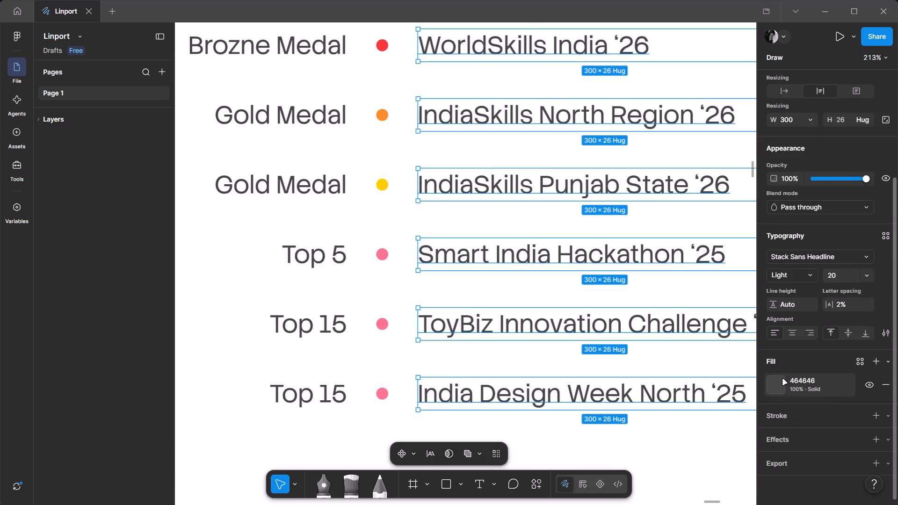
pyautogui.click(782, 379)
pyautogui.click(778, 387)
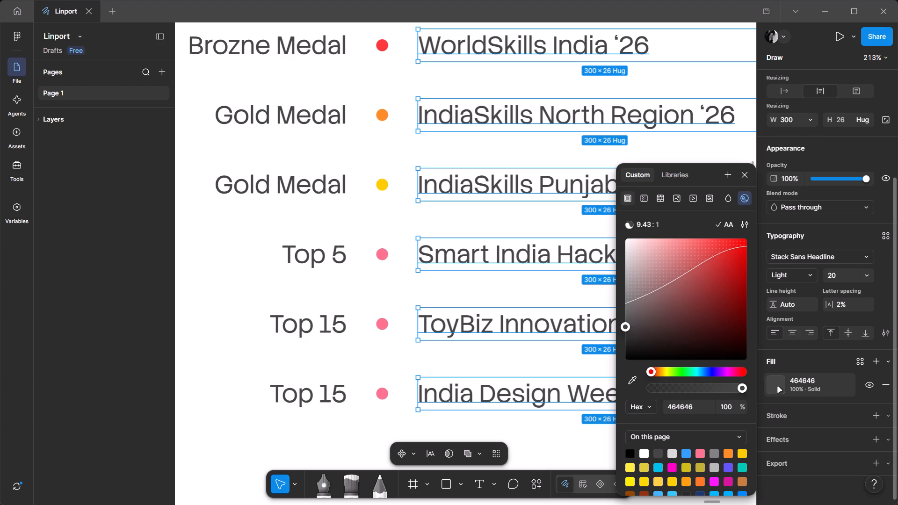
pyautogui.moveTo(625, 322); pyautogui.dragTo(565, 299)
pyautogui.keyDown('ctrl'); pyautogui.scroll(-6, 373, 268); pyautogui.keyUp('ctrl')
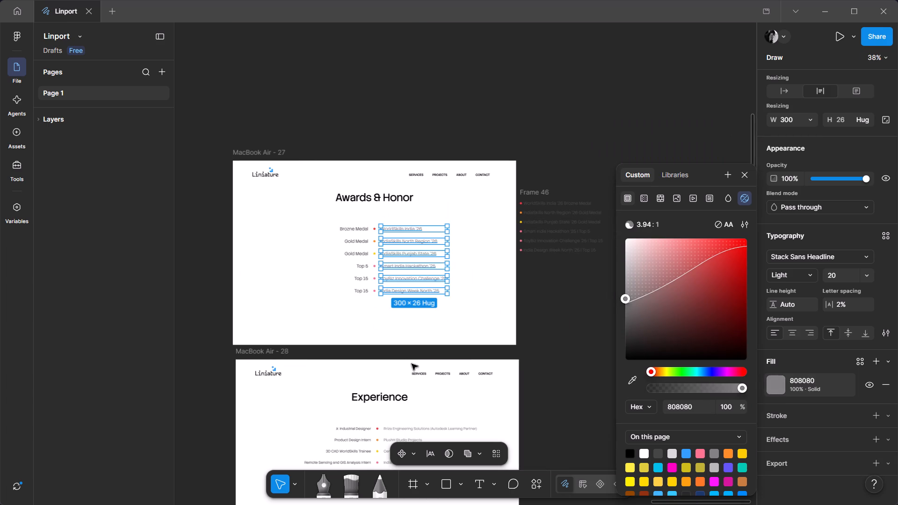
# Copy the 808080 fill value from the award event names and apply it to all seven company names on the Experience board.
pyautogui.click(672, 402)
pyautogui.hotkey('ctrl', 'c')
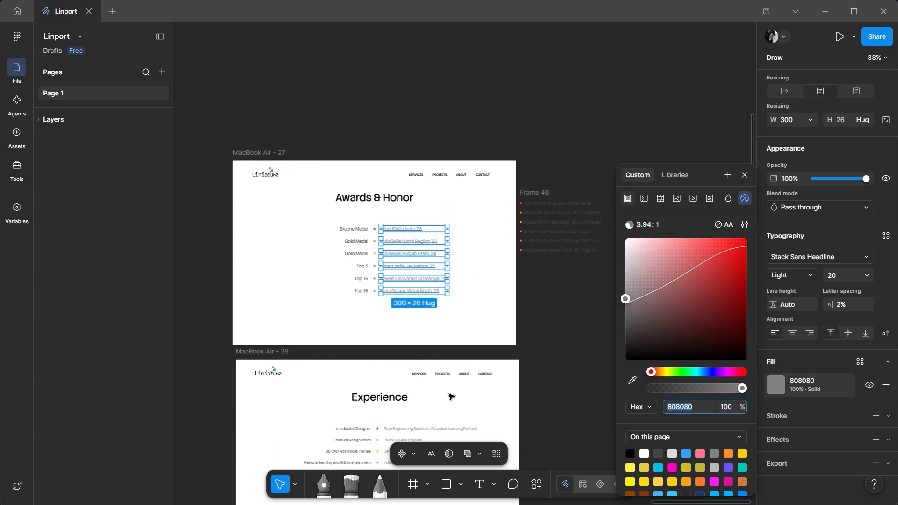
pyautogui.click(449, 394)
pyautogui.scroll(-3, 449, 390)
pyautogui.keyDown('ctrl'); pyautogui.scroll(3, 408, 313); pyautogui.keyUp('ctrl')
pyautogui.keyDown('ctrl'); pyautogui.moveTo(408, 312); pyautogui.dragTo(393, 99); pyautogui.keyUp('ctrl')
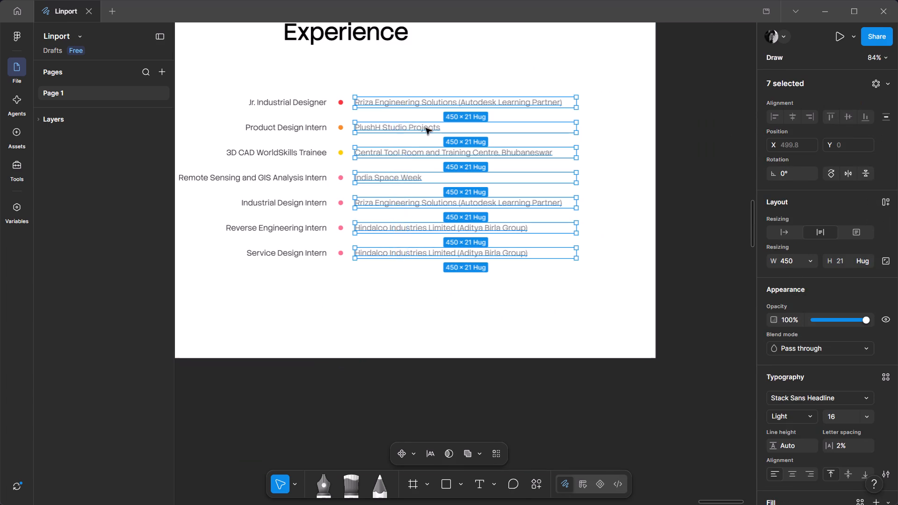
pyautogui.scroll(-3, 807, 413)
pyautogui.click(812, 386)
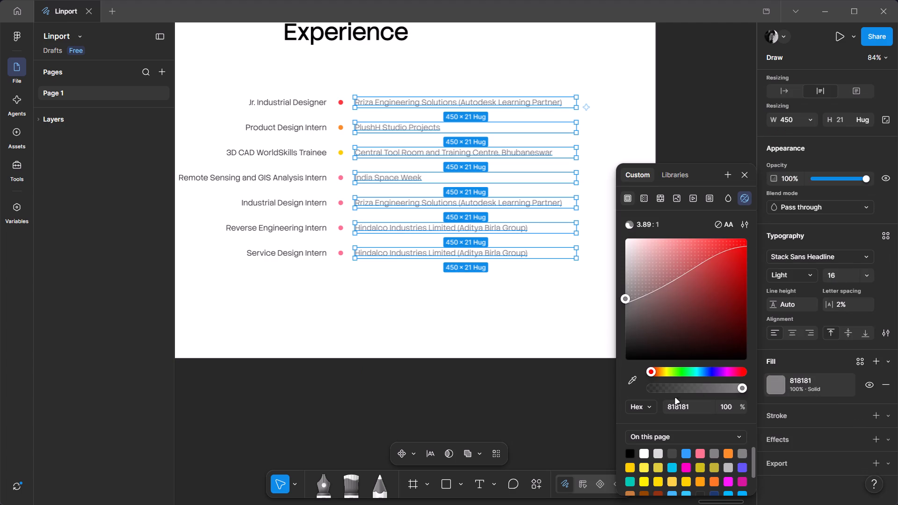
pyautogui.click(675, 406)
pyautogui.hotkey('ctrl', 'v')
pyautogui.press('Return')
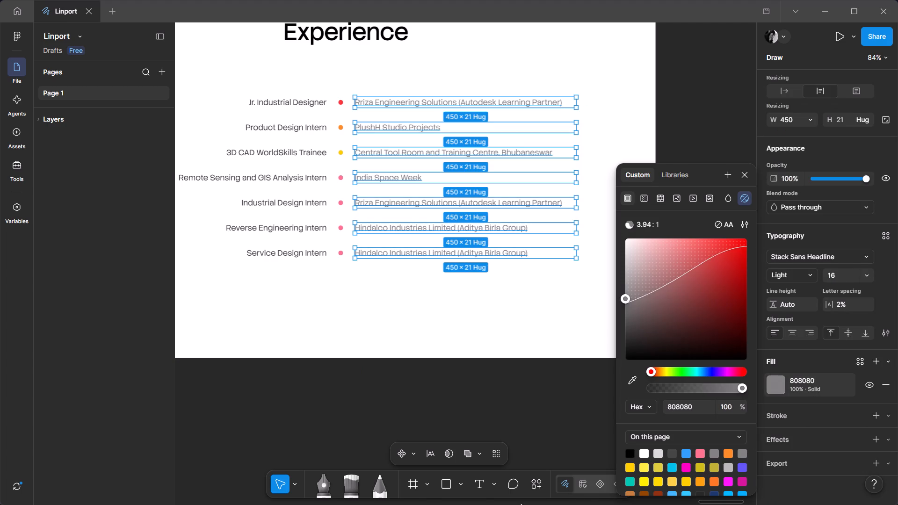
pyautogui.tripleClick(483, 344)
pyautogui.doubleClick(483, 344)
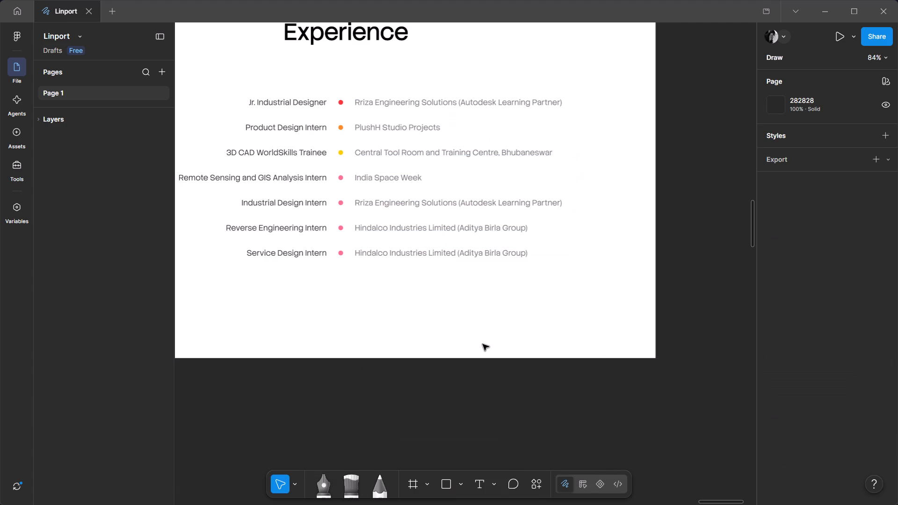
# Change "Solutions" to "Solution" in both Rriza Engineering entries in the Experience board's list.
pyautogui.scroll(1, 483, 344)
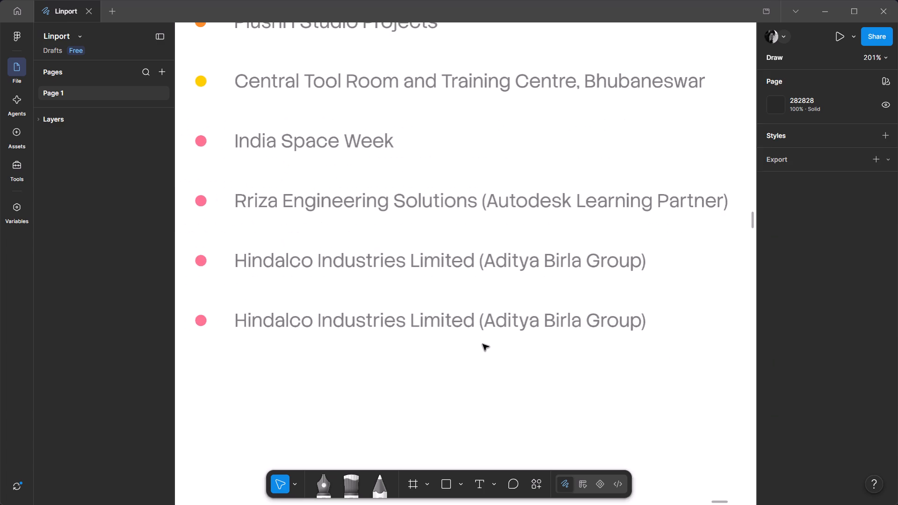
pyautogui.hscroll(1, 483, 344)
pyautogui.scroll(2, 483, 344)
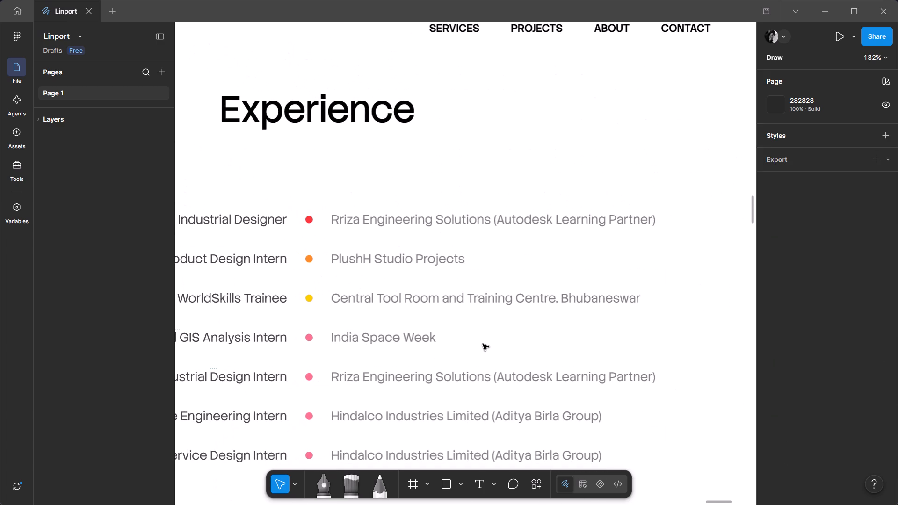
pyautogui.keyDown('ctrl'); pyautogui.doubleClick(487, 225); pyautogui.keyUp('ctrl')
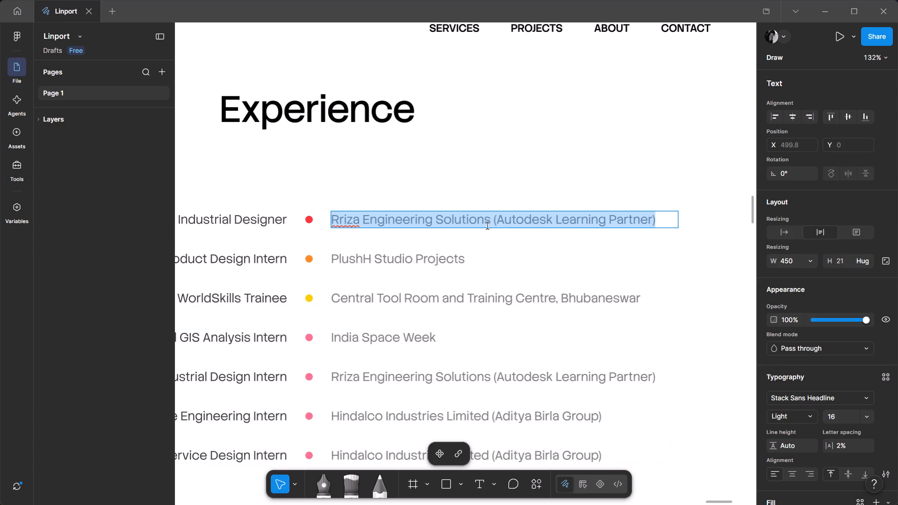
pyautogui.click(487, 225)
pyautogui.press('BackSpace')
pyautogui.press('Delete')
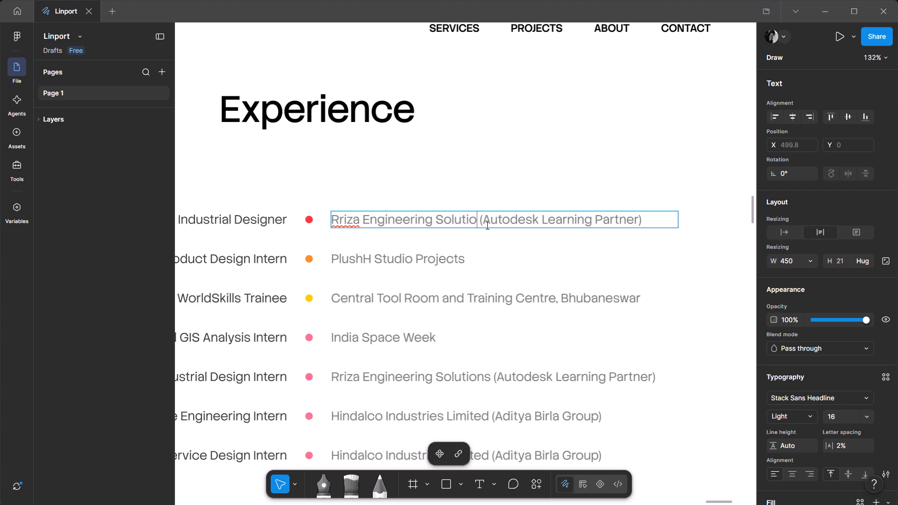
pyautogui.press('n')
pyautogui.click(488, 384)
pyautogui.press('BackSpace')
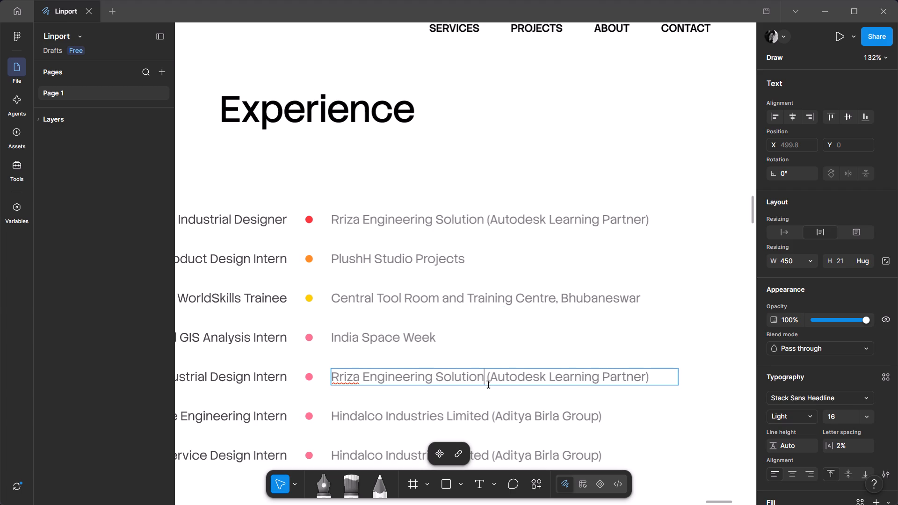
pyautogui.doubleClick(582, 180)
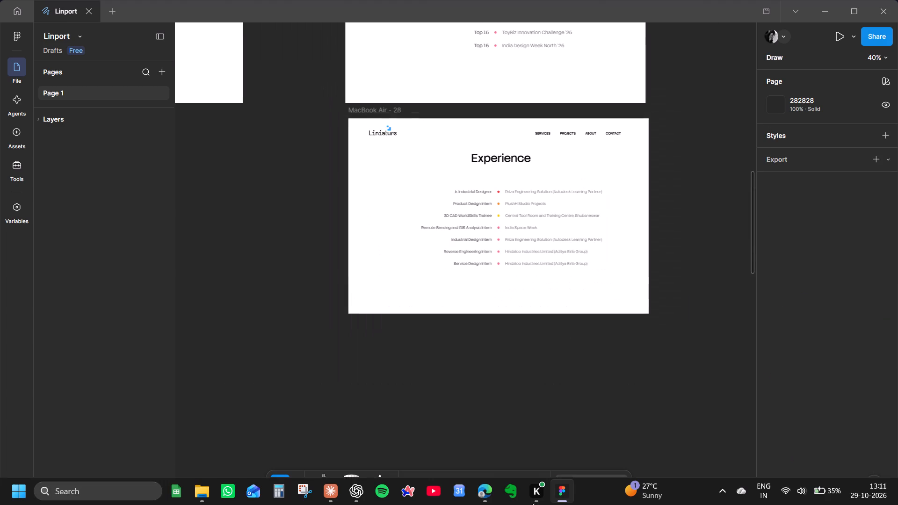
# Check the experience section of the portfolio PDF in Microsoft Edge against the Experience board's entries in Figma.
pyautogui.click(487, 499)
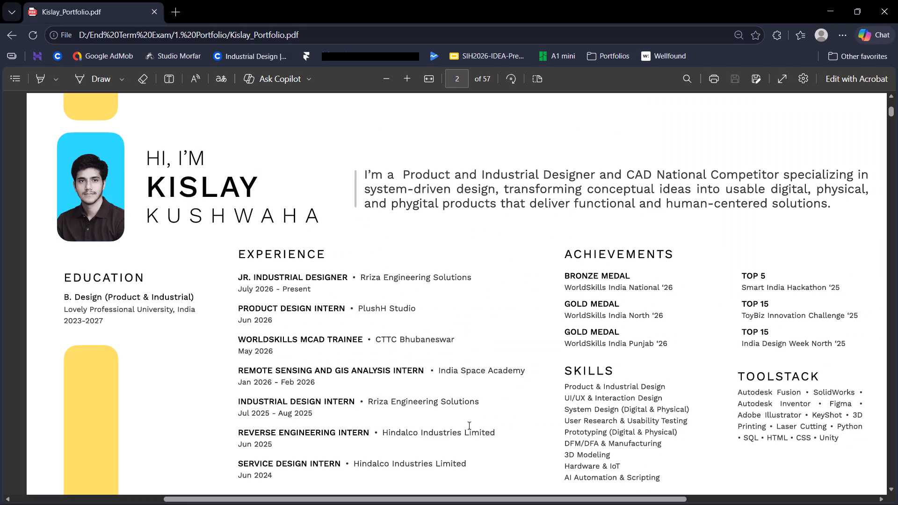
pyautogui.hotkey('alt', 'Tab')
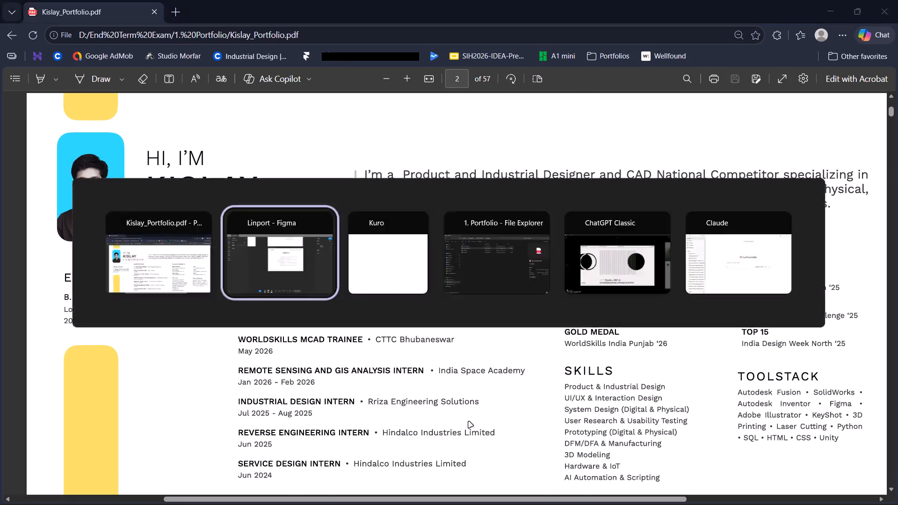
pyautogui.hscroll(-1, 439, 167)
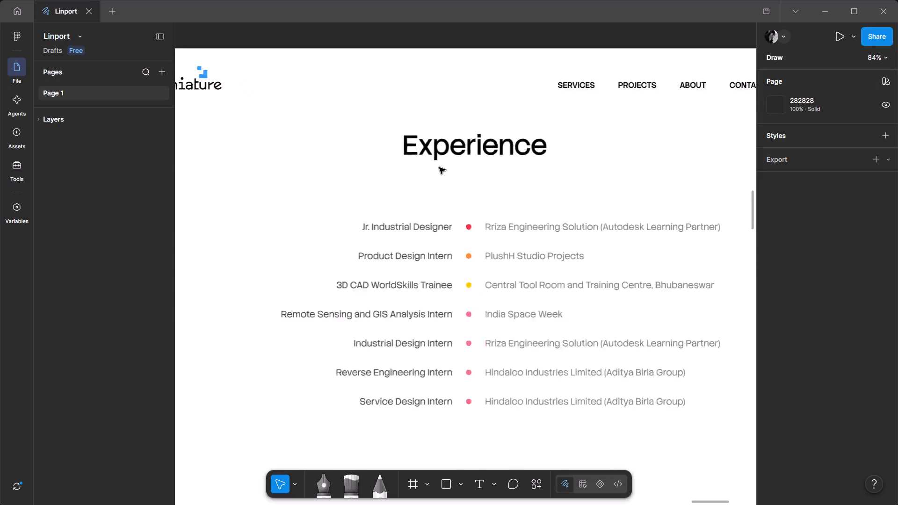
pyautogui.scroll(-2, 439, 167)
# Review the Awards & Honor and Experience boards' lists for consistent text colour, spacing and alignment.
pyautogui.scroll(5, 439, 167)
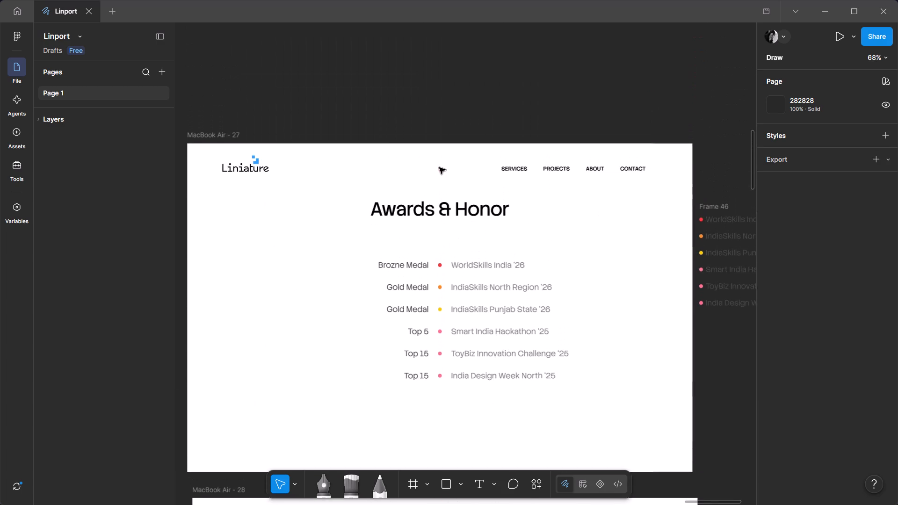
pyautogui.scroll(-1, 449, 339)
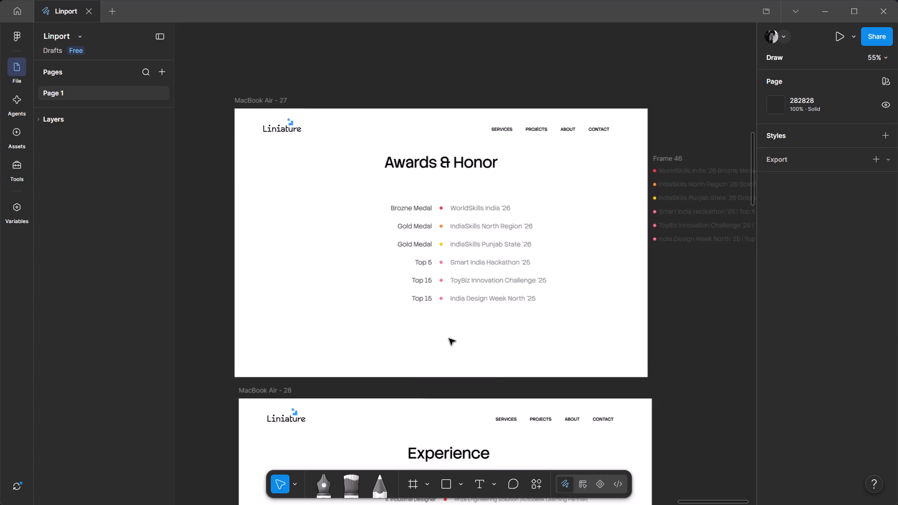
pyautogui.scroll(1, 449, 339)
pyautogui.scroll(-1, 449, 339)
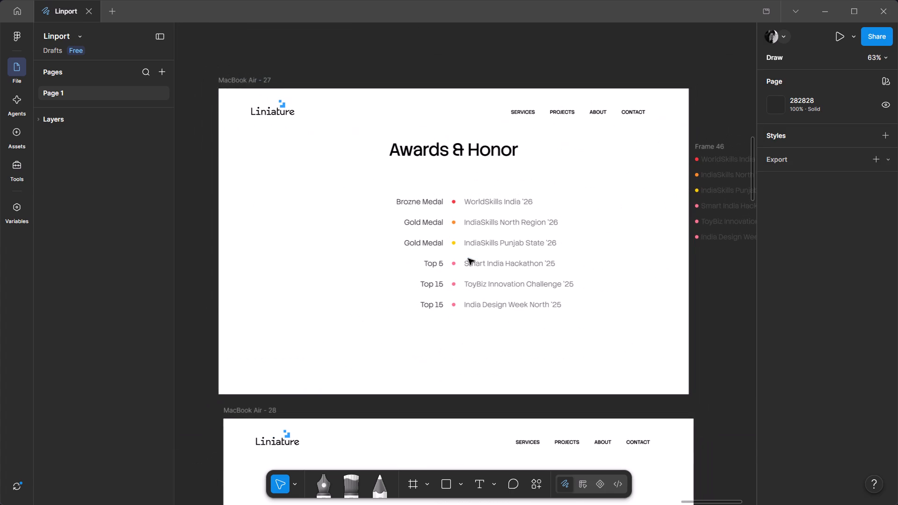
pyautogui.keyDown('ctrl'); pyautogui.scroll(4, 486, 219); pyautogui.keyUp('ctrl')
pyautogui.keyDown('ctrl'); pyautogui.scroll(-5, 436, 176); pyautogui.keyUp('ctrl')
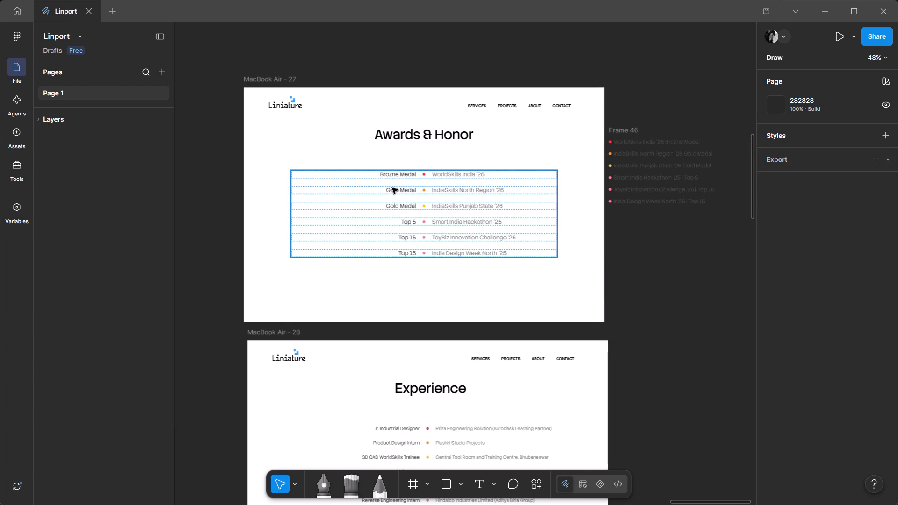
pyautogui.click(353, 210)
pyautogui.keyDown('ctrl'); pyautogui.scroll(3, 395, 180); pyautogui.keyUp('ctrl')
pyautogui.click(325, 116)
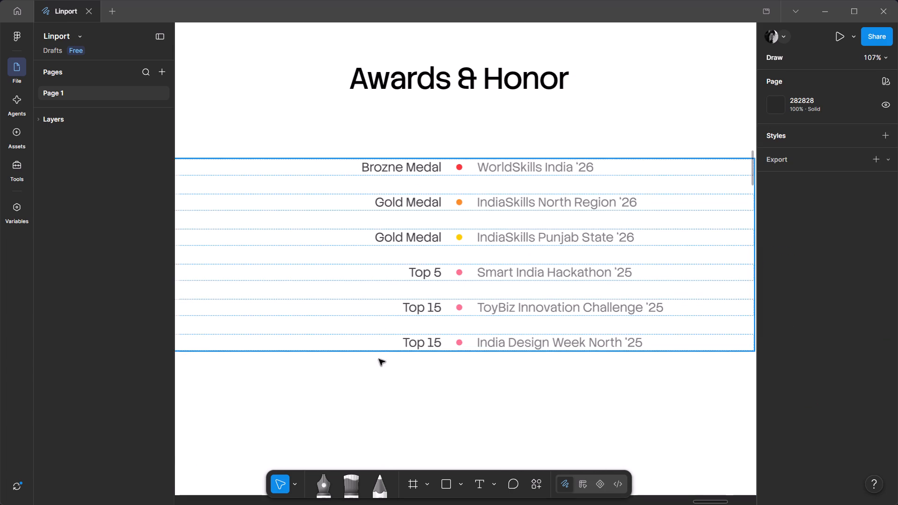
pyautogui.keyDown('ctrl'); pyautogui.scroll(-2, 520, 374); pyautogui.keyUp('ctrl')
pyautogui.scroll(-4, 520, 374)
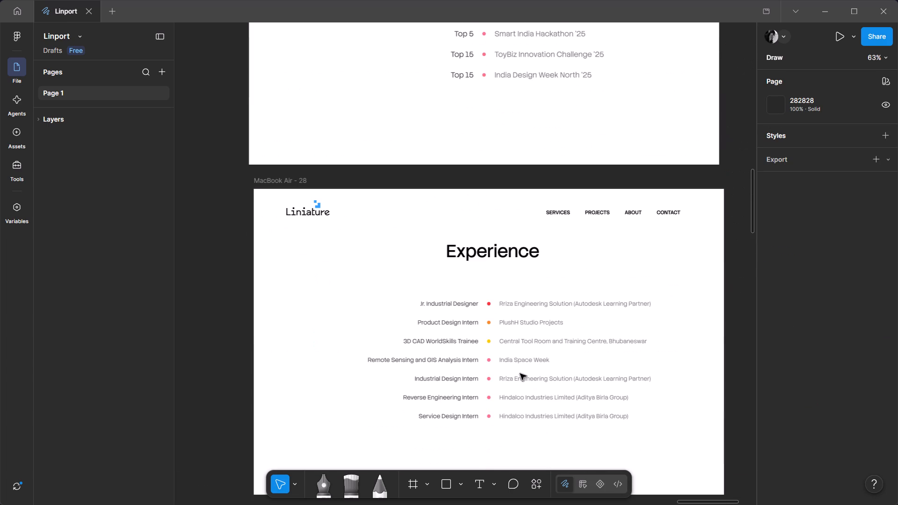
pyautogui.scroll(-1, 520, 374)
pyautogui.keyDown('ctrl'); pyautogui.scroll(3, 520, 374); pyautogui.keyUp('ctrl')
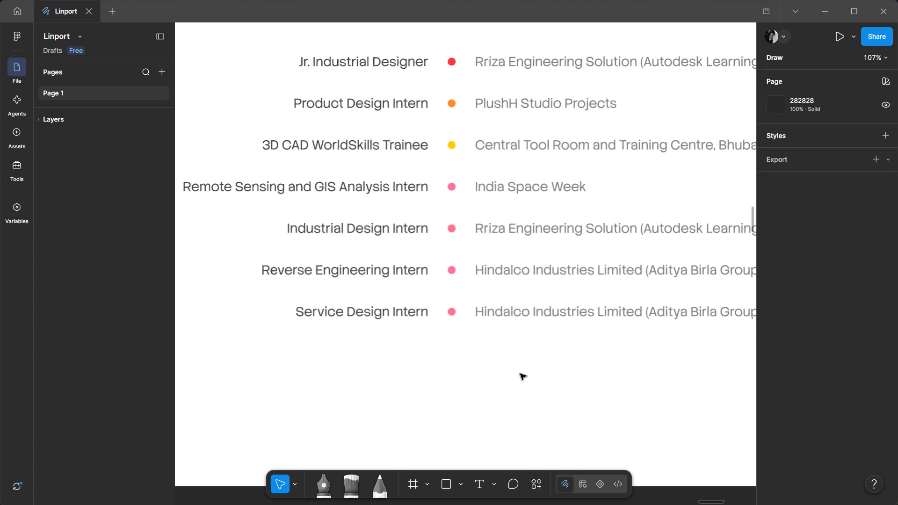
pyautogui.keyDown('ctrl'); pyautogui.scroll(-1, 520, 374); pyautogui.keyUp('ctrl')
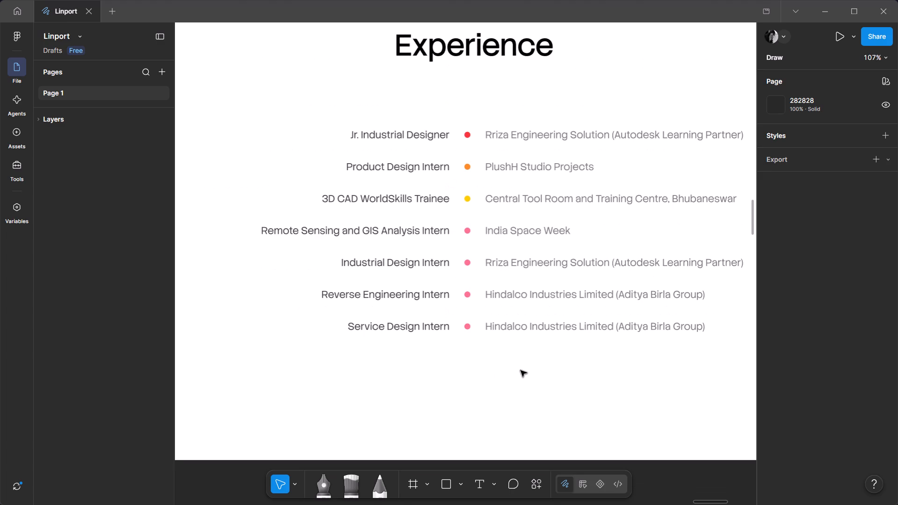
# Review the liniature.com boards, from the intro through Services, Projects and About, beside the earlier illustrated set.
pyautogui.keyDown('ctrl'); pyautogui.scroll(-5, 521, 370); pyautogui.keyUp('ctrl')
pyautogui.keyDown('ctrl'); pyautogui.scroll(4, 520, 350); pyautogui.keyUp('ctrl')
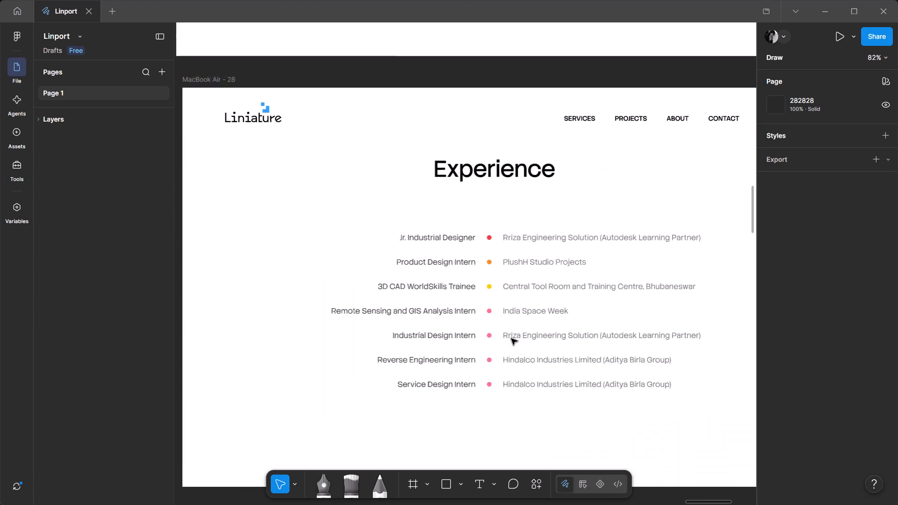
pyautogui.keyDown('ctrl'); pyautogui.scroll(-5, 512, 324); pyautogui.keyUp('ctrl')
pyautogui.keyDown('ctrl'); pyautogui.moveTo(335, 269); pyautogui.dragTo(627, 266, button='middle'); pyautogui.keyUp('ctrl')
pyautogui.keyDown('ctrl'); pyautogui.scroll(4, 403, 158); pyautogui.keyUp('ctrl')
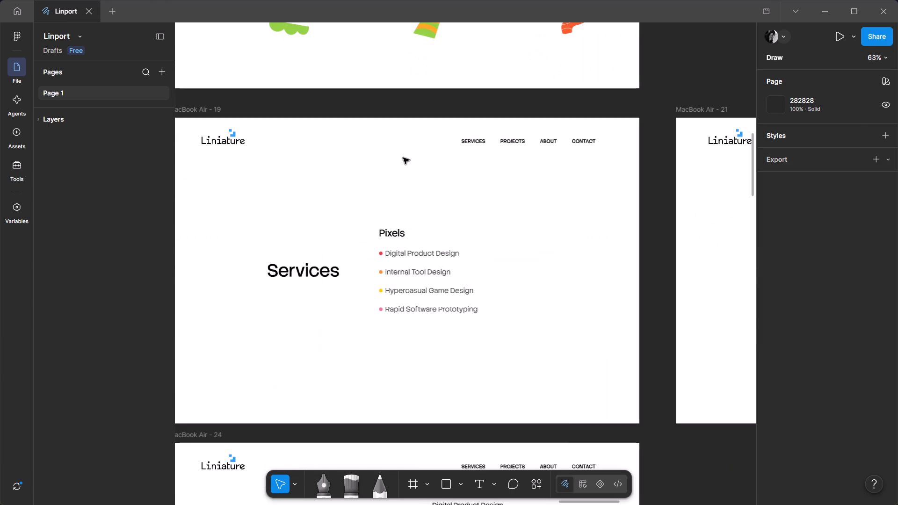
pyautogui.keyDown('ctrl'); pyautogui.scroll(3, 441, 264); pyautogui.keyUp('ctrl')
pyautogui.keyDown('ctrl'); pyautogui.scroll(-2, 287, 246); pyautogui.keyUp('ctrl')
pyautogui.keyDown('ctrl'); pyautogui.scroll(-6, 360, 249); pyautogui.keyUp('ctrl')
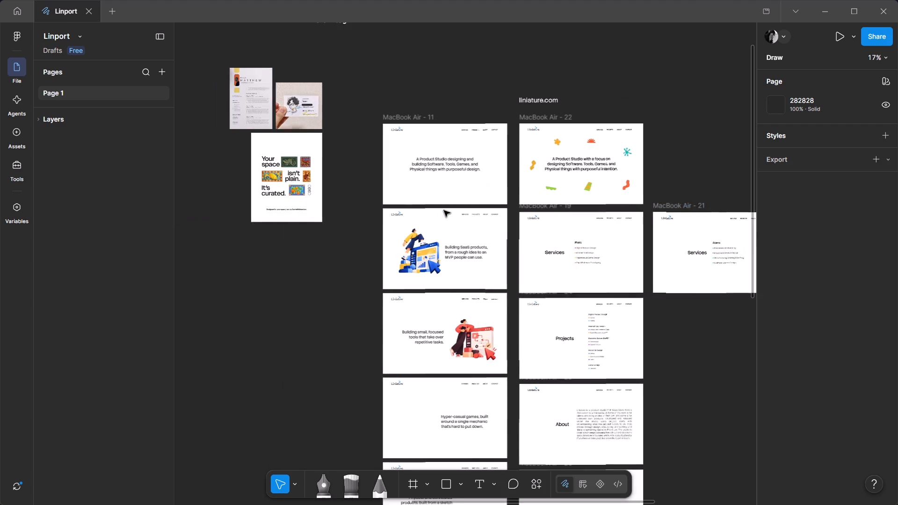
pyautogui.scroll(-2, 444, 210)
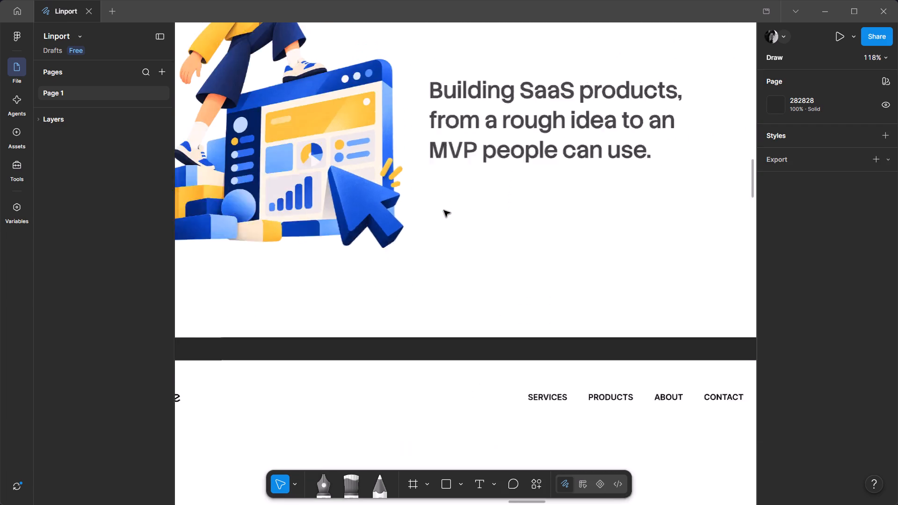
pyautogui.scroll(2, 444, 210)
pyautogui.scroll(-1, 444, 210)
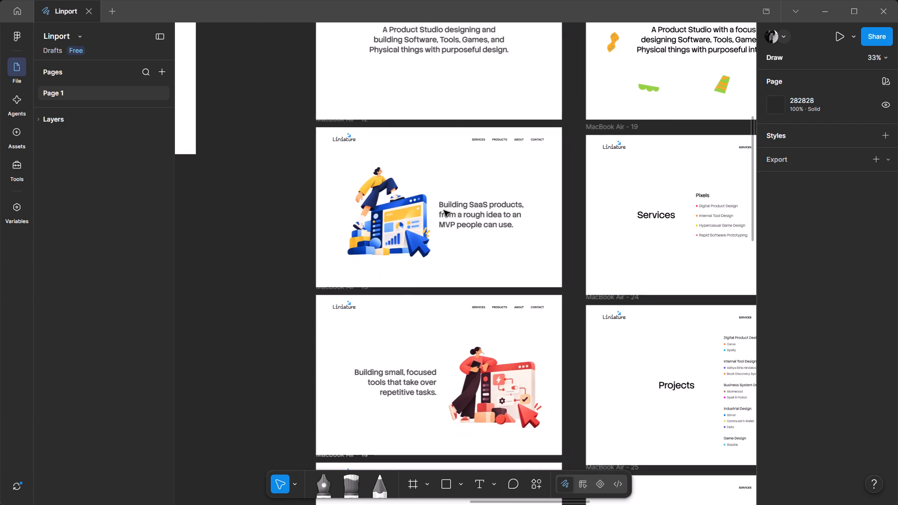
pyautogui.scroll(-1, 444, 210)
pyautogui.hscroll(-2, 490, 299)
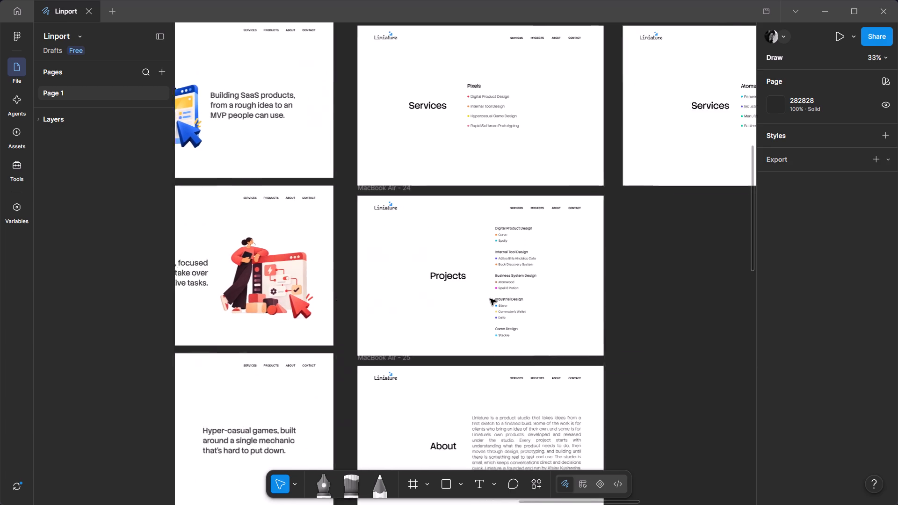
pyautogui.scroll(-2, 490, 299)
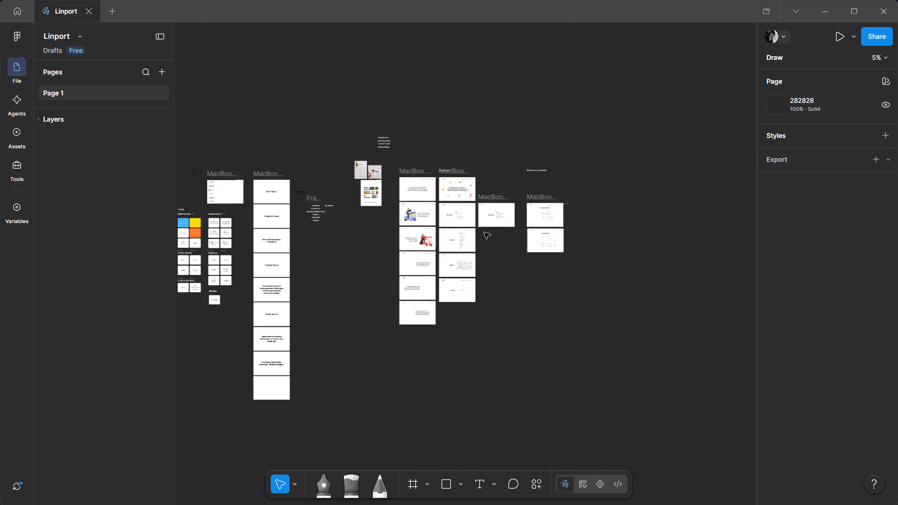
# Examine the text and bullet lists on the Services and Projects boards as a reference for the portfolio boards.
pyautogui.hscroll(4, 484, 232)
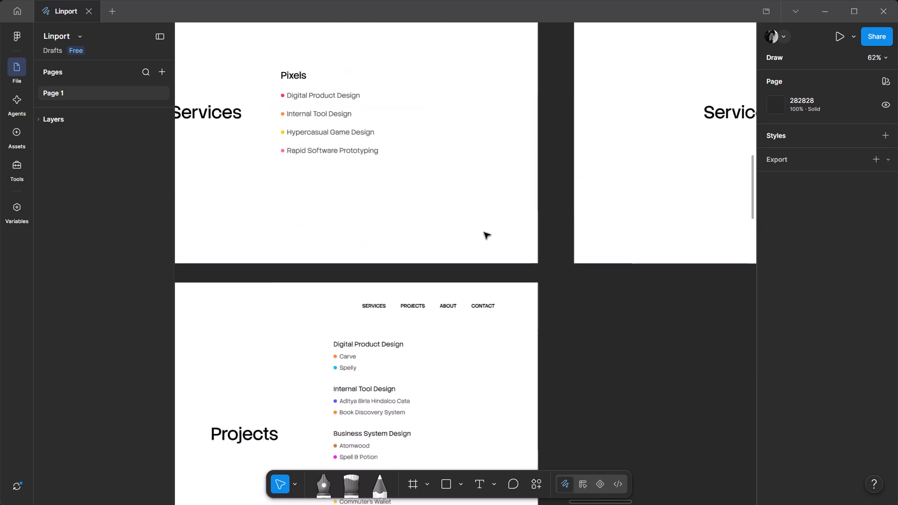
pyautogui.hscroll(2, 484, 232)
pyautogui.hscroll(-3, 484, 232)
pyautogui.scroll(1, 484, 232)
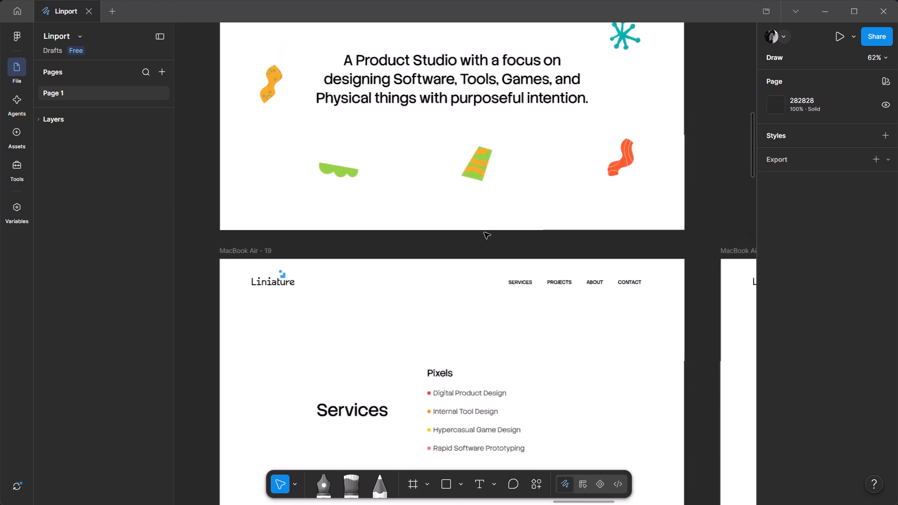
pyautogui.scroll(1, 484, 232)
pyautogui.scroll(-1, 484, 230)
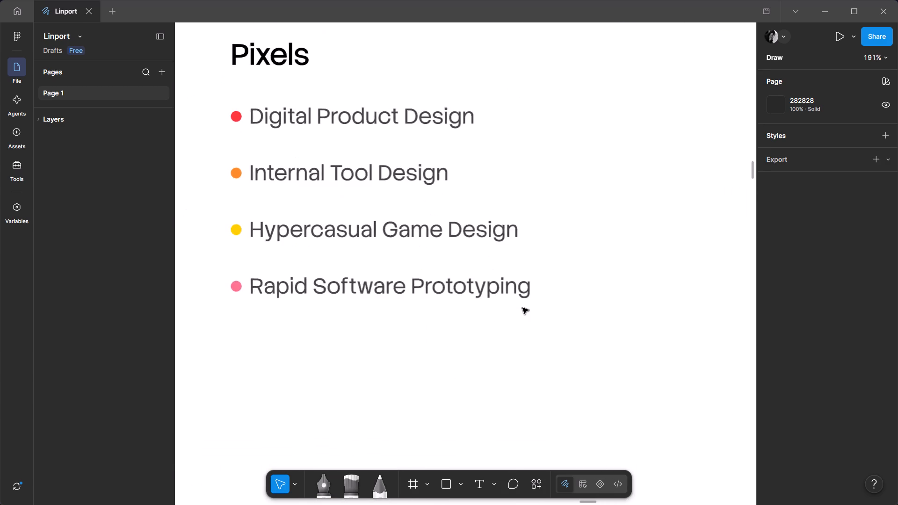
pyautogui.scroll(-4, 522, 308)
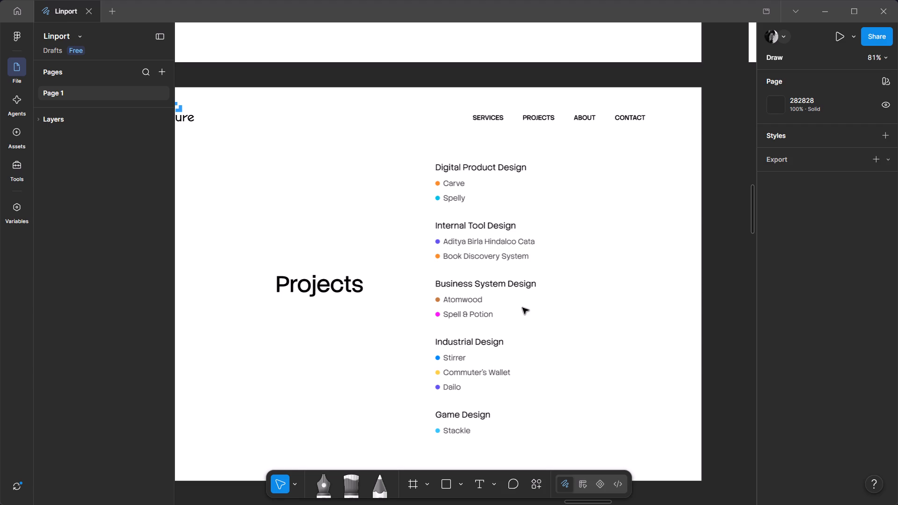
pyautogui.hscroll(-3, 522, 308)
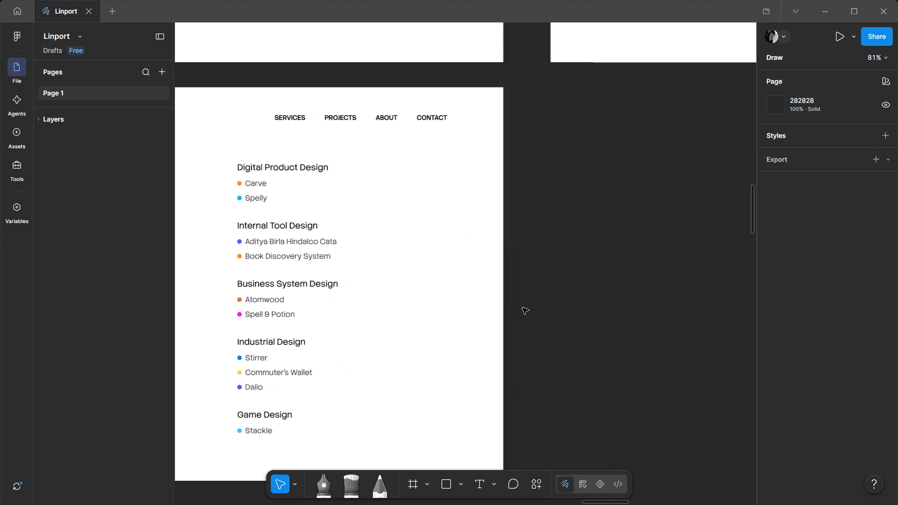
pyautogui.hscroll(-7, 522, 308)
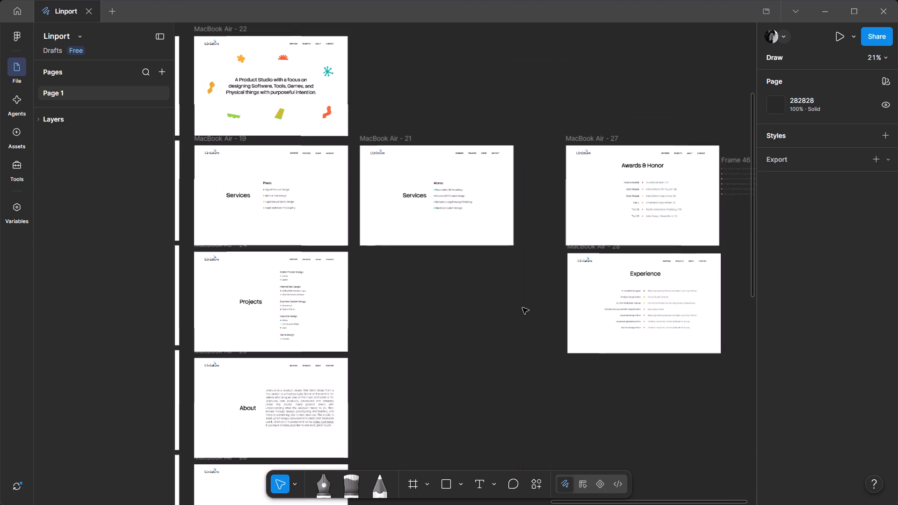
pyautogui.hscroll(2, 522, 308)
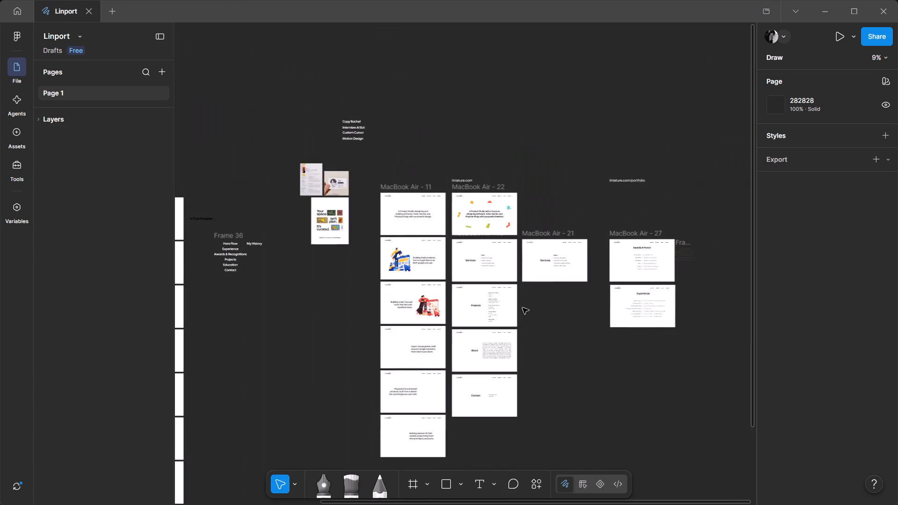
pyautogui.scroll(2, 522, 308)
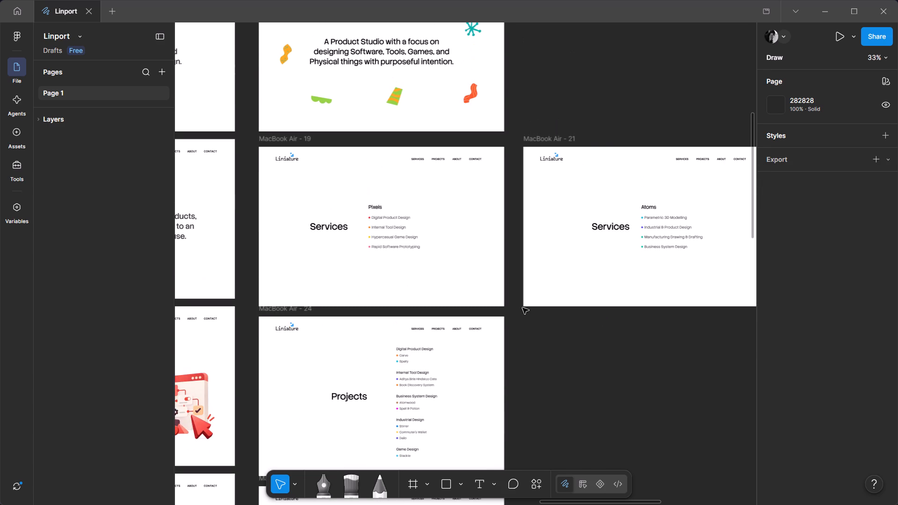
pyautogui.hscroll(-5, 522, 308)
# Compare the Awards & Honor and Experience boards for list placement beneath their headings.
pyautogui.hscroll(5, 522, 308)
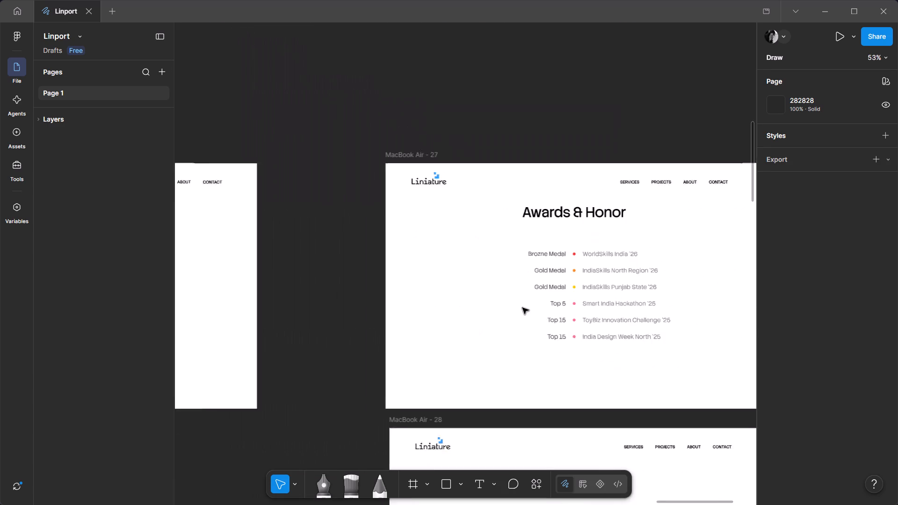
pyautogui.hscroll(-3, 522, 308)
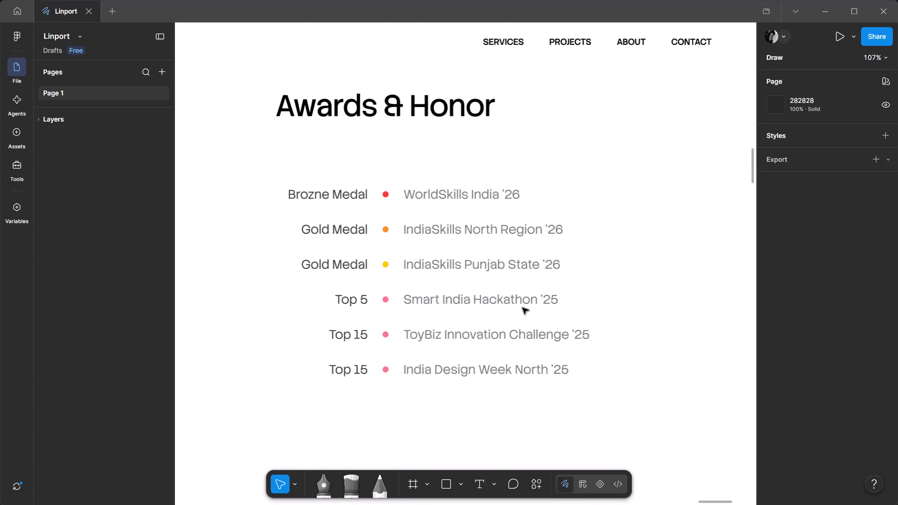
pyautogui.scroll(-3, 522, 308)
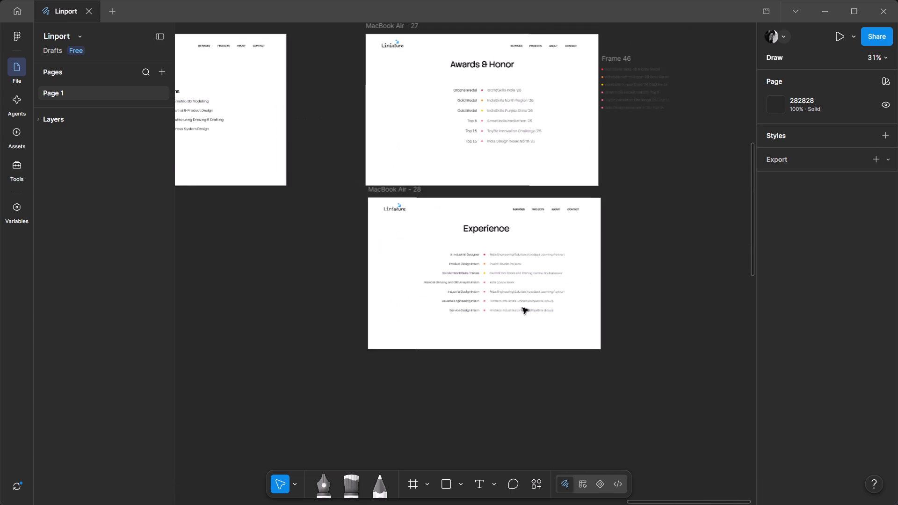
pyautogui.scroll(1, 522, 308)
pyautogui.scroll(1, 450, 152)
pyautogui.scroll(-2, 450, 152)
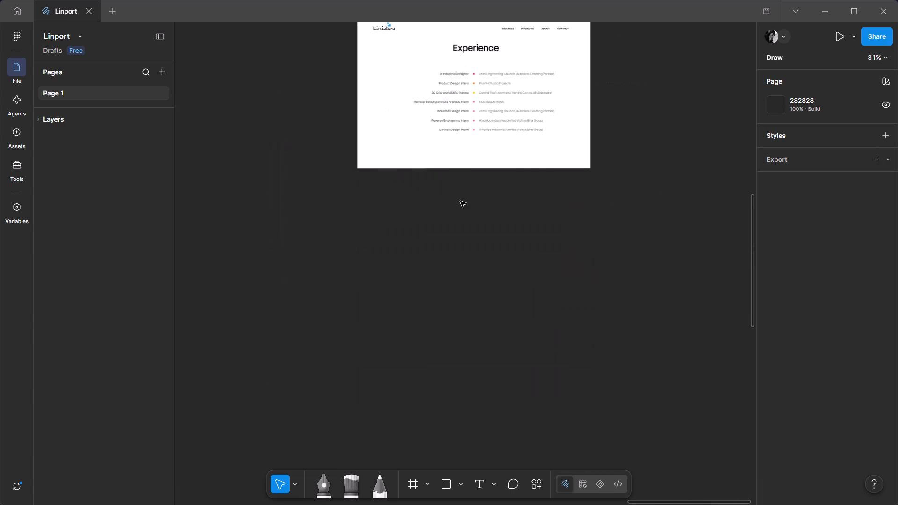
pyautogui.scroll(3, 460, 201)
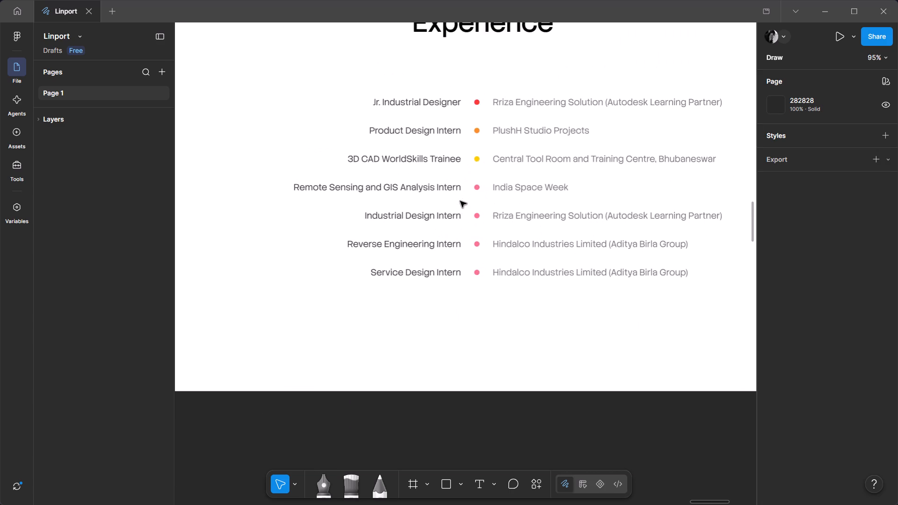
# Reposition the Experience board's list frame to X 128, Y 318.
pyautogui.scroll(1, 460, 201)
pyautogui.moveTo(524, 209); pyautogui.dragTo(439, 233)
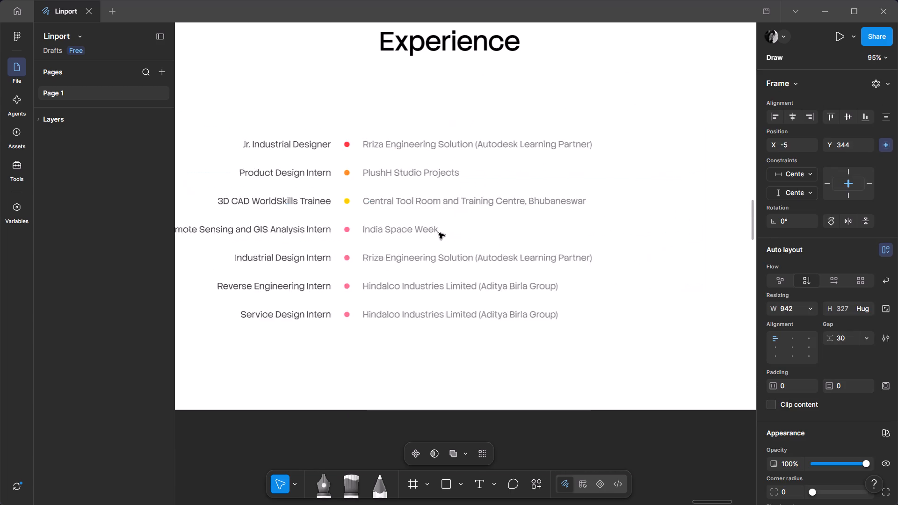
pyautogui.moveTo(439, 233); pyautogui.dragTo(502, 218)
pyautogui.keyDown('ctrl'); pyautogui.scroll(-3, 500, 161); pyautogui.keyUp('ctrl')
pyautogui.keyDown('ctrl'); pyautogui.scroll(2, 492, 169); pyautogui.keyUp('ctrl')
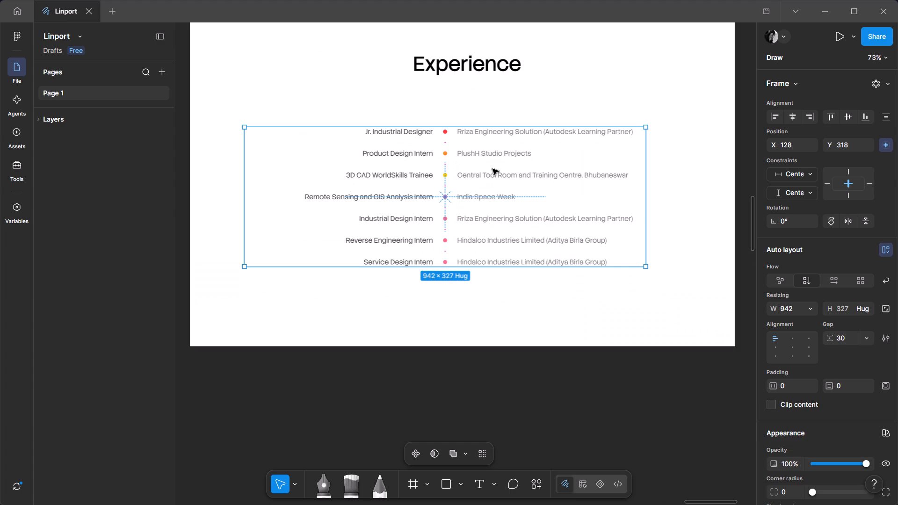
# Group the Experience list frame and expand the layer list to show the group.
pyautogui.hotkey('ctrl', 'g')
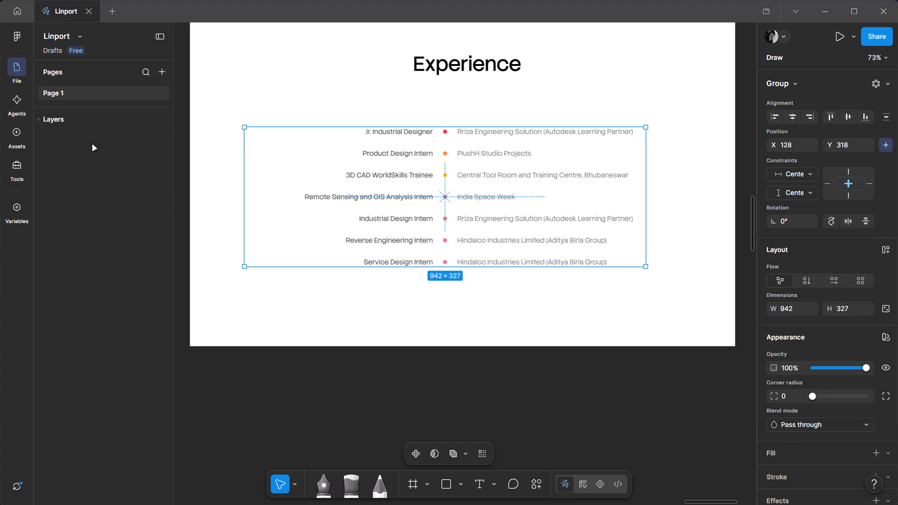
pyautogui.click(42, 123)
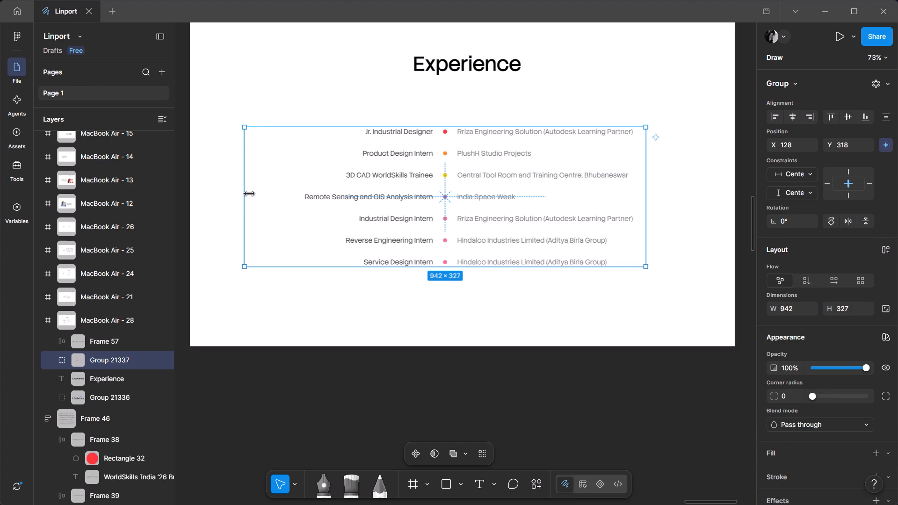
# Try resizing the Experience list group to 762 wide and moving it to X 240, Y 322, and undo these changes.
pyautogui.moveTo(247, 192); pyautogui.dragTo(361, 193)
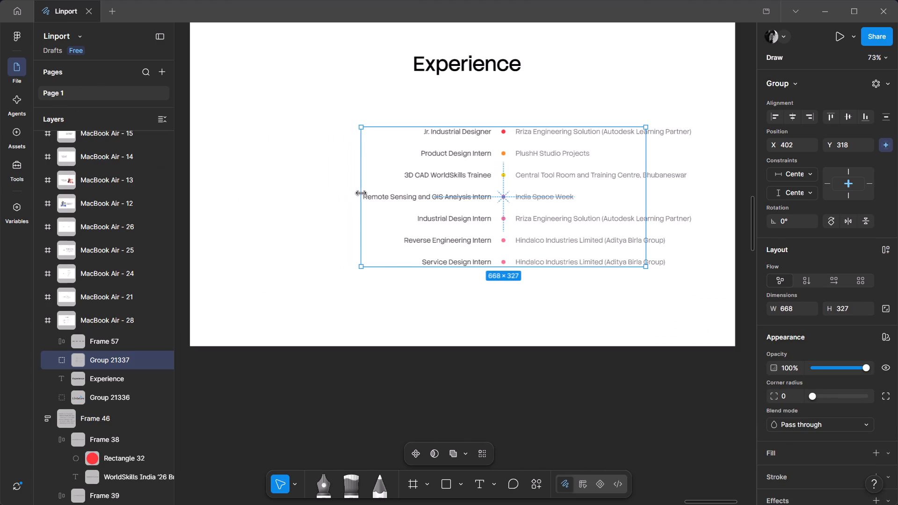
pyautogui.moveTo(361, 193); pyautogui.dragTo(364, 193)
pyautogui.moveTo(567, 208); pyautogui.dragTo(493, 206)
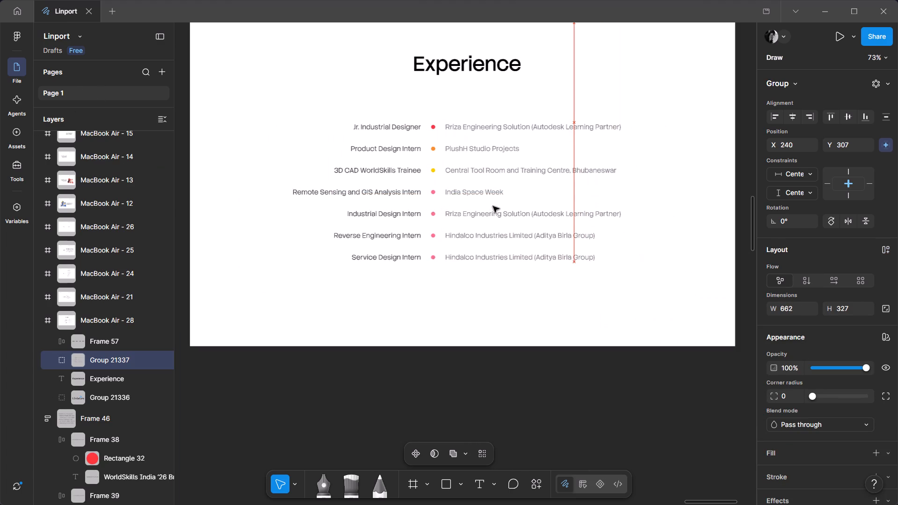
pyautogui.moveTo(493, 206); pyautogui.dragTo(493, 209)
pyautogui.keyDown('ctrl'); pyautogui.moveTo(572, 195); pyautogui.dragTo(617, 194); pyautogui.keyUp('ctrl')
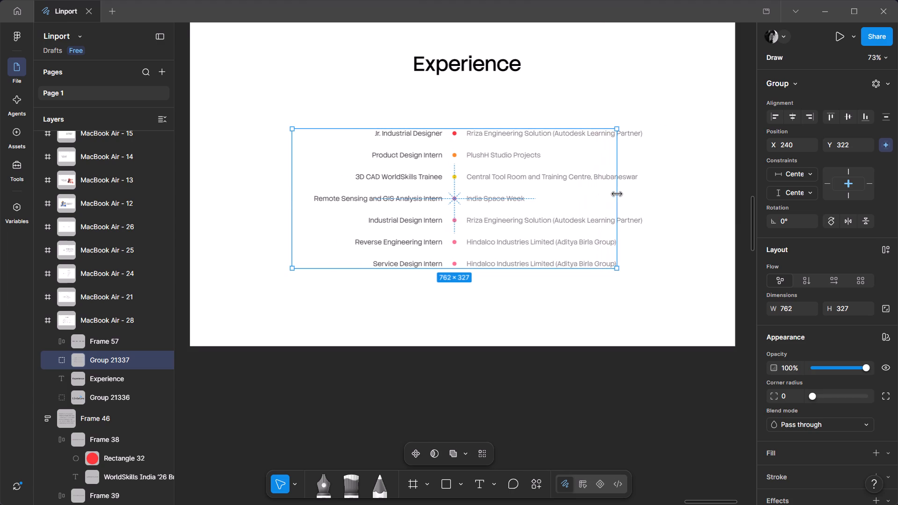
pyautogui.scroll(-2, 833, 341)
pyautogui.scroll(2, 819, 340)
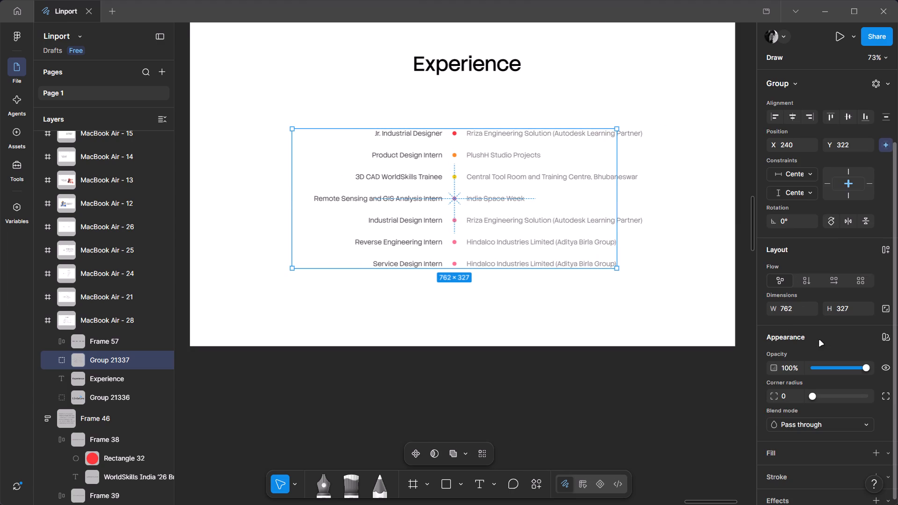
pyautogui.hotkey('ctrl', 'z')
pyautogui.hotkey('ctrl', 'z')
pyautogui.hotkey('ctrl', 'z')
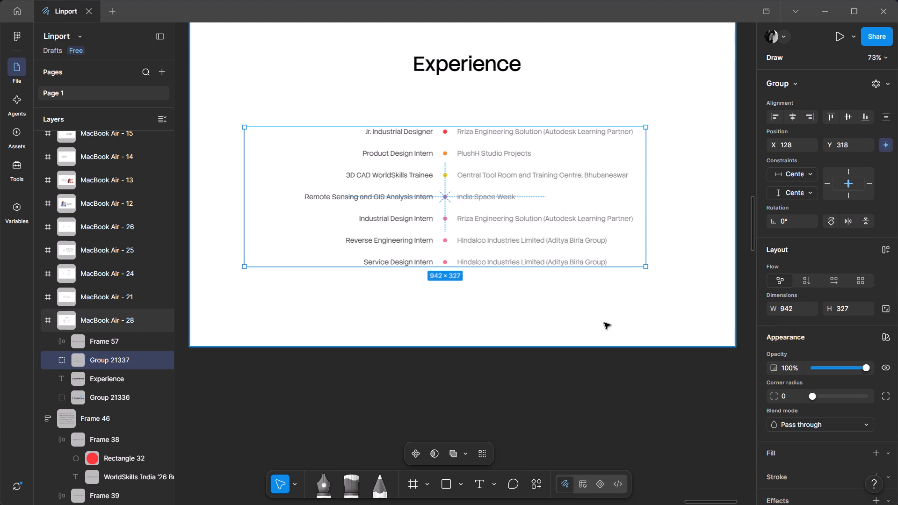
# Convert the Experience list group into an auto layout frame.
pyautogui.click(884, 248)
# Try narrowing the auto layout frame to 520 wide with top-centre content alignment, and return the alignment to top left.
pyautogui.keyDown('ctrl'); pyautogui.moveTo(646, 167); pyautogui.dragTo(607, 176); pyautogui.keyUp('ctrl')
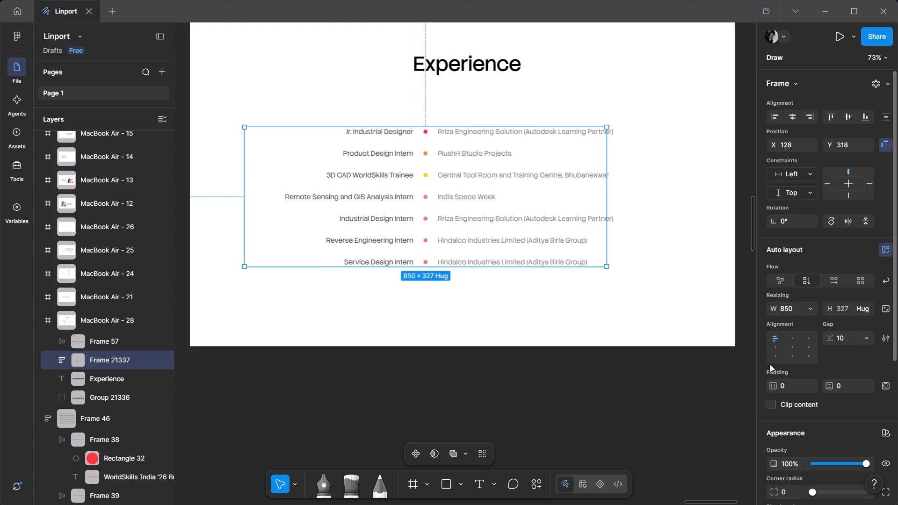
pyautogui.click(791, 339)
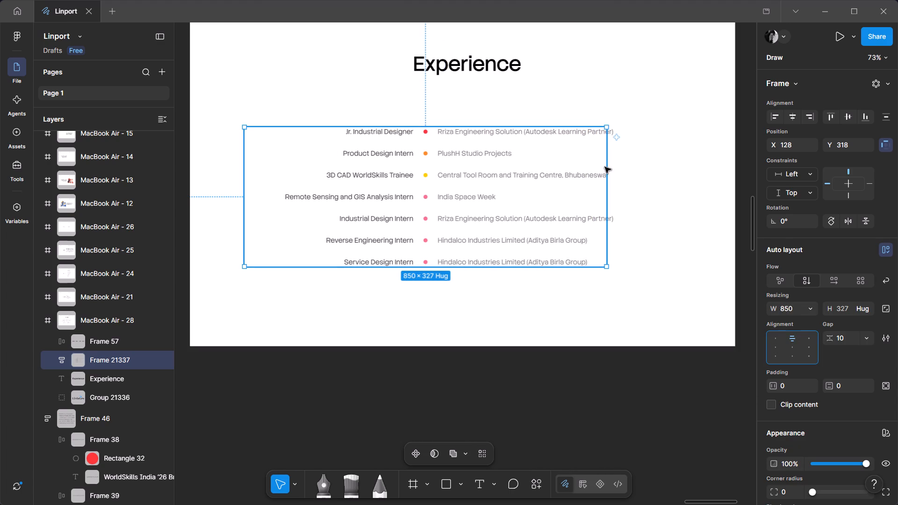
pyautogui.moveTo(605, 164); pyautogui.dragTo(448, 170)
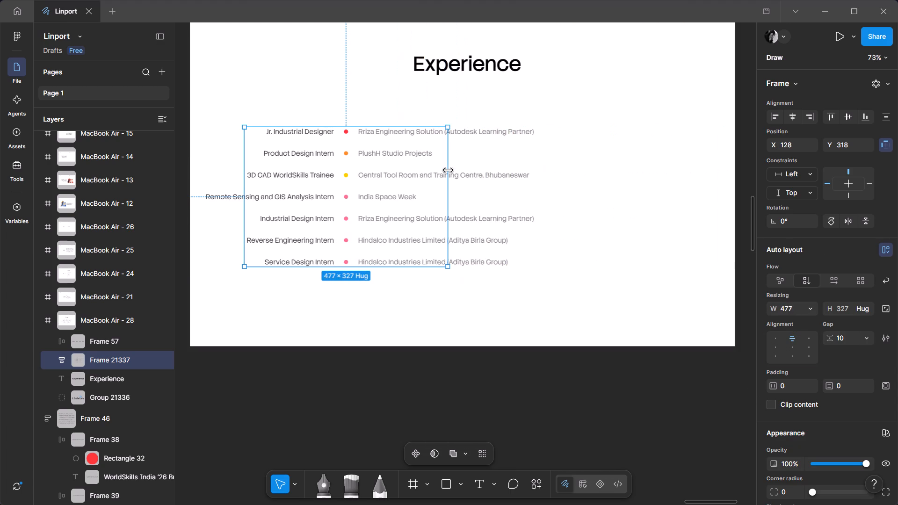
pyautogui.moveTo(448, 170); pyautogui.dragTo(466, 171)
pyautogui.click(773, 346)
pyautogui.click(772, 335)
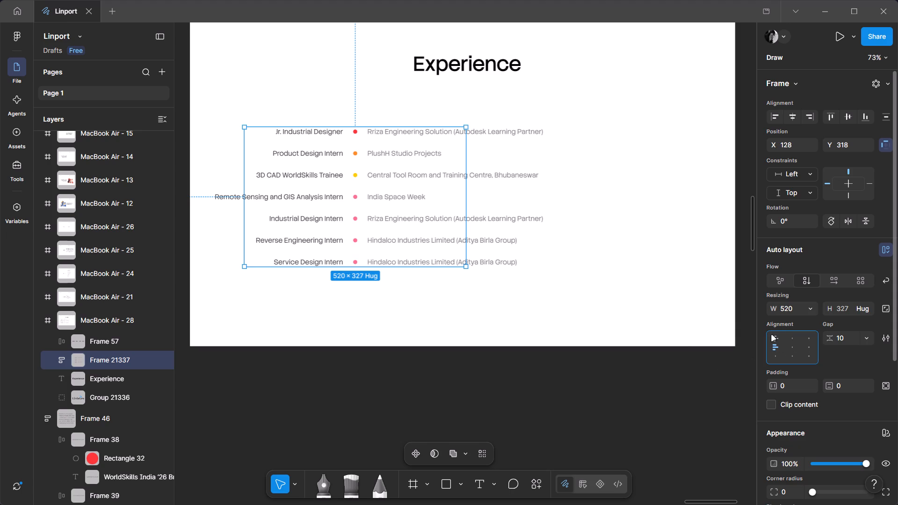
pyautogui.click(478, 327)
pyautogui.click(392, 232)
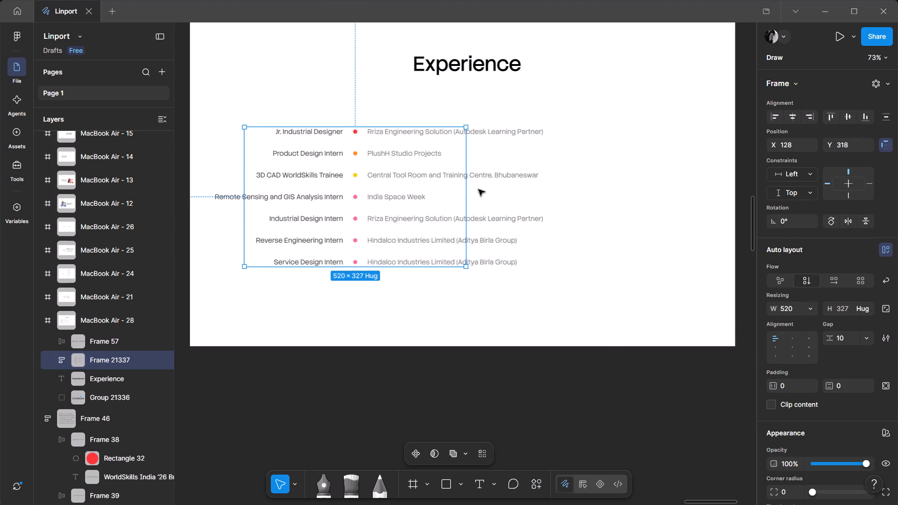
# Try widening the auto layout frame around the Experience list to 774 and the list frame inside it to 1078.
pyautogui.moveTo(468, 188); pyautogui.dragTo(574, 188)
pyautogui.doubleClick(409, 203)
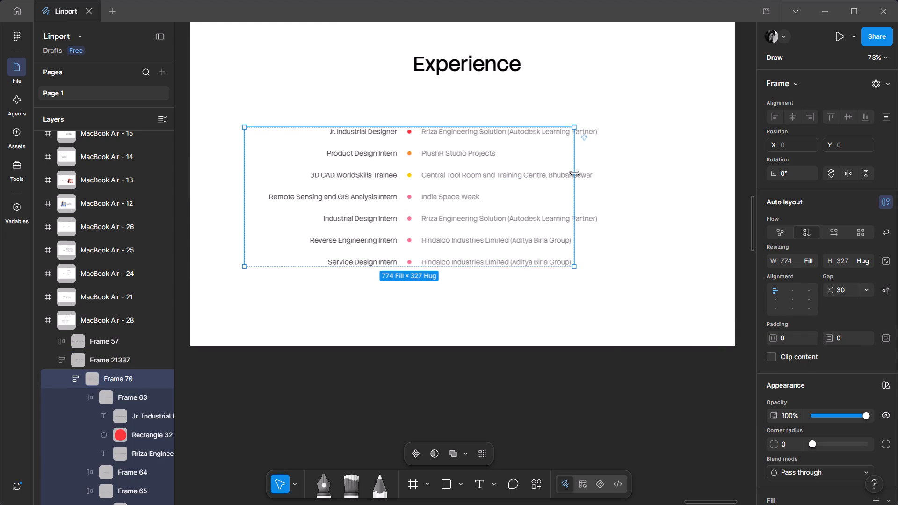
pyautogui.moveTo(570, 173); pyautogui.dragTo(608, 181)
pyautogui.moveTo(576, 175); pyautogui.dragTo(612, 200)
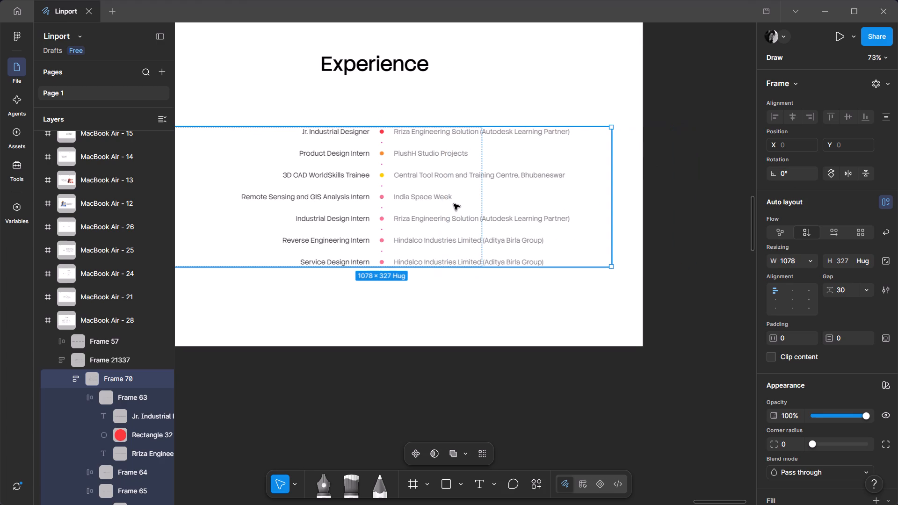
# Undo the frame resizes and the auto layout wrapping of the Experience list, back to the plain list frame on the board.
pyautogui.doubleClick(453, 204)
pyautogui.hotkey('ctrl', 'z')
pyautogui.hotkey('ctrl', 'z')
pyautogui.hotkey('ctrl', 'z')
pyautogui.hotkey('ctrl', 'z')
pyautogui.hotkey('ctrl', 'z')
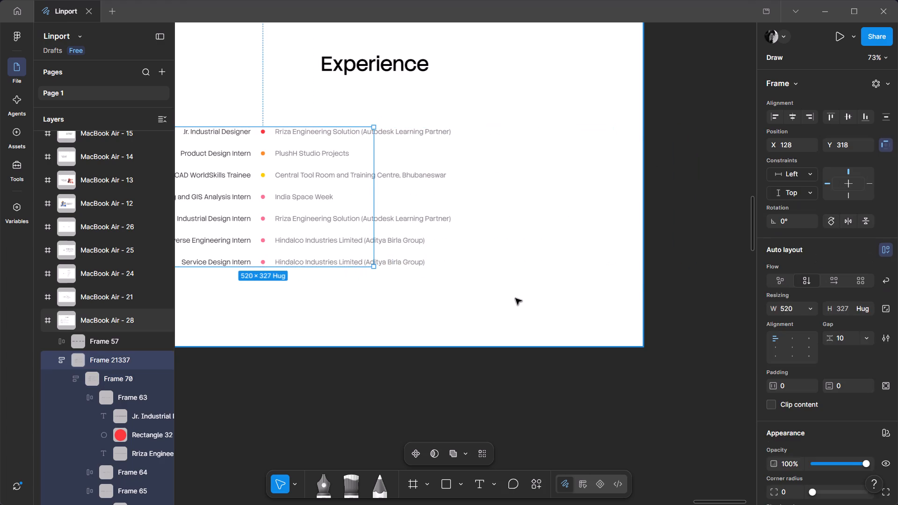
pyautogui.hotkey('ctrl', 'z')
pyautogui.hotkey('ctrl', 'z')
pyautogui.hotkey('ctrl', 'z')
pyautogui.hotkey('ctrl', 'z')
pyautogui.hotkey('ctrl', 'z')
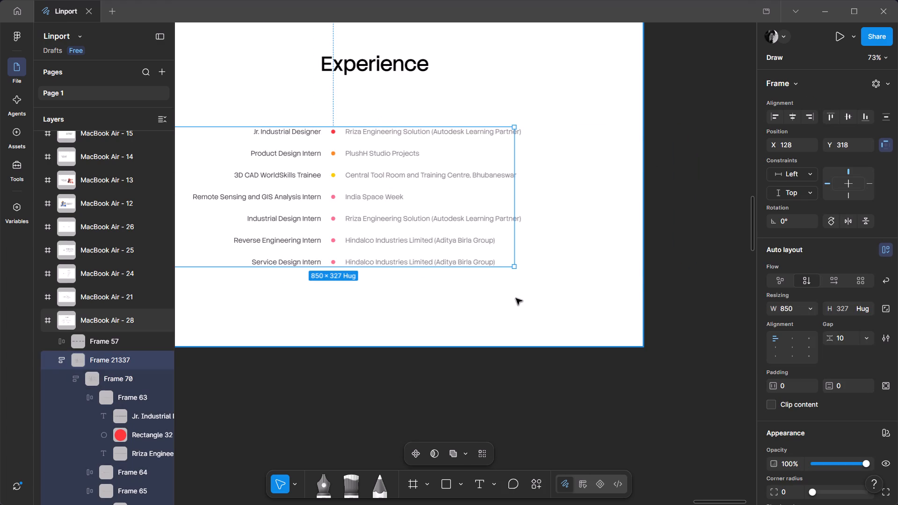
pyautogui.keyDown('ctrl'); pyautogui.scroll(-2, 572, 288); pyautogui.keyUp('ctrl')
pyautogui.hotkey('ctrl', 'z')
pyautogui.hotkey('ctrl', 'z')
pyautogui.hotkey('ctrl', 'z')
pyautogui.hotkey('ctrl', 'z')
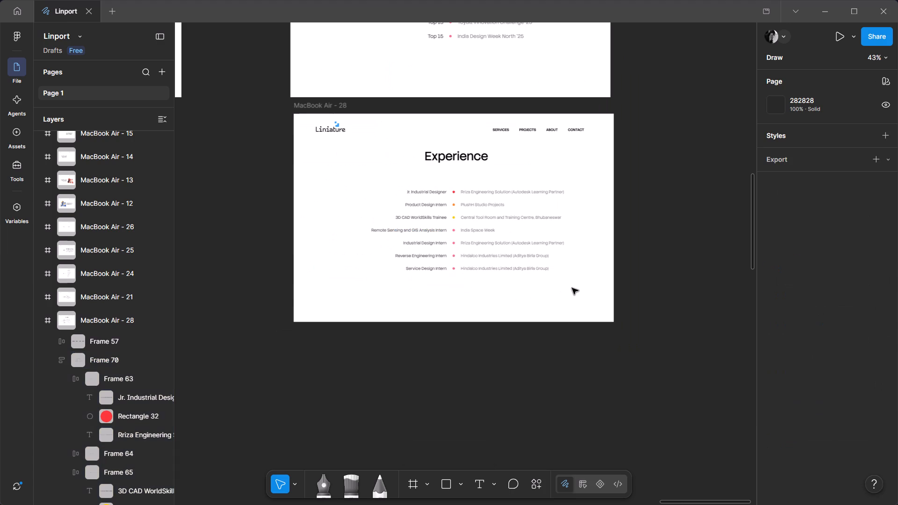
pyautogui.click(485, 396)
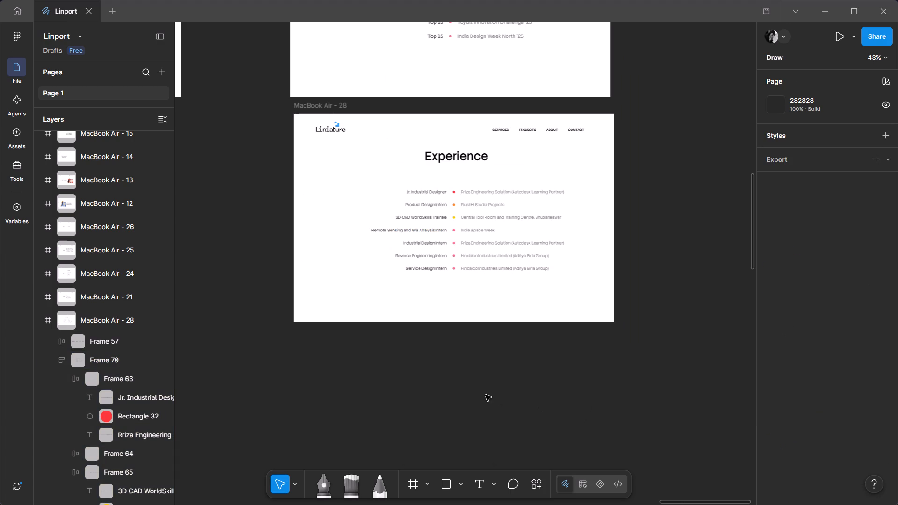
pyautogui.click(485, 395)
# Collapse all expanded layers in the layer list.
pyautogui.click(237, 353)
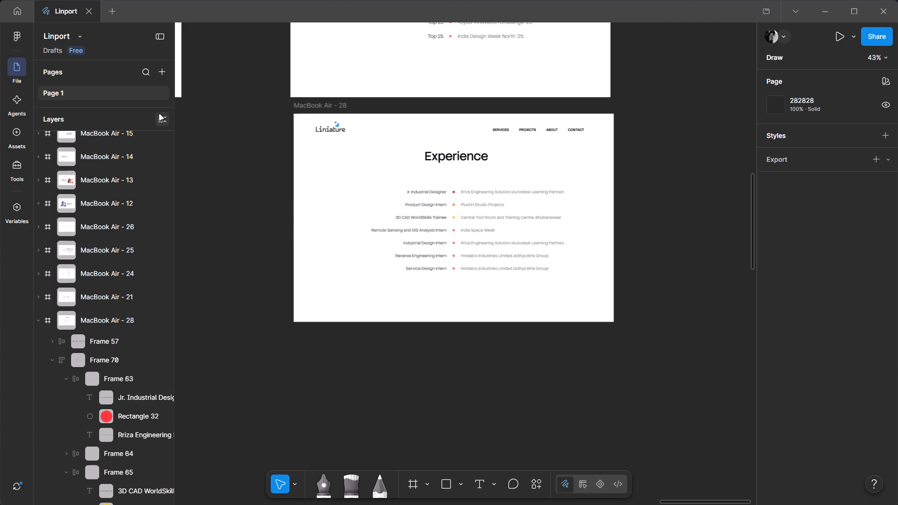
pyautogui.click(159, 115)
pyautogui.click(320, 314)
# Examine the Experience list's text rows and coloured dots up close and compare them with the Awards & Honor list.
pyautogui.keyDown('ctrl'); pyautogui.scroll(5, 531, 125); pyautogui.keyUp('ctrl')
pyautogui.scroll(-4, 561, 345)
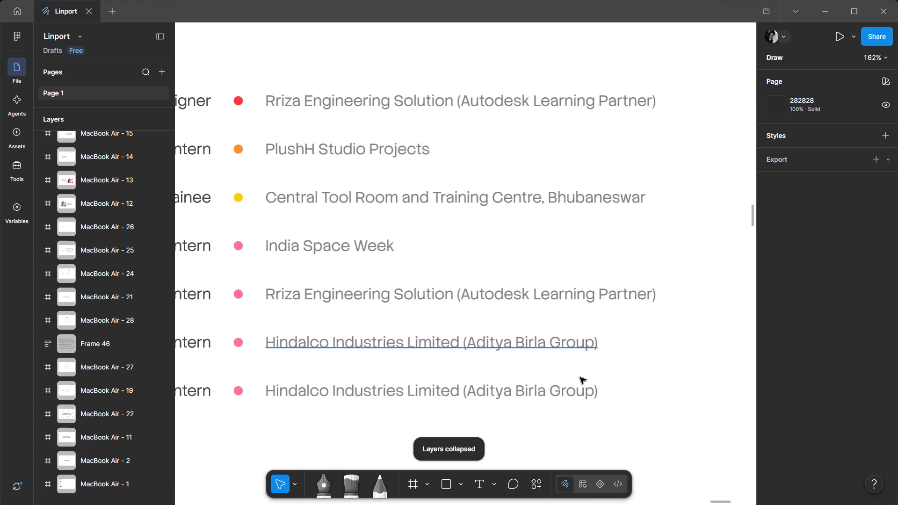
pyautogui.keyDown('ctrl'); pyautogui.scroll(-3, 593, 343); pyautogui.keyUp('ctrl')
pyautogui.keyDown('ctrl'); pyautogui.scroll(5, 474, 214); pyautogui.keyUp('ctrl')
pyautogui.scroll(-3, 474, 213)
pyautogui.keyDown('ctrl'); pyautogui.scroll(-2, 474, 213); pyautogui.keyUp('ctrl')
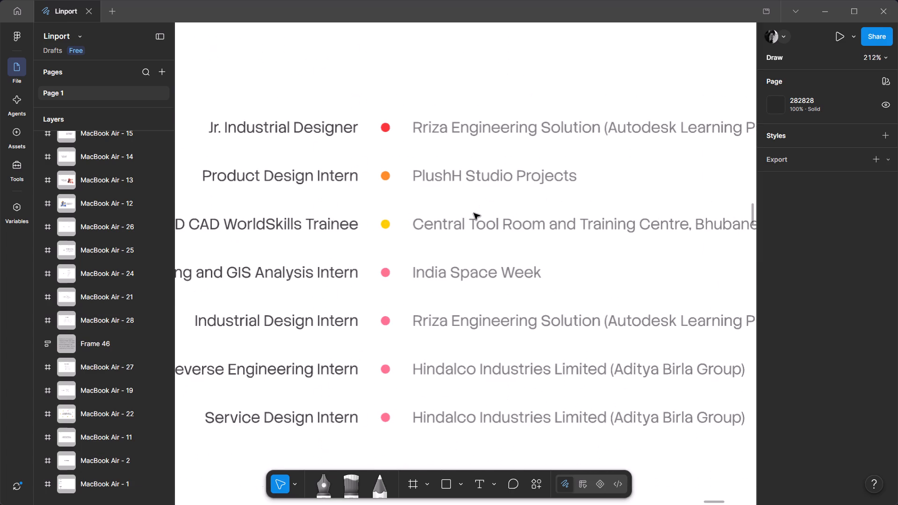
pyautogui.scroll(-3, 393, 274)
pyautogui.keyDown('ctrl'); pyautogui.scroll(-3, 393, 274); pyautogui.keyUp('ctrl')
pyautogui.scroll(1, 418, 378)
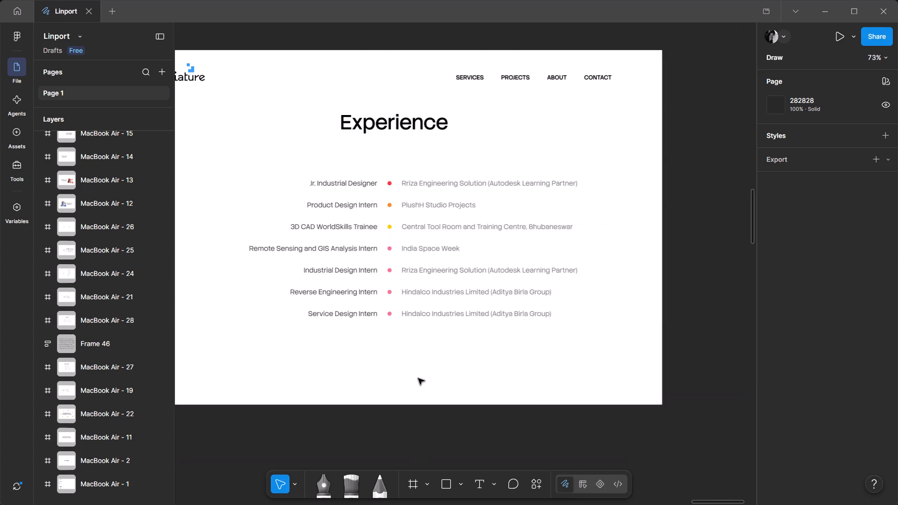
pyautogui.moveTo(300, 346); pyautogui.dragTo(366, 276, button='middle')
pyautogui.keyDown('ctrl'); pyautogui.scroll(1, 376, 210); pyautogui.keyUp('ctrl')
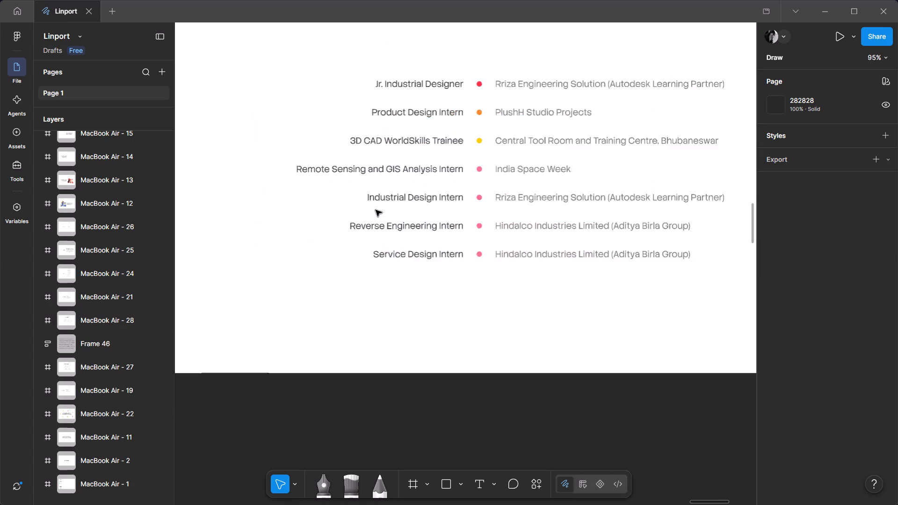
pyautogui.keyDown('ctrl'); pyautogui.scroll(1, 376, 210); pyautogui.keyUp('ctrl')
pyautogui.keyDown('ctrl'); pyautogui.scroll(2, 505, 287); pyautogui.keyUp('ctrl')
pyautogui.scroll(4, 519, 288)
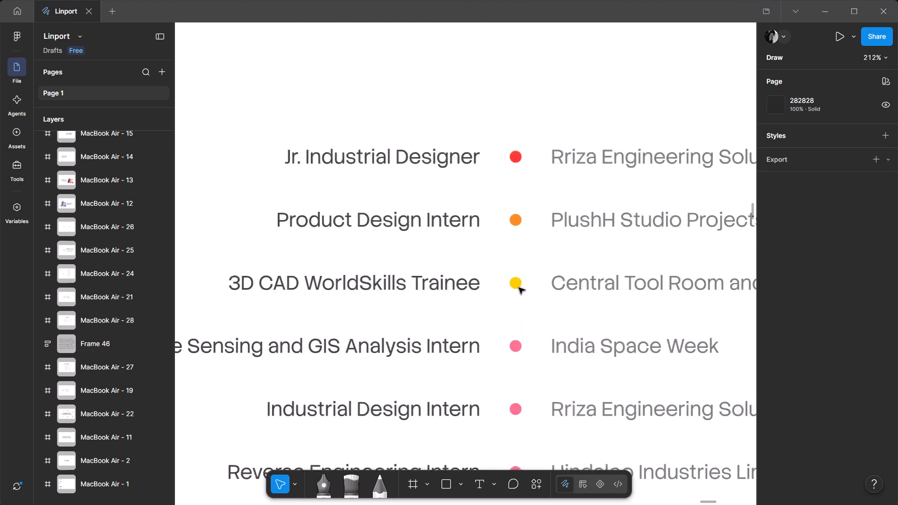
pyautogui.scroll(1, 519, 288)
pyautogui.scroll(-6, 519, 288)
pyautogui.scroll(5, 519, 288)
pyautogui.scroll(-4, 519, 288)
pyautogui.scroll(4, 519, 288)
pyautogui.scroll(-4, 519, 288)
pyautogui.scroll(4, 519, 288)
pyautogui.scroll(-4, 519, 288)
pyautogui.scroll(4, 519, 288)
pyautogui.scroll(-5, 519, 288)
pyautogui.scroll(6, 519, 288)
pyautogui.moveTo(580, 157); pyautogui.dragTo(433, 52, button='middle')
pyautogui.keyDown('ctrl'); pyautogui.scroll(1, 433, 52); pyautogui.keyUp('ctrl')
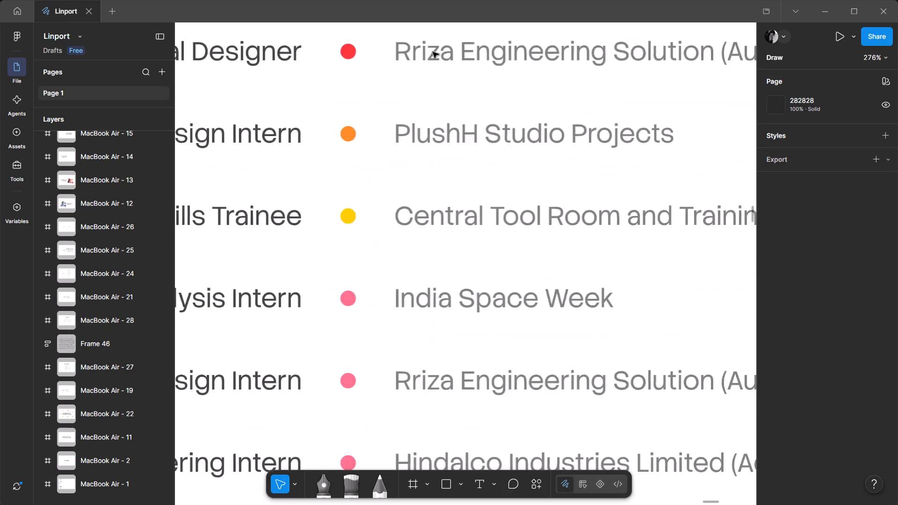
pyautogui.keyDown('ctrl'); pyautogui.scroll(-5, 433, 52); pyautogui.keyUp('ctrl')
pyautogui.scroll(3, 449, 267)
pyautogui.scroll(5, 409, 258)
pyautogui.scroll(-1, 409, 258)
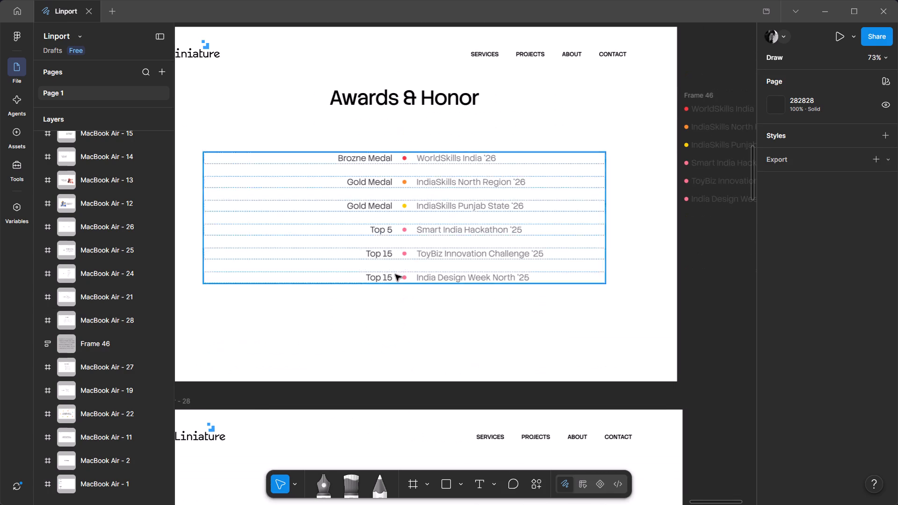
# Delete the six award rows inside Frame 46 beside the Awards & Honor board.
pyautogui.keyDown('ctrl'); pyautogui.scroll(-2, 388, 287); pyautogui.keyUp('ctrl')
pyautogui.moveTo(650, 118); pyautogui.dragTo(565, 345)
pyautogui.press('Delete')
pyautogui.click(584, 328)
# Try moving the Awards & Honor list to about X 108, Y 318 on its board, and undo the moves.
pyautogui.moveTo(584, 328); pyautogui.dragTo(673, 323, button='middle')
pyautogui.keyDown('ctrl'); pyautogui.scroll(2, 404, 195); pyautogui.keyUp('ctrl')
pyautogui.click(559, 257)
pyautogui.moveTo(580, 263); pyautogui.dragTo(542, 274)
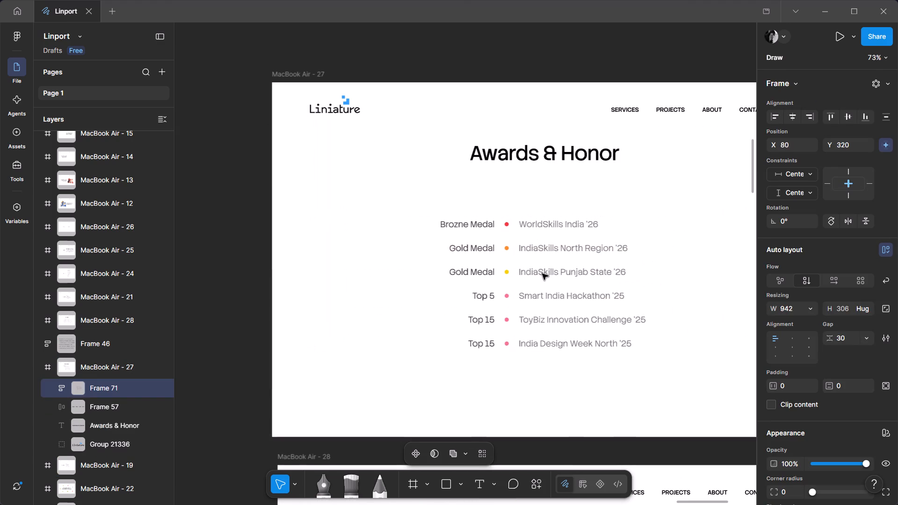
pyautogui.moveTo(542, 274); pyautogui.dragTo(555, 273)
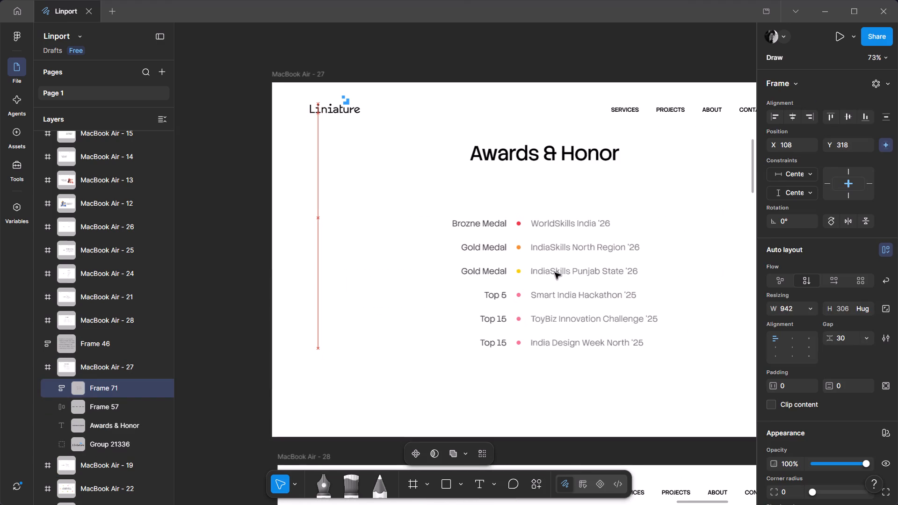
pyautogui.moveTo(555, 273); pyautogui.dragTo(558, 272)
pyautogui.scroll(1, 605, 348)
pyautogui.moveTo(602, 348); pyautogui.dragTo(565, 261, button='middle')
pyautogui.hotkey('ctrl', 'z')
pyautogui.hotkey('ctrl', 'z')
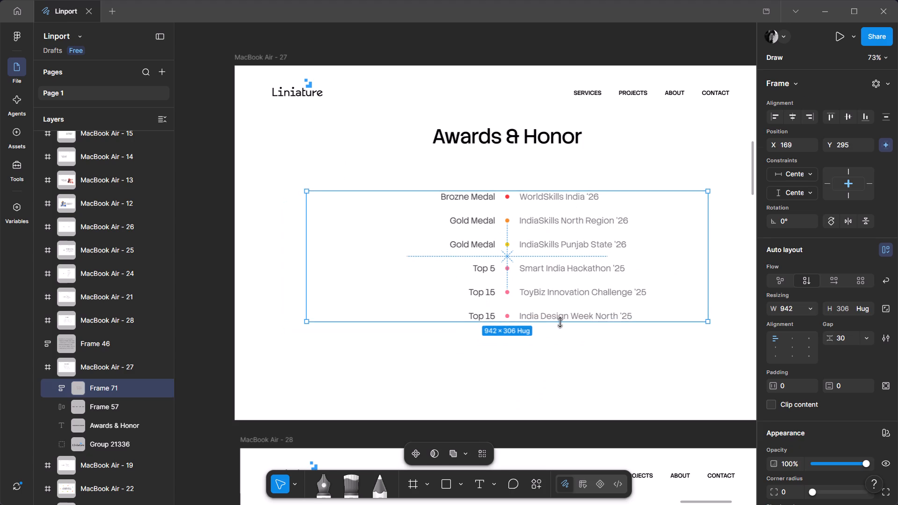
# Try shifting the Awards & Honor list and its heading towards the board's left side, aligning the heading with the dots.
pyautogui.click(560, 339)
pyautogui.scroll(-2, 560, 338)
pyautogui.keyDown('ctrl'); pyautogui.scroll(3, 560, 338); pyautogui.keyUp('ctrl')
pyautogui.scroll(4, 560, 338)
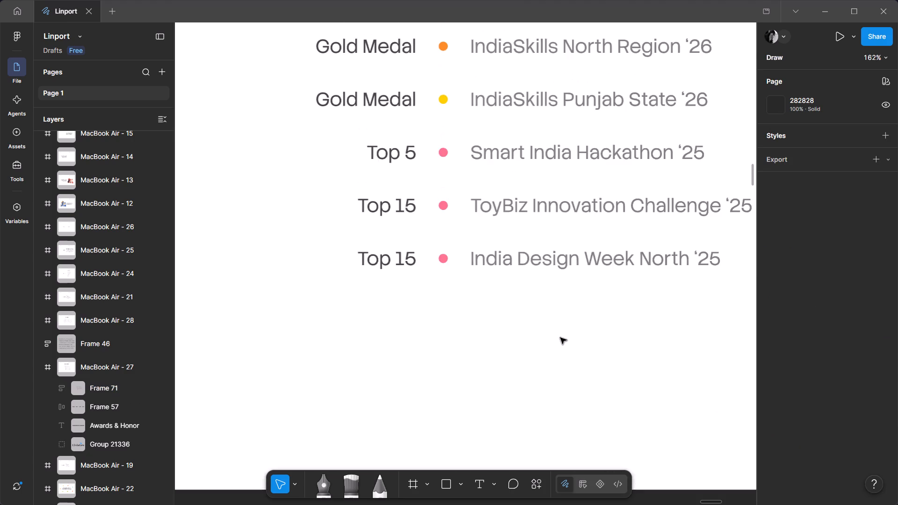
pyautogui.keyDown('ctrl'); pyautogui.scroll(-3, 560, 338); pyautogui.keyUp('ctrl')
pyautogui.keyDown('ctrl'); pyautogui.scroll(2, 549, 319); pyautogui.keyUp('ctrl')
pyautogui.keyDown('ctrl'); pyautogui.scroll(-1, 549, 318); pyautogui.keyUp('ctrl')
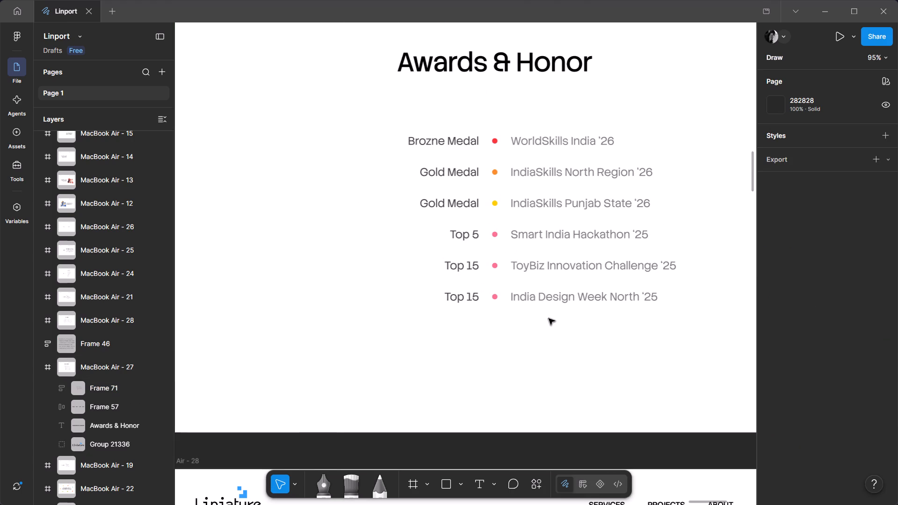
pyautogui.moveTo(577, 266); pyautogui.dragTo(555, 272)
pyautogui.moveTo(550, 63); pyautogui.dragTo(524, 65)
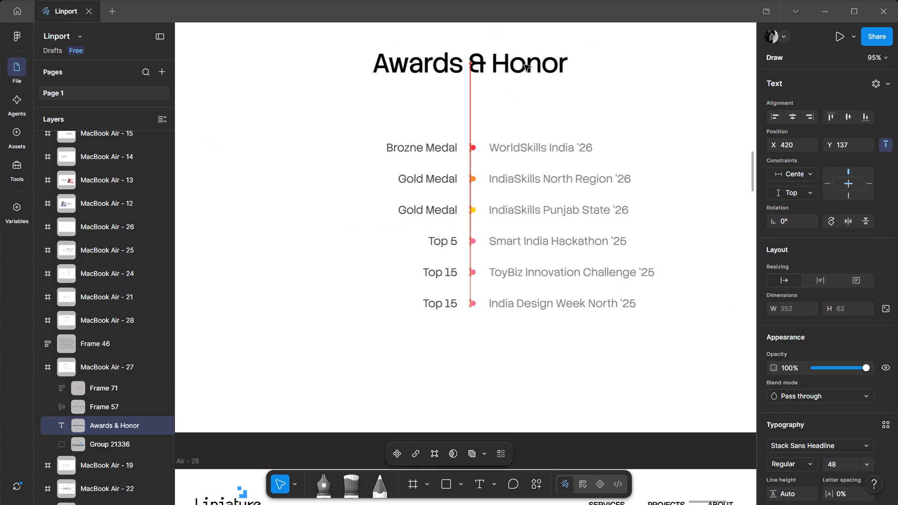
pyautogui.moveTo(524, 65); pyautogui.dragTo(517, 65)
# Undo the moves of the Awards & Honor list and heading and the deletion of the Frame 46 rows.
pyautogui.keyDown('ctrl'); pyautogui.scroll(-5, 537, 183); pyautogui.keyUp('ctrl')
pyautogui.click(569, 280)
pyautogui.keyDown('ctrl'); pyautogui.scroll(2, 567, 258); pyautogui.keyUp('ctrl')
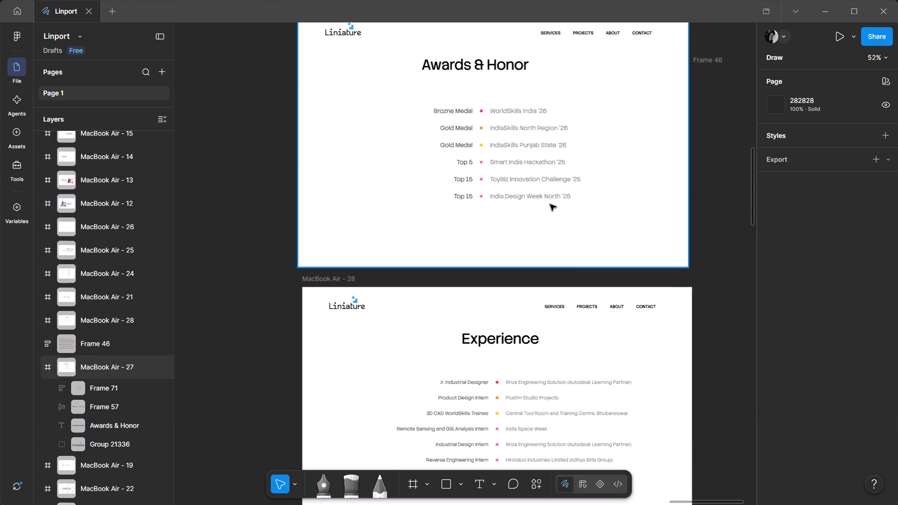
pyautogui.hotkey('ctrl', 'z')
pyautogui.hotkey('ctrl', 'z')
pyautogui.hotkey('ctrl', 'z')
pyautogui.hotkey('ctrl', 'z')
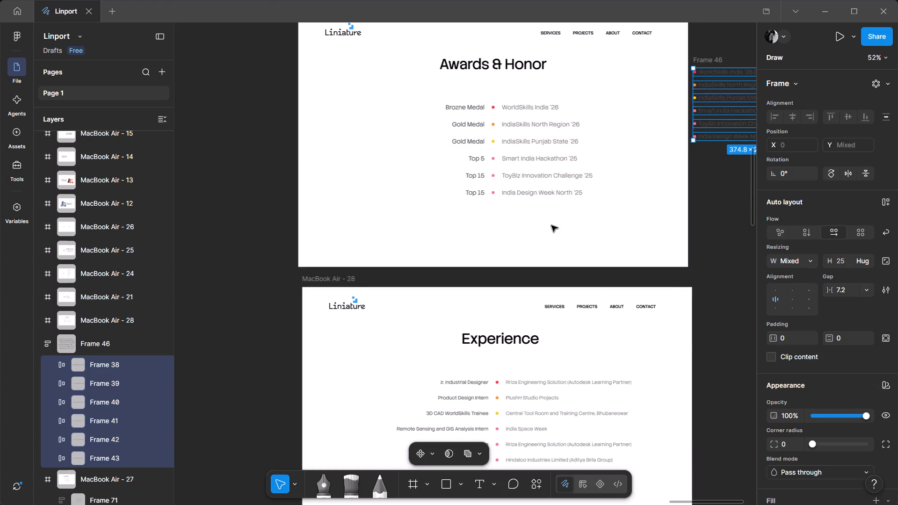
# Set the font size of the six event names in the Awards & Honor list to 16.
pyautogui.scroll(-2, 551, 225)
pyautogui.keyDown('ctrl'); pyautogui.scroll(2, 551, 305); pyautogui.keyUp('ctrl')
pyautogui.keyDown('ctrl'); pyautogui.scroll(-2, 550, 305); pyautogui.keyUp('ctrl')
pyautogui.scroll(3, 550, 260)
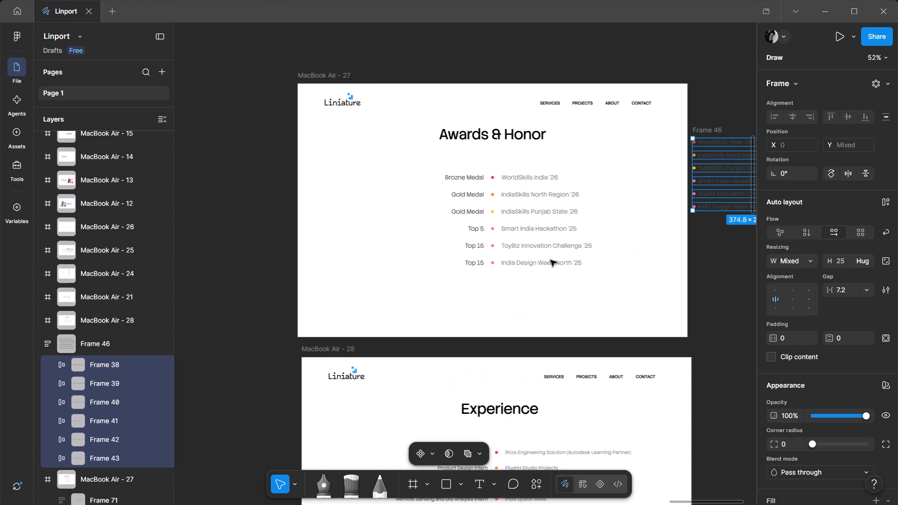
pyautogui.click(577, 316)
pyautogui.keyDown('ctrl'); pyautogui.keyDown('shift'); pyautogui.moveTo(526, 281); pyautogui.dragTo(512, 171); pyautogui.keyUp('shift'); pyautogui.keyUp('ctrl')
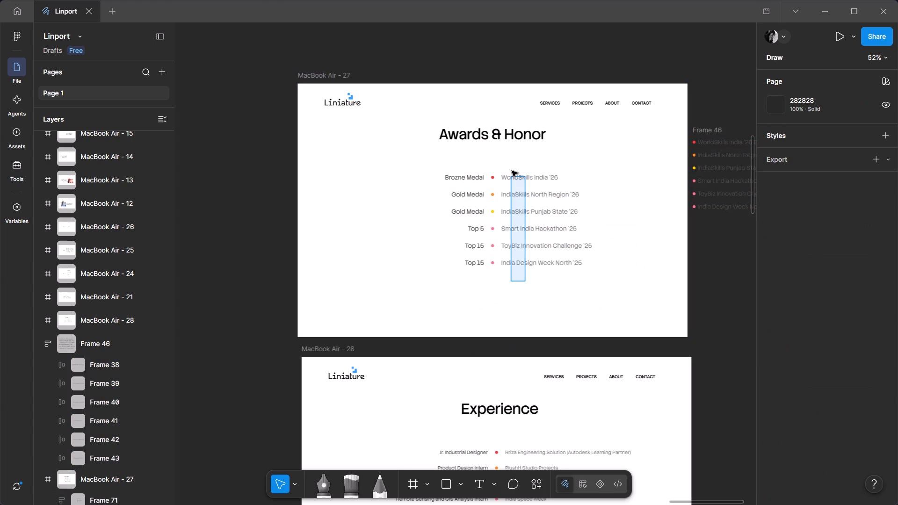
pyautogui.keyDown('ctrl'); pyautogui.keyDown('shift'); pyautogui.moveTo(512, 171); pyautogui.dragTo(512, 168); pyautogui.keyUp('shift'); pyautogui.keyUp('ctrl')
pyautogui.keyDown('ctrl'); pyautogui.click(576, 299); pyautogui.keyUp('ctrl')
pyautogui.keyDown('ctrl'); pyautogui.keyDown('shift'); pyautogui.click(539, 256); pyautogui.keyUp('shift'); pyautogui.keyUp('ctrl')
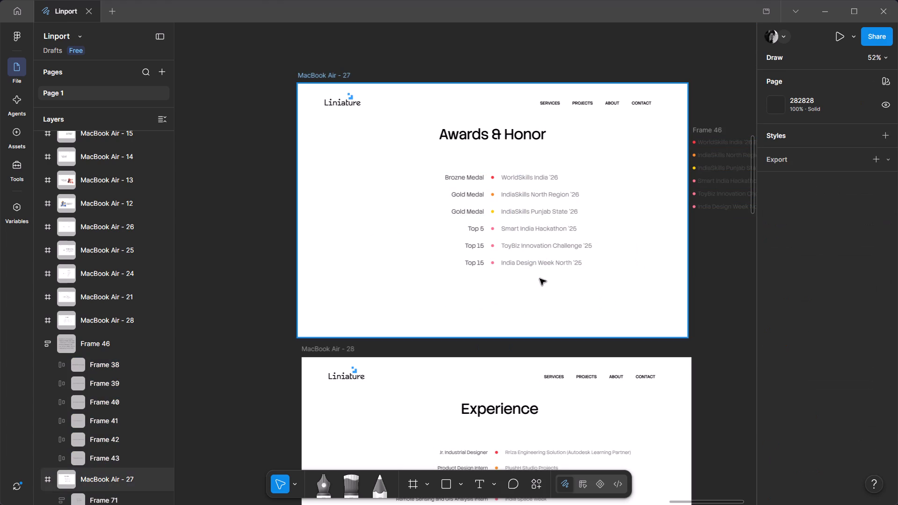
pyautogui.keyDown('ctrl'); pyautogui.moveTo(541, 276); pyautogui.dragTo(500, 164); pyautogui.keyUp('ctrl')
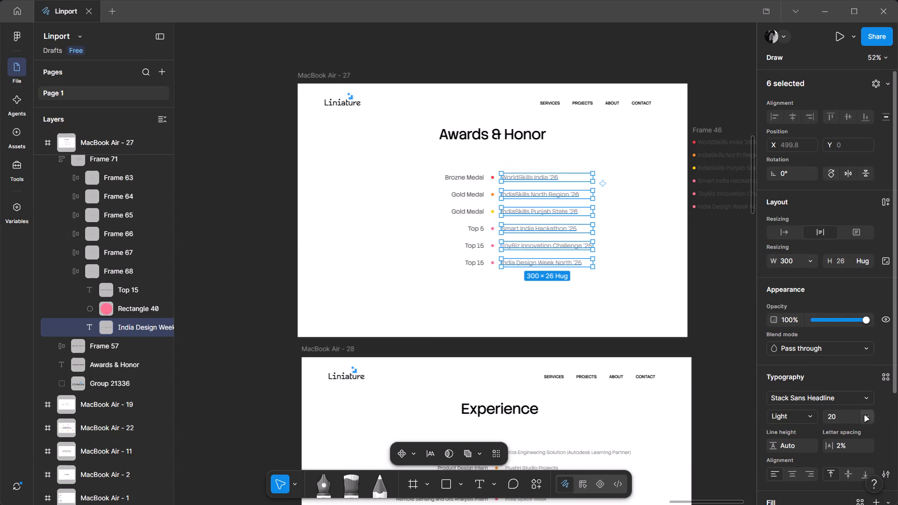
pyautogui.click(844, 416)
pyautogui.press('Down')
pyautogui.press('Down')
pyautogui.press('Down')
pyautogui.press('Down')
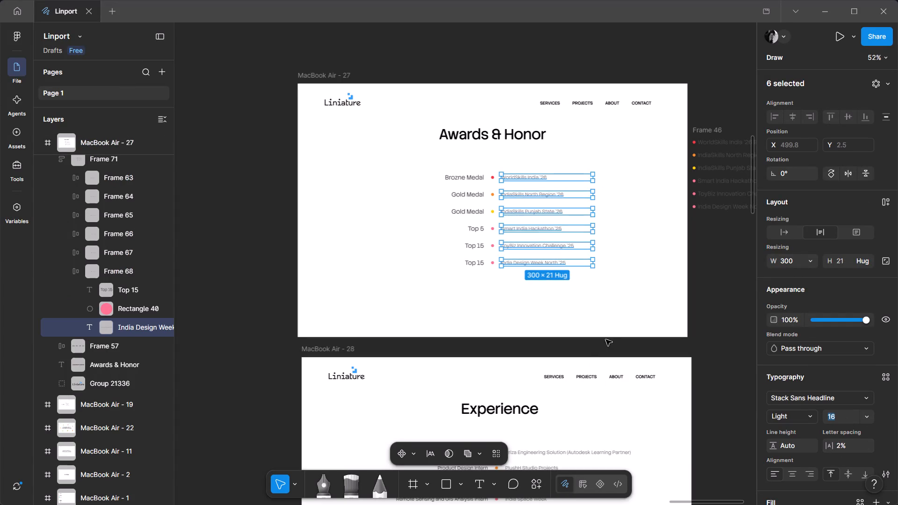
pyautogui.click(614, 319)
# Set the font size of the six event names in the Awards & Honor list to 18.
pyautogui.scroll(-1, 614, 319)
pyautogui.keyDown('ctrl'); pyautogui.scroll(1, 566, 227); pyautogui.keyUp('ctrl')
pyautogui.scroll(2, 566, 227)
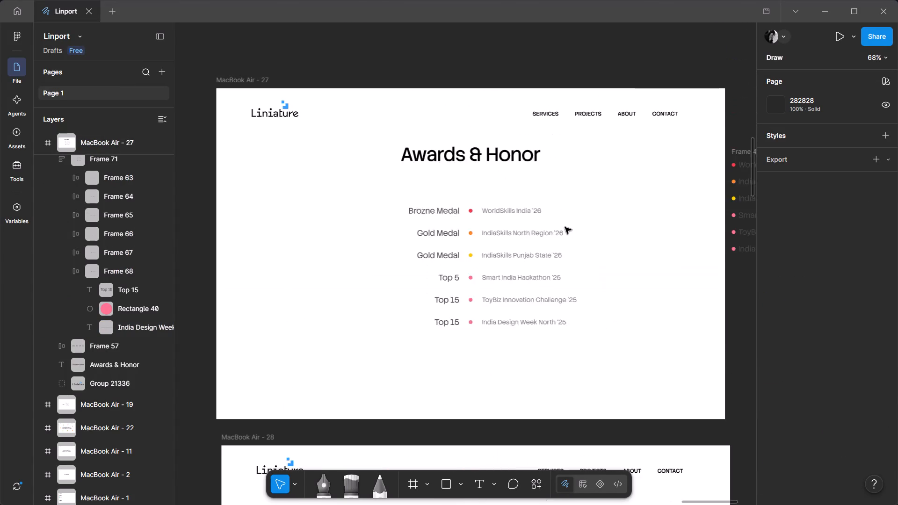
pyautogui.keyDown('ctrl'); pyautogui.scroll(3, 521, 222); pyautogui.keyUp('ctrl')
pyautogui.keyDown('ctrl'); pyautogui.scroll(-2, 521, 222); pyautogui.keyUp('ctrl')
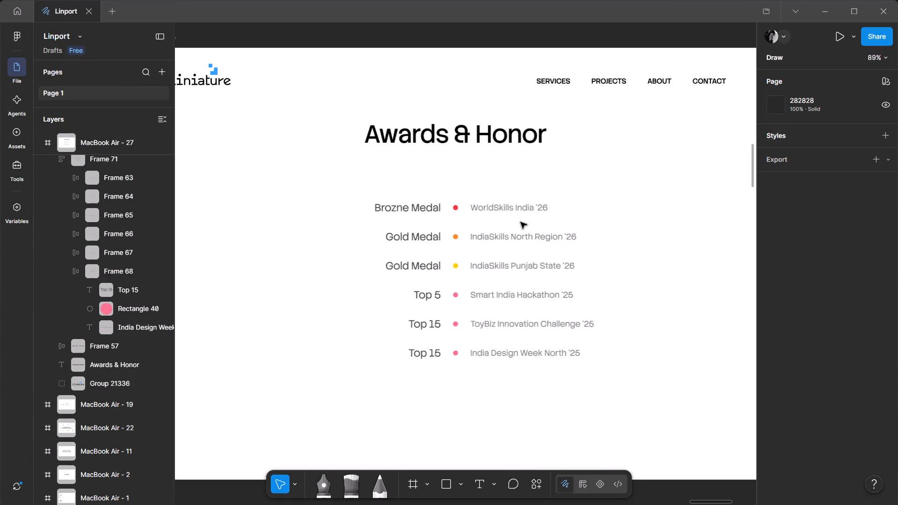
pyautogui.keyDown('ctrl'); pyautogui.scroll(-1, 521, 222); pyautogui.keyUp('ctrl')
pyautogui.scroll(-1, 521, 222)
pyautogui.keyDown('ctrl'); pyautogui.moveTo(542, 280); pyautogui.dragTo(527, 255); pyautogui.keyUp('ctrl')
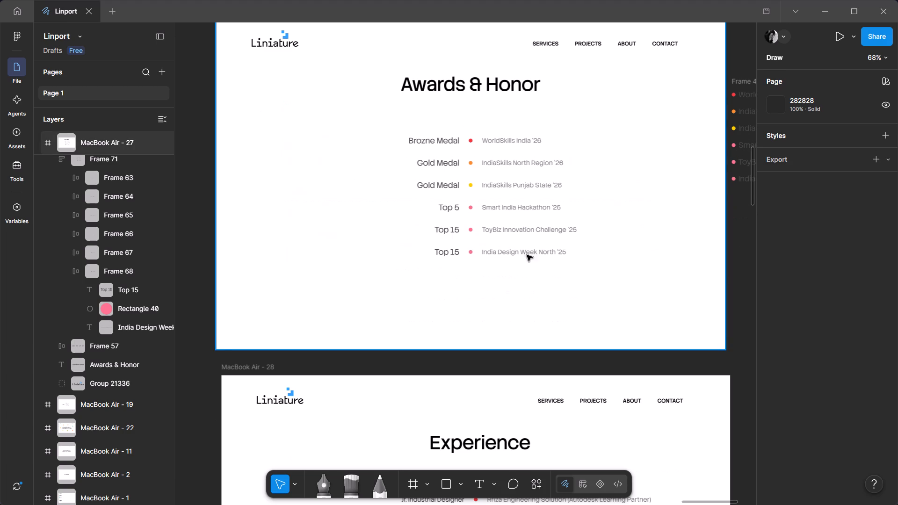
pyautogui.keyDown('ctrl'); pyautogui.moveTo(527, 255); pyautogui.dragTo(503, 128); pyautogui.keyUp('ctrl')
pyautogui.click(840, 422)
pyautogui.press('Up')
pyautogui.press('Up')
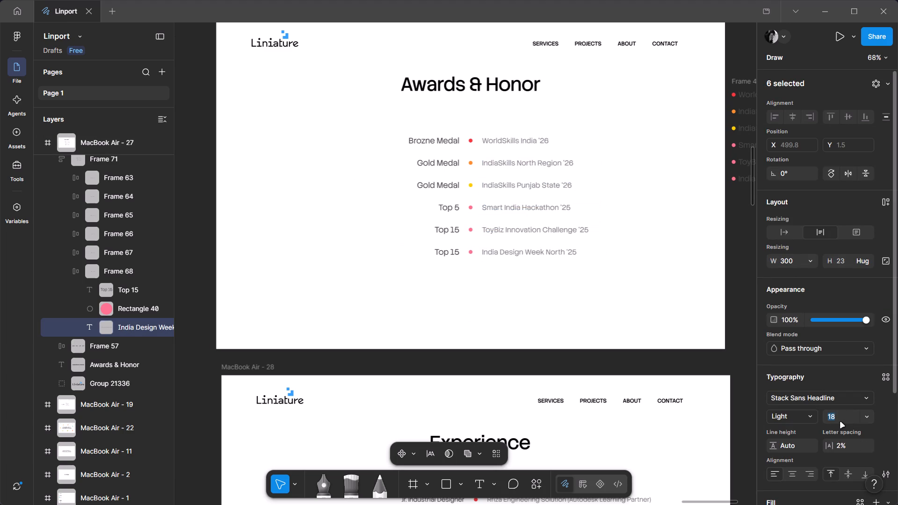
pyautogui.click(573, 332)
# Set the font size of the six medal and ranking labels in the Awards & Honor list to 18.
pyautogui.scroll(-1, 573, 332)
pyautogui.keyDown('ctrl'); pyautogui.scroll(-2, 573, 332); pyautogui.keyUp('ctrl')
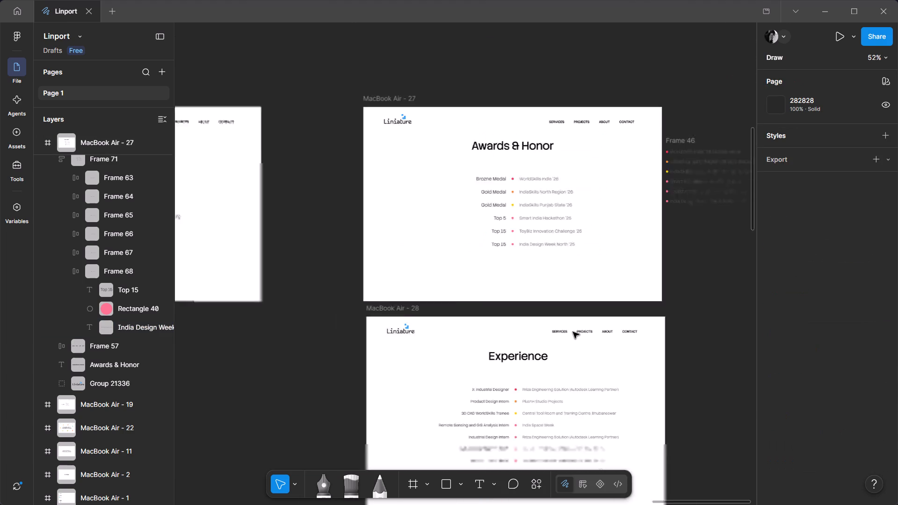
pyautogui.keyDown('ctrl'); pyautogui.scroll(-1, 573, 332); pyautogui.keyUp('ctrl')
pyautogui.scroll(-1, 597, 424)
pyautogui.keyDown('ctrl'); pyautogui.scroll(4, 554, 348); pyautogui.keyUp('ctrl')
pyautogui.keyDown('ctrl'); pyautogui.moveTo(543, 411); pyautogui.dragTo(510, 210); pyautogui.keyUp('ctrl')
pyautogui.keyDown('ctrl'); pyautogui.moveTo(413, 395); pyautogui.dragTo(405, 252); pyautogui.keyUp('ctrl')
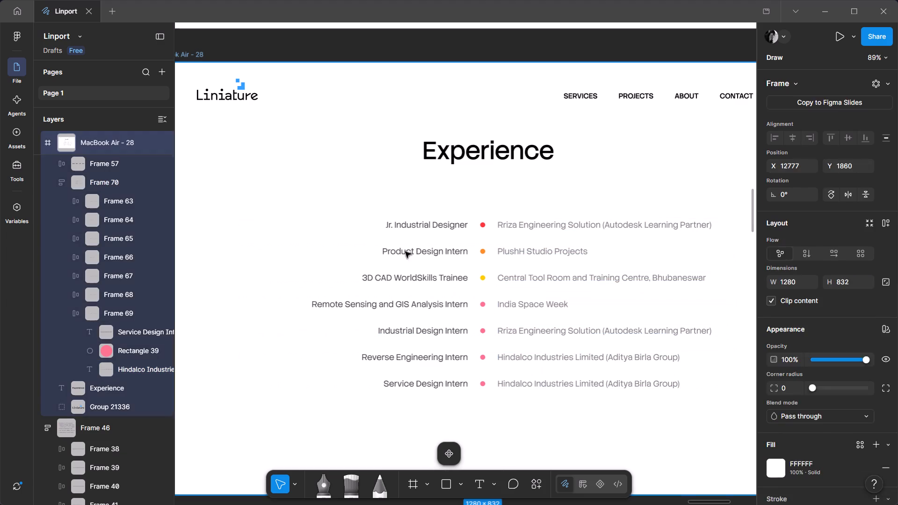
pyautogui.keyDown('ctrl'); pyautogui.moveTo(405, 252); pyautogui.dragTo(414, 208); pyautogui.keyUp('ctrl')
pyautogui.scroll(5, 414, 208)
pyautogui.keyDown('ctrl'); pyautogui.moveTo(448, 270); pyautogui.dragTo(423, 87); pyautogui.keyUp('ctrl')
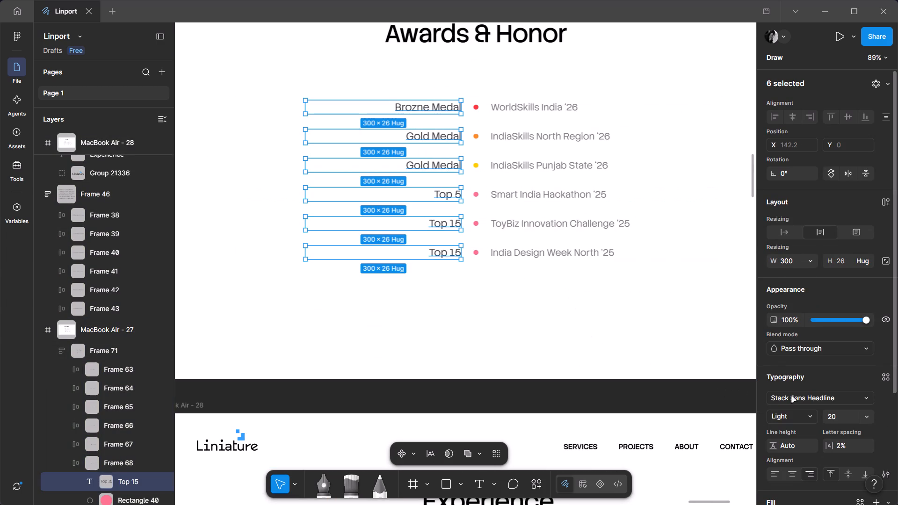
pyautogui.click(834, 416)
pyautogui.press('Down')
pyautogui.press('Down')
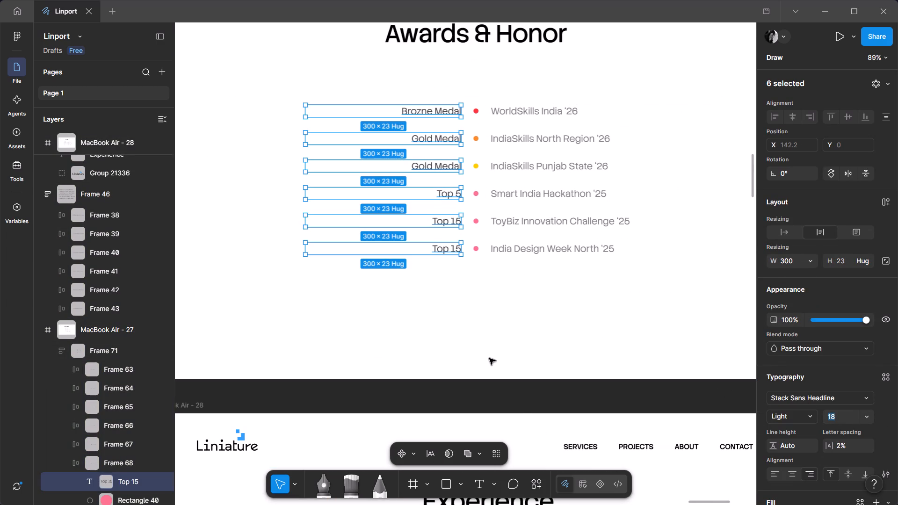
pyautogui.click(489, 358)
# Centre the Awards & Honor list horizontally on its board.
pyautogui.moveTo(593, 308); pyautogui.dragTo(558, 307, button='middle')
pyautogui.keyDown('ctrl'); pyautogui.scroll(-1, 558, 307); pyautogui.keyUp('ctrl')
pyautogui.click(546, 255)
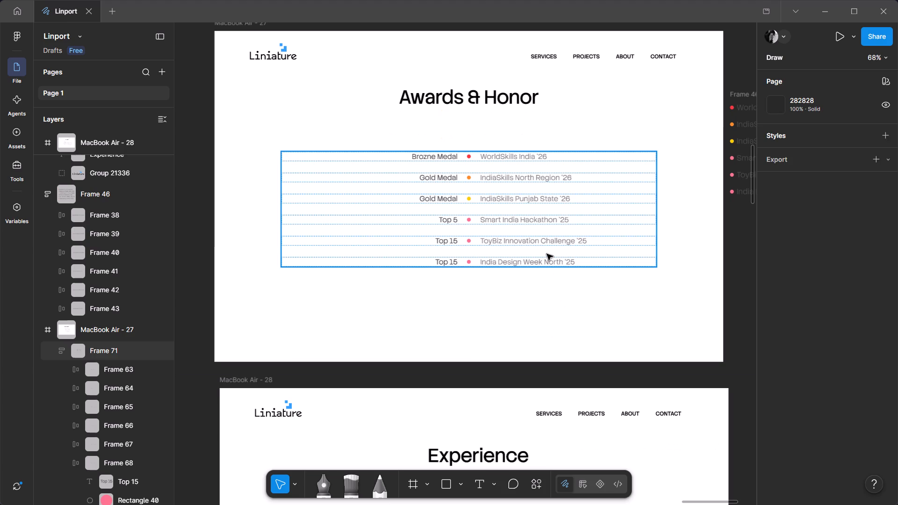
pyautogui.click(789, 118)
pyautogui.click(596, 302)
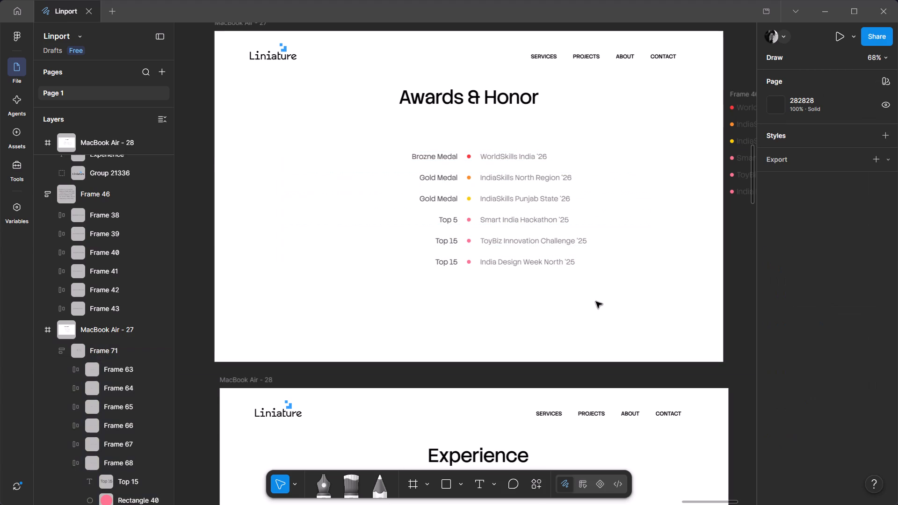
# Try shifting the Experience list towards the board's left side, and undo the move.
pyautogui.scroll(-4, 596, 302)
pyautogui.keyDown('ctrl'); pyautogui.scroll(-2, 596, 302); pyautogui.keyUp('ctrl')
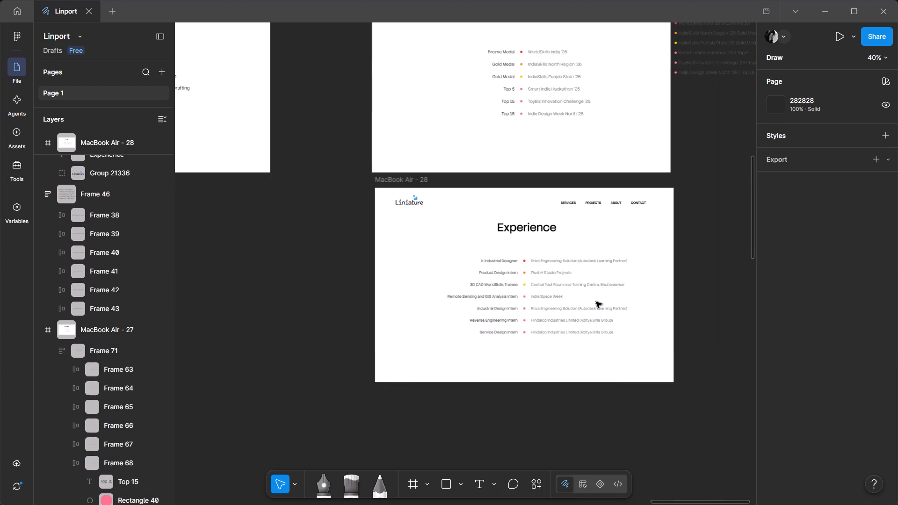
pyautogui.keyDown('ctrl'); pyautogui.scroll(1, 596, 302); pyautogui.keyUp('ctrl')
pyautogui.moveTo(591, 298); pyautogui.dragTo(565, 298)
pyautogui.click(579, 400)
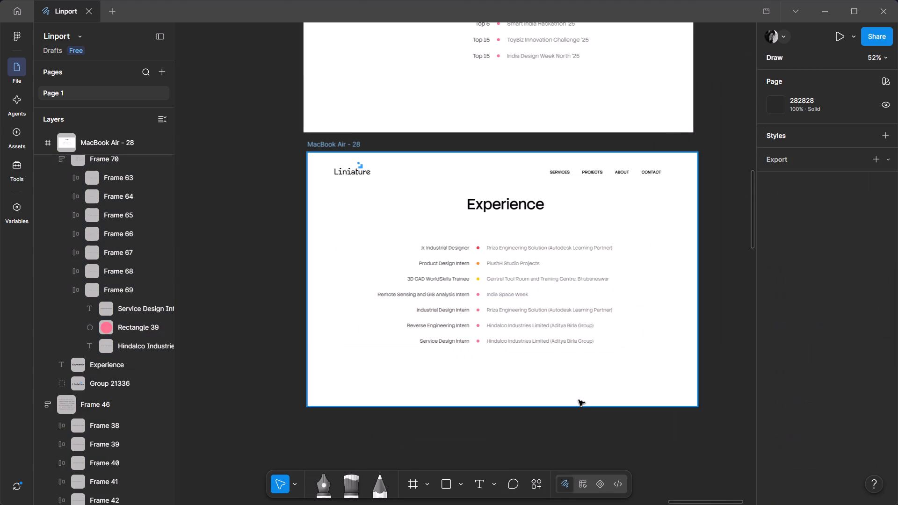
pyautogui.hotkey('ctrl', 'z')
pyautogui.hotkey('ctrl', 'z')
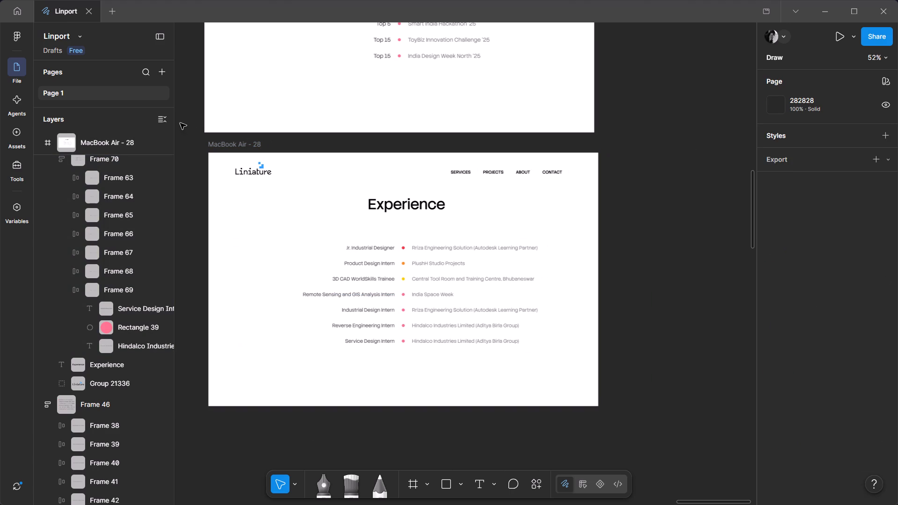
# Collapse all expanded frames in the layer list.
pyautogui.click(171, 121)
pyautogui.click(161, 121)
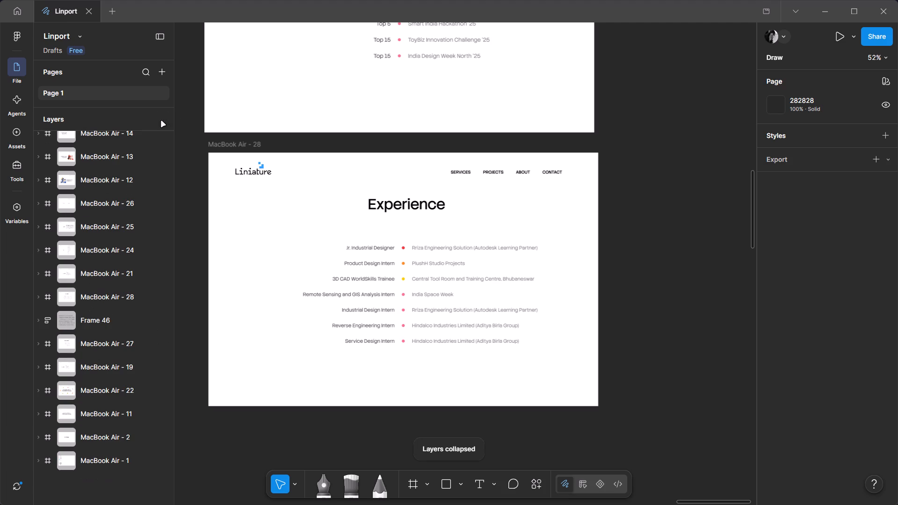
# Review the Awards & Honor and Experience boards and switch to the portfolio PDF in the browser to compare their entries.
pyautogui.scroll(1, 556, 280)
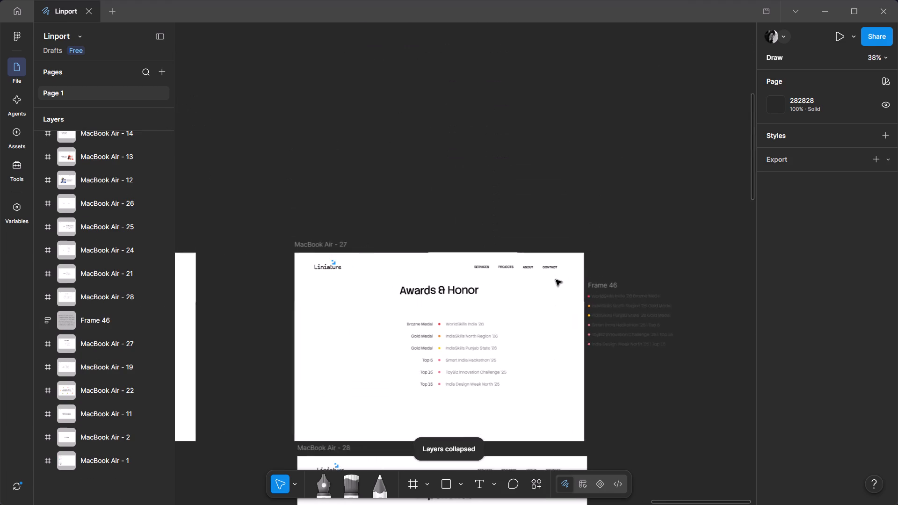
pyautogui.scroll(-1, 556, 280)
pyautogui.hscroll(2, 556, 280)
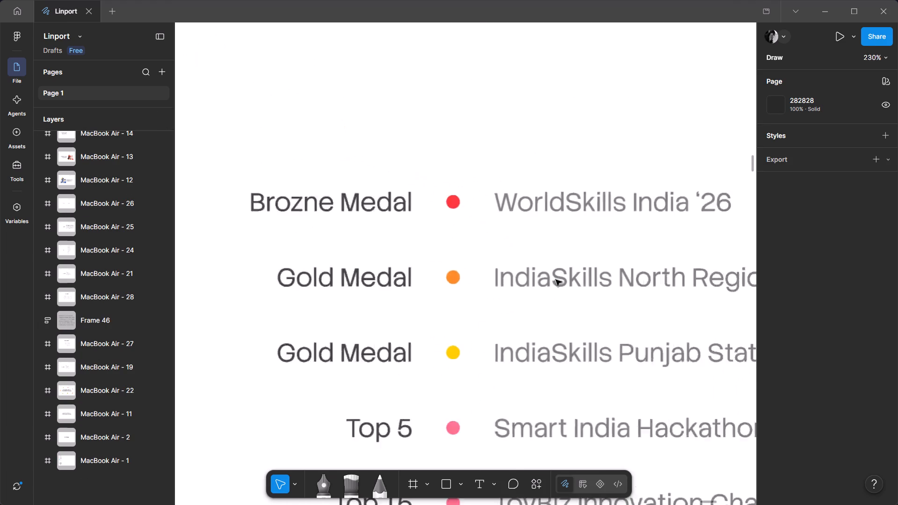
pyautogui.scroll(-6, 556, 280)
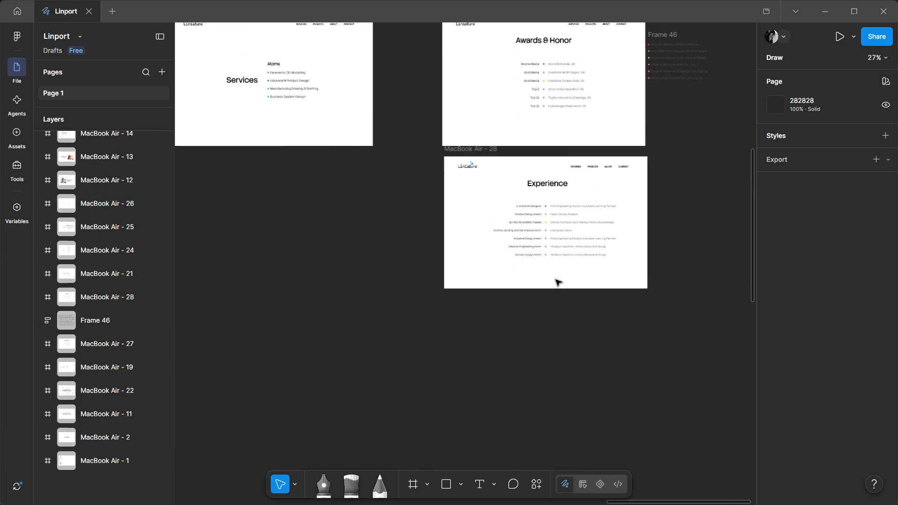
pyautogui.hotkey('alt', 'Tab')
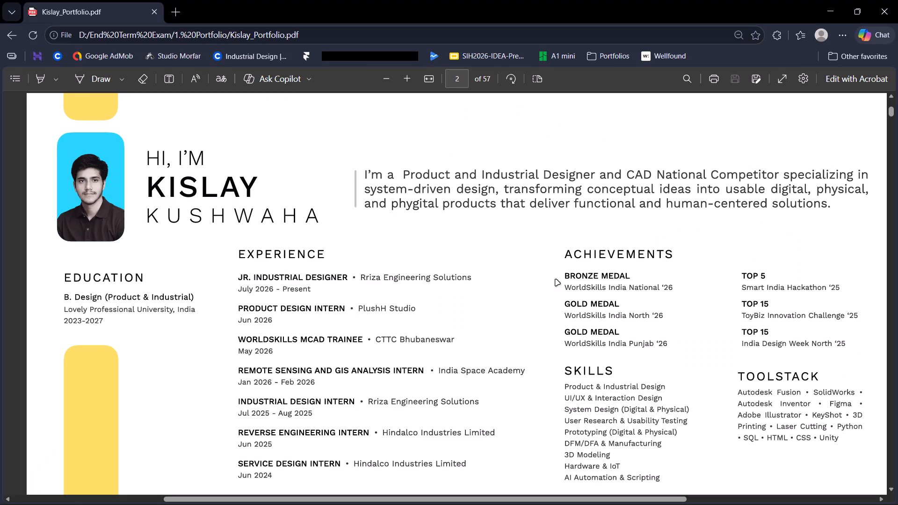
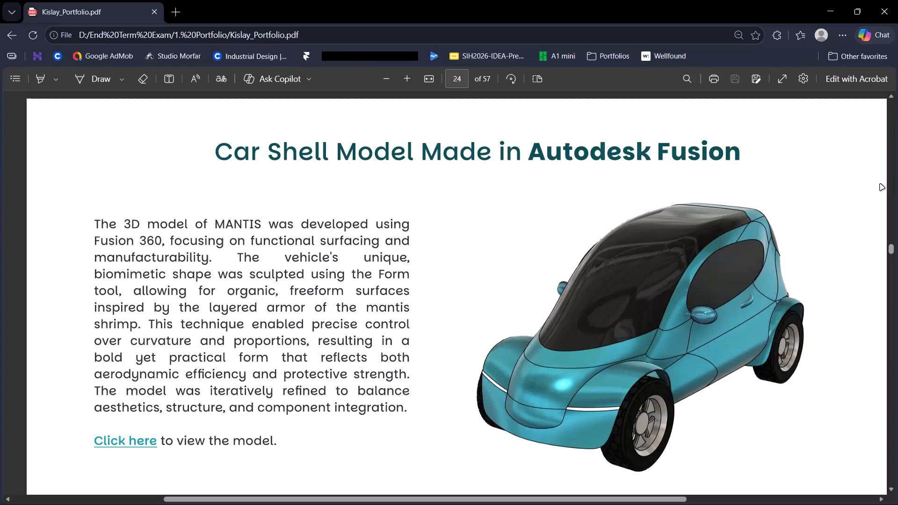
# Look through the portfolio PDF from the car shell model and its Autodesk Fusion views to the app design project pages.
pyautogui.scroll(2, 880, 187)
pyautogui.scroll(-1, 880, 187)
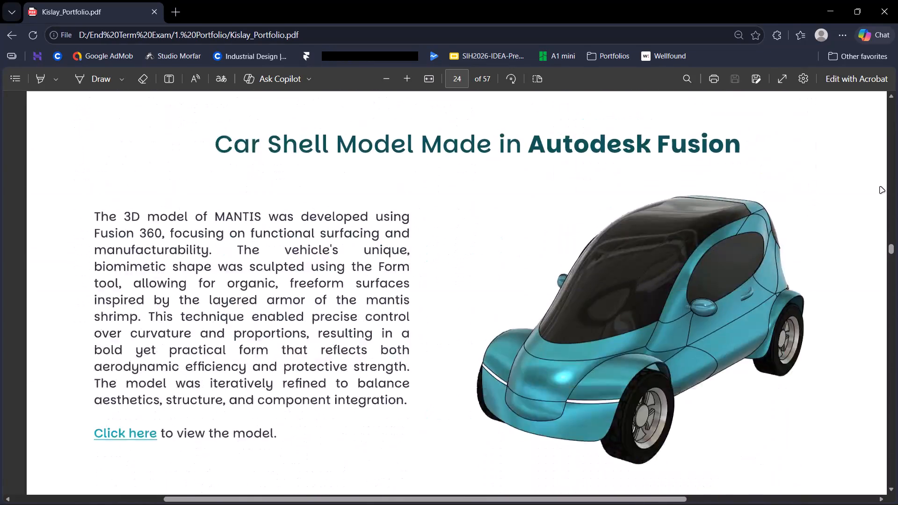
pyautogui.scroll(-1, 880, 187)
pyautogui.scroll(2, 880, 187)
pyautogui.scroll(-2, 880, 187)
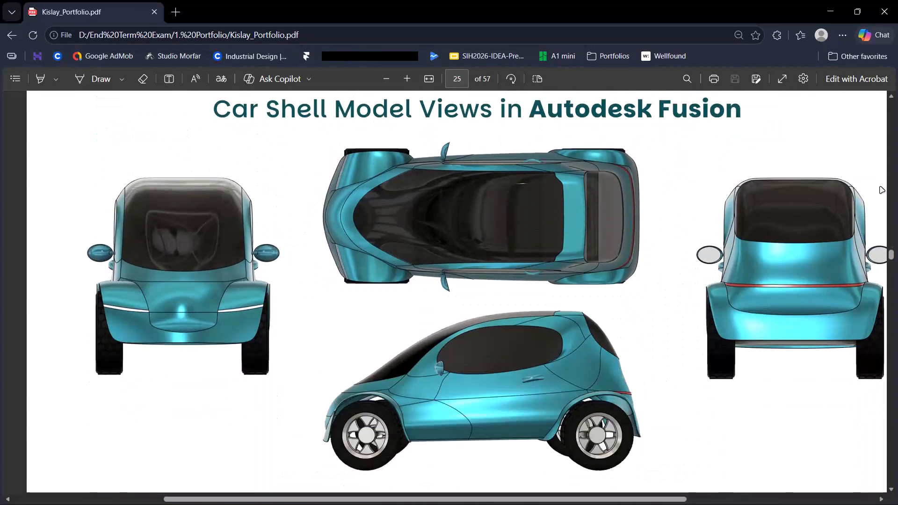
pyautogui.scroll(-4, 790, 216)
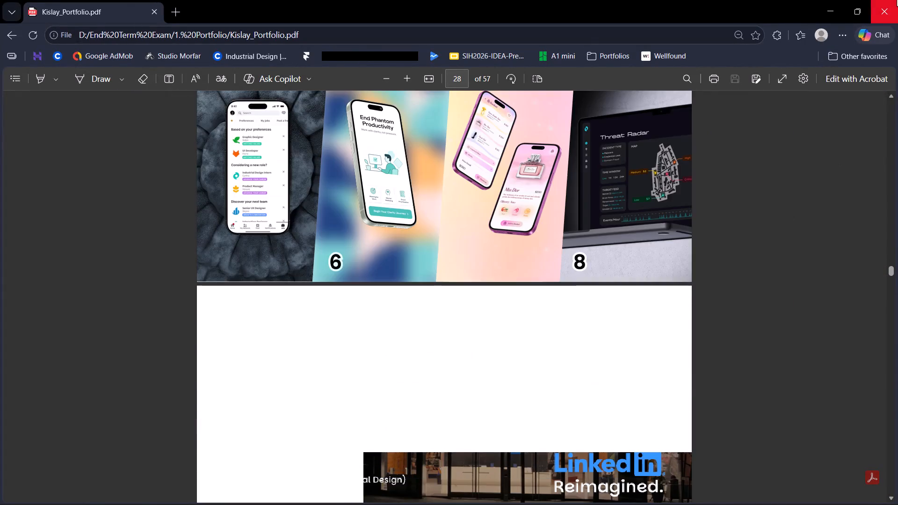